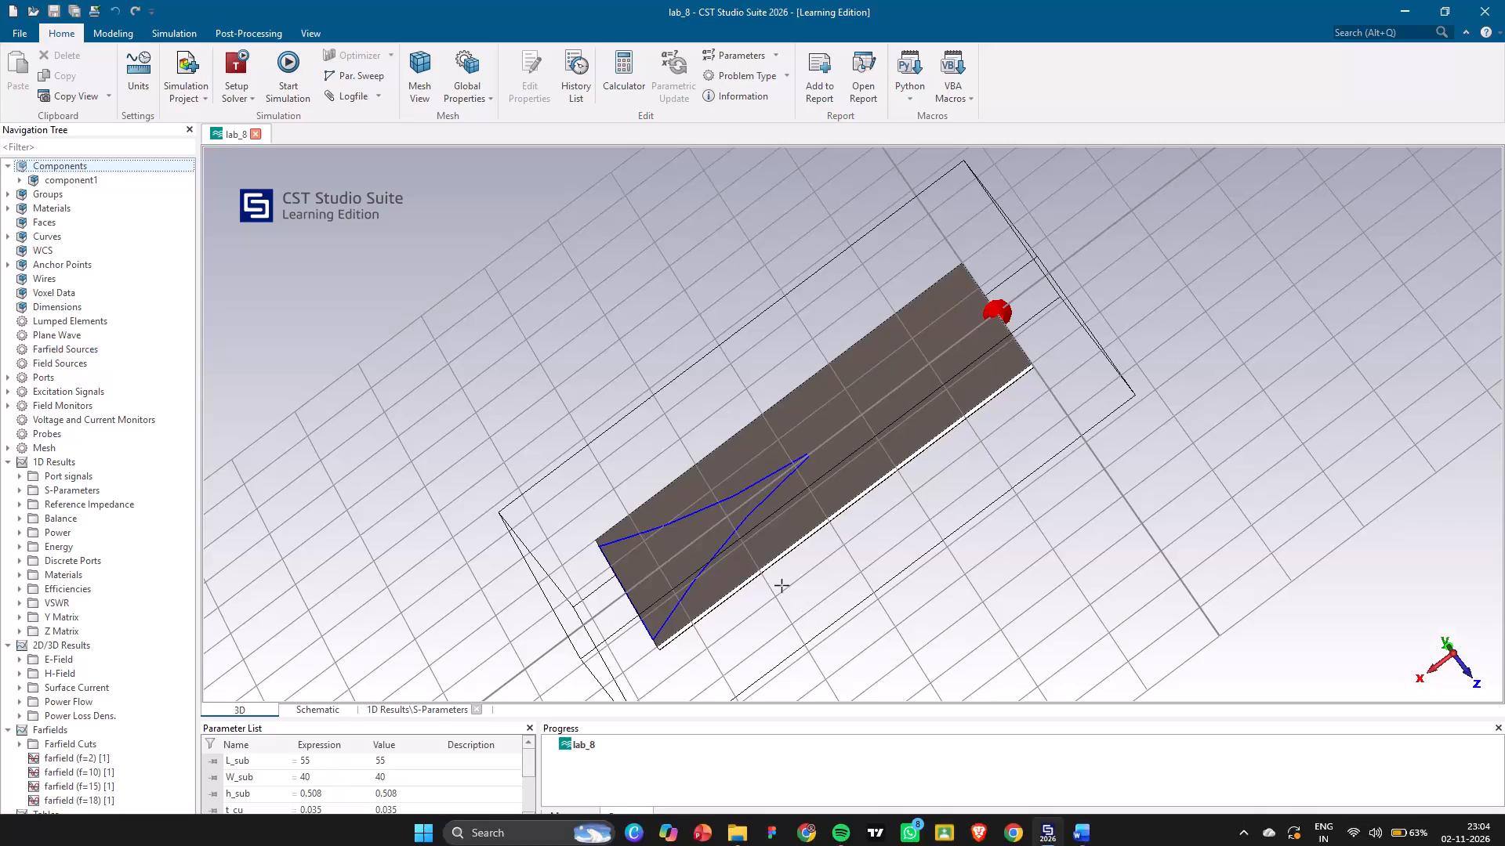
Frame the whole Vivaldi antenna in a tilted 3D view showing the tapered slot and the port.
left_click_drag(912, 578, 933, 739)
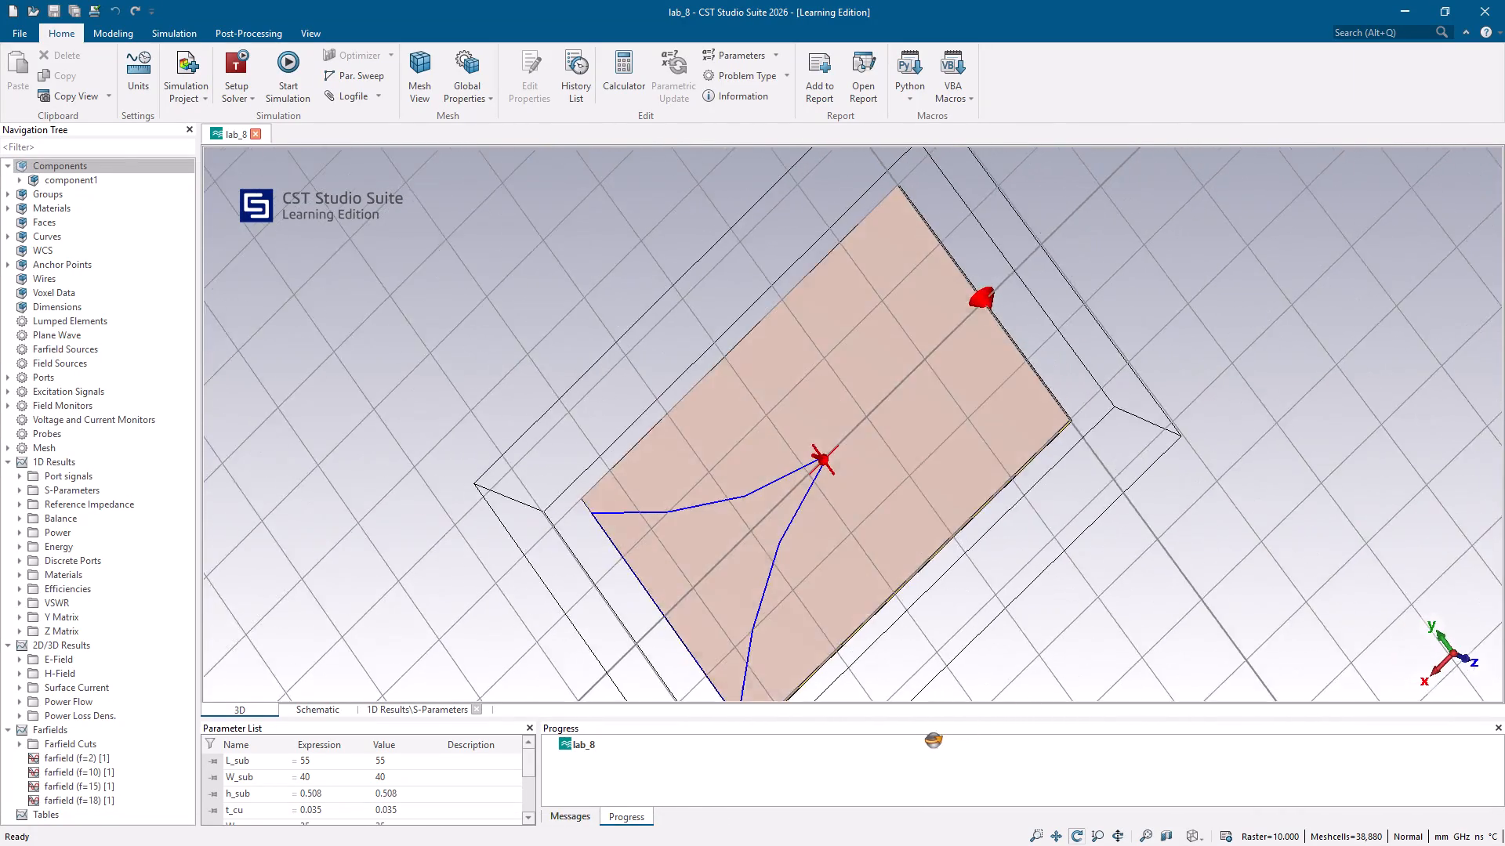
left_click_drag(933, 739, 971, 665)
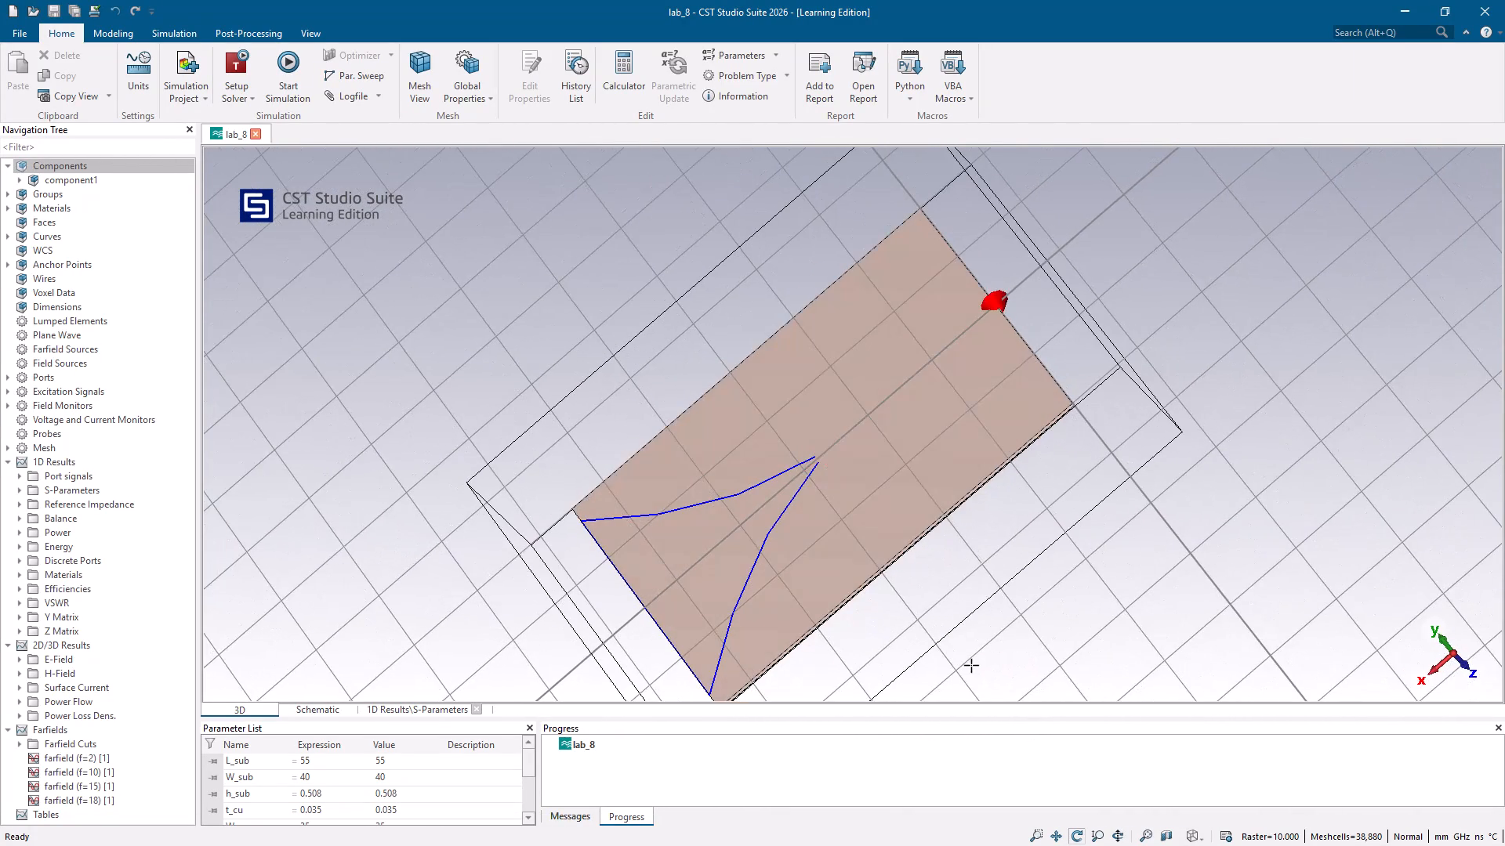
right_click(971, 665)
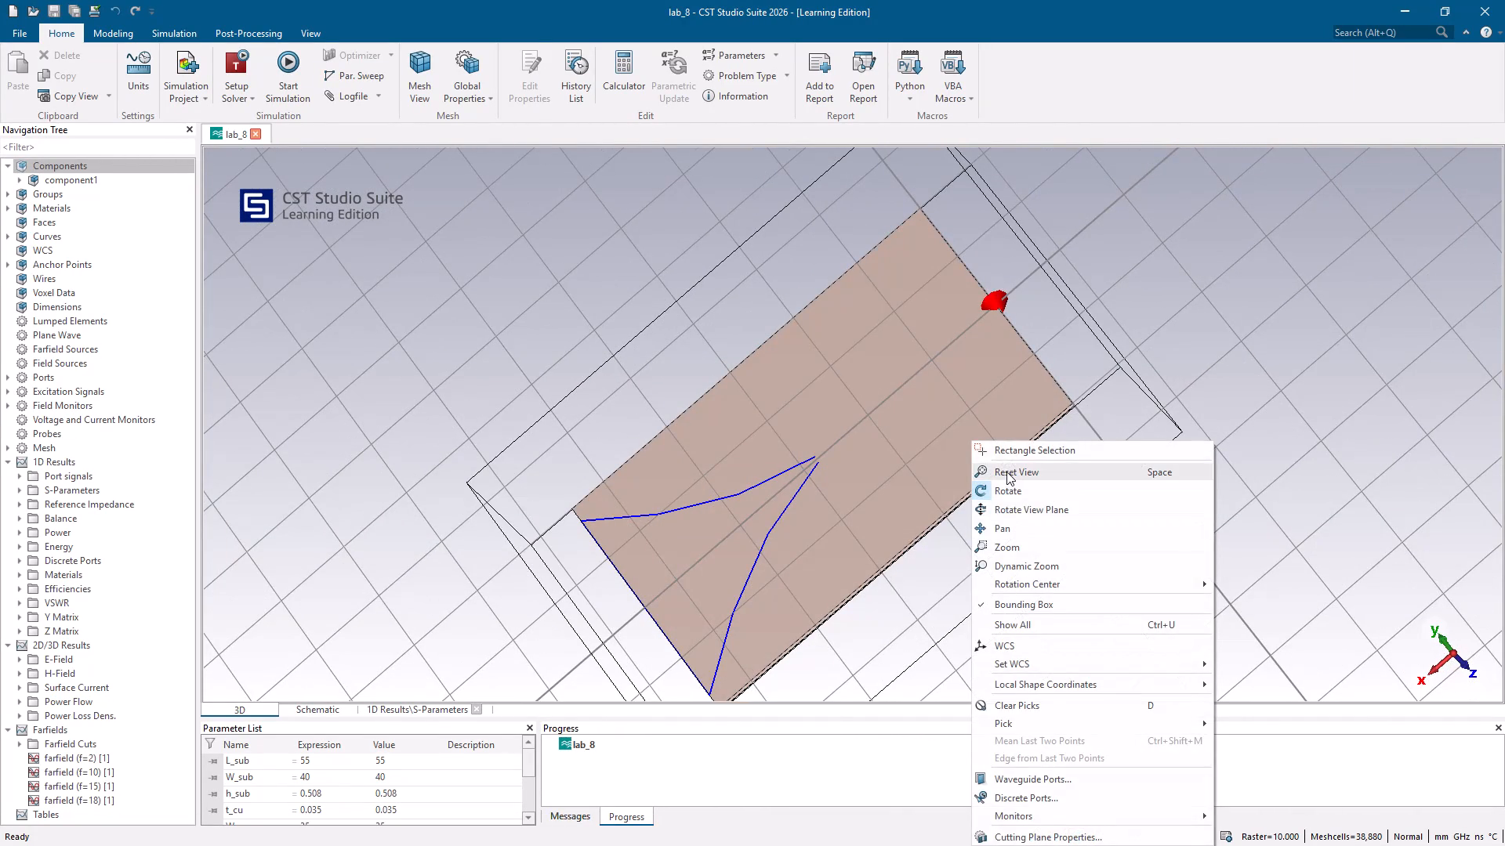
left_click(1006, 472)
left_click_drag(1004, 491, 1049, 516)
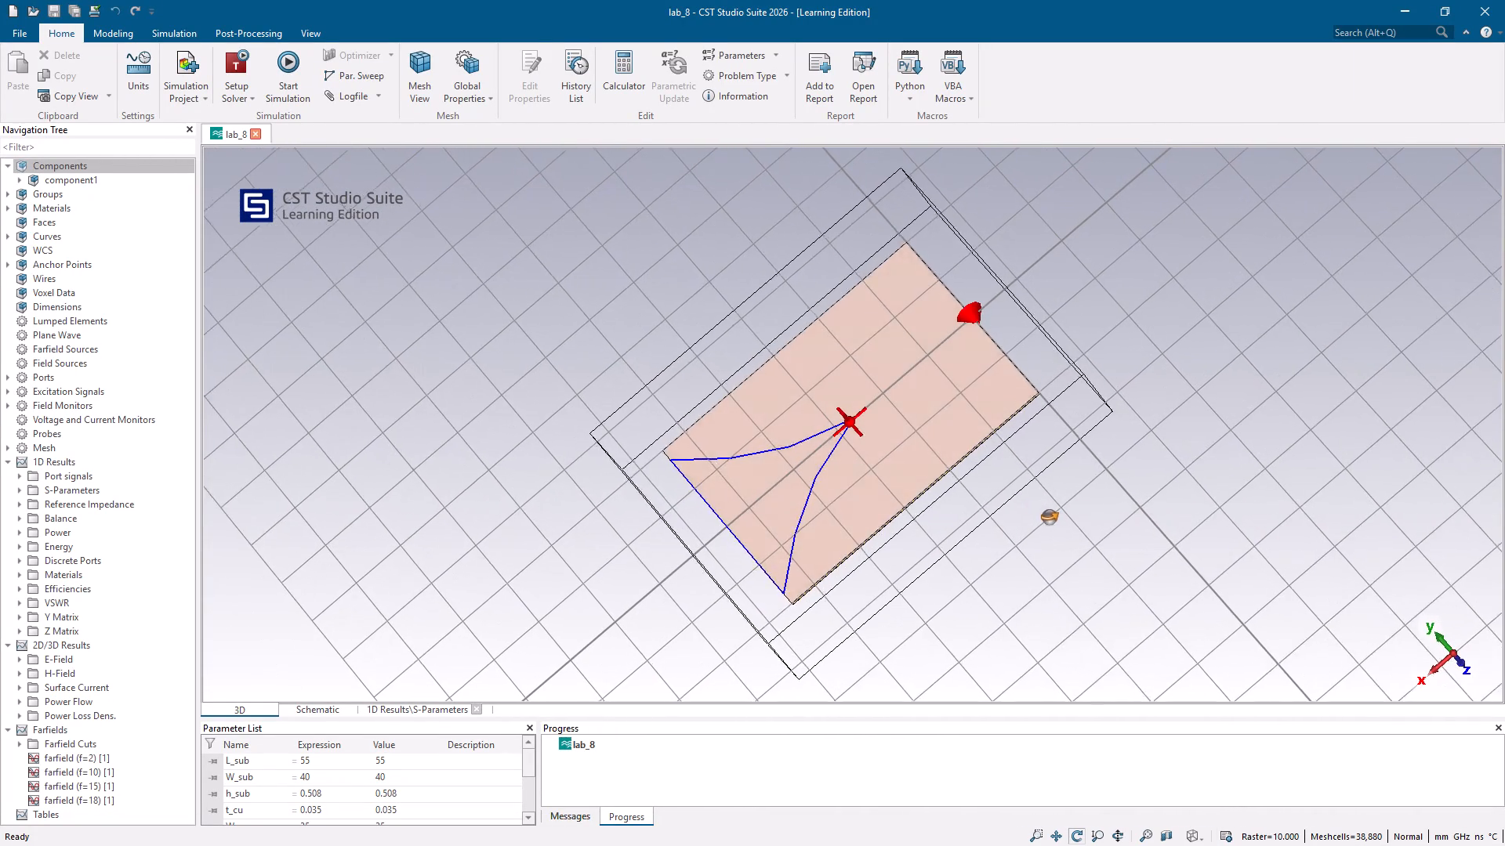
left_click_drag(1049, 516, 1024, 485)
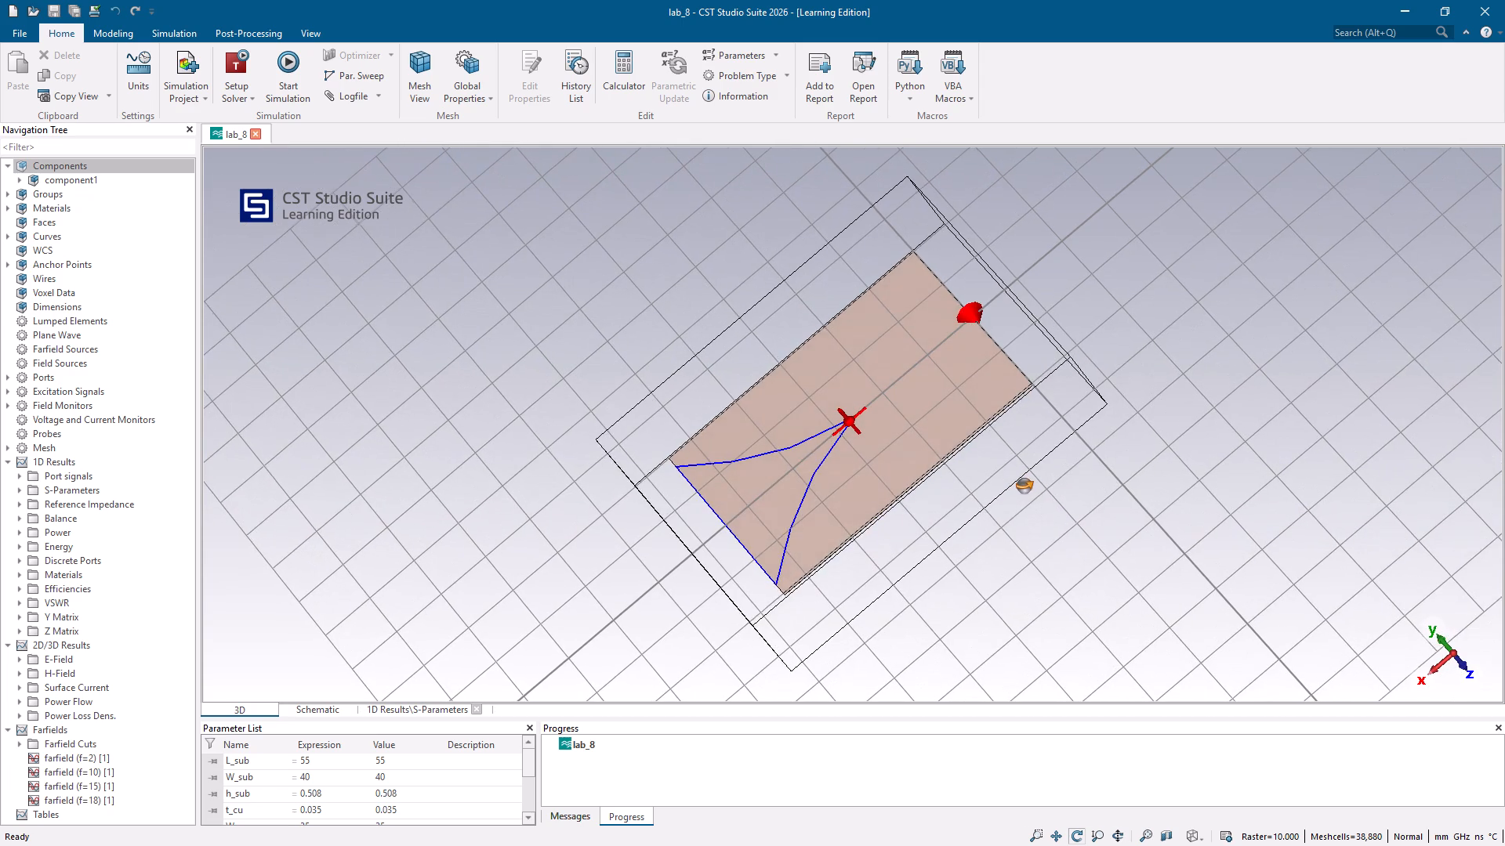
left_click_drag(1024, 485, 979, 588)
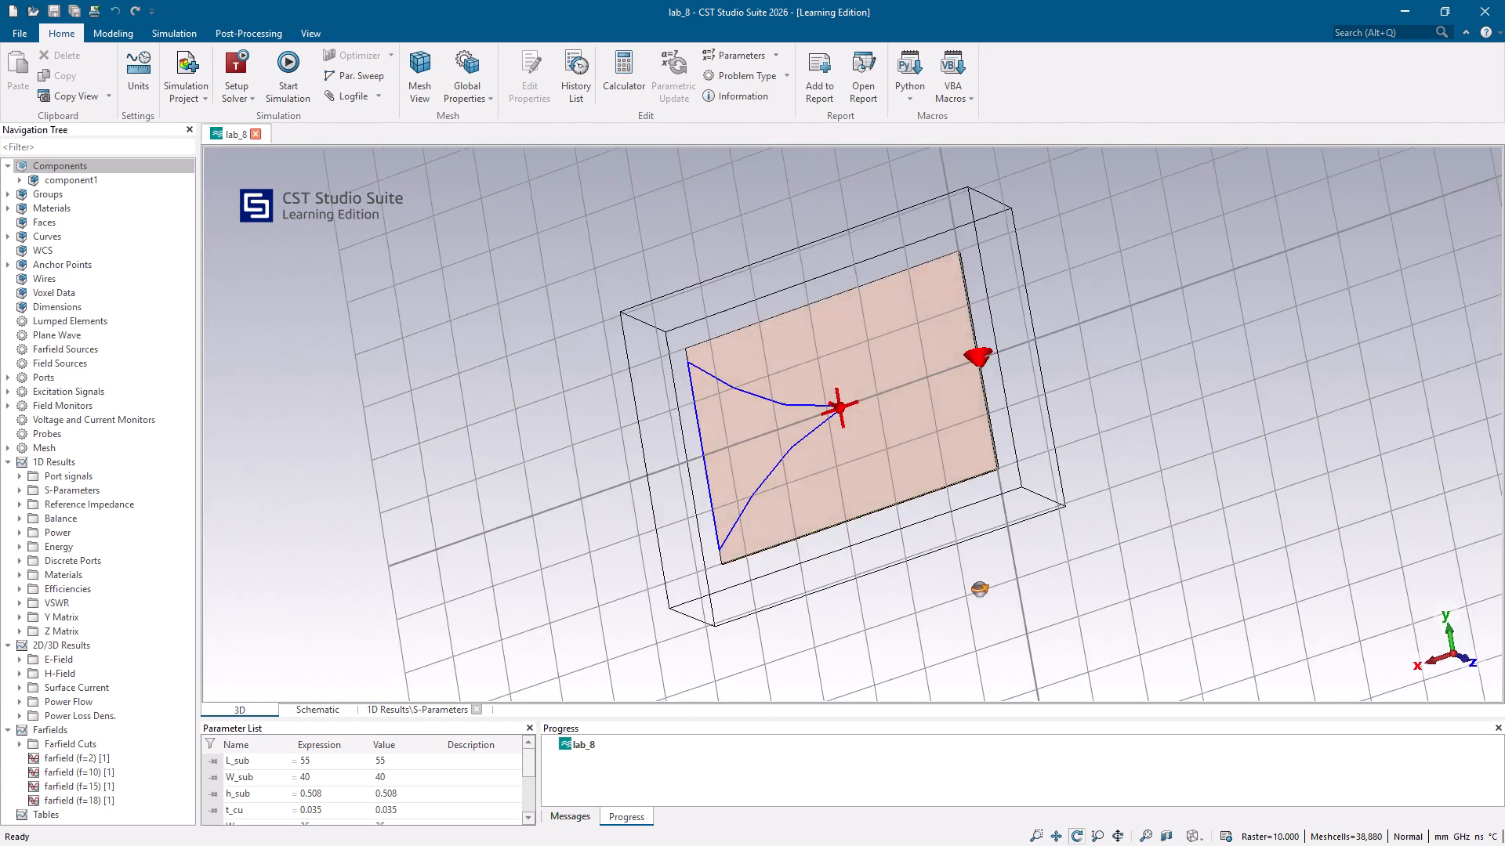
left_click_drag(979, 588, 977, 605)
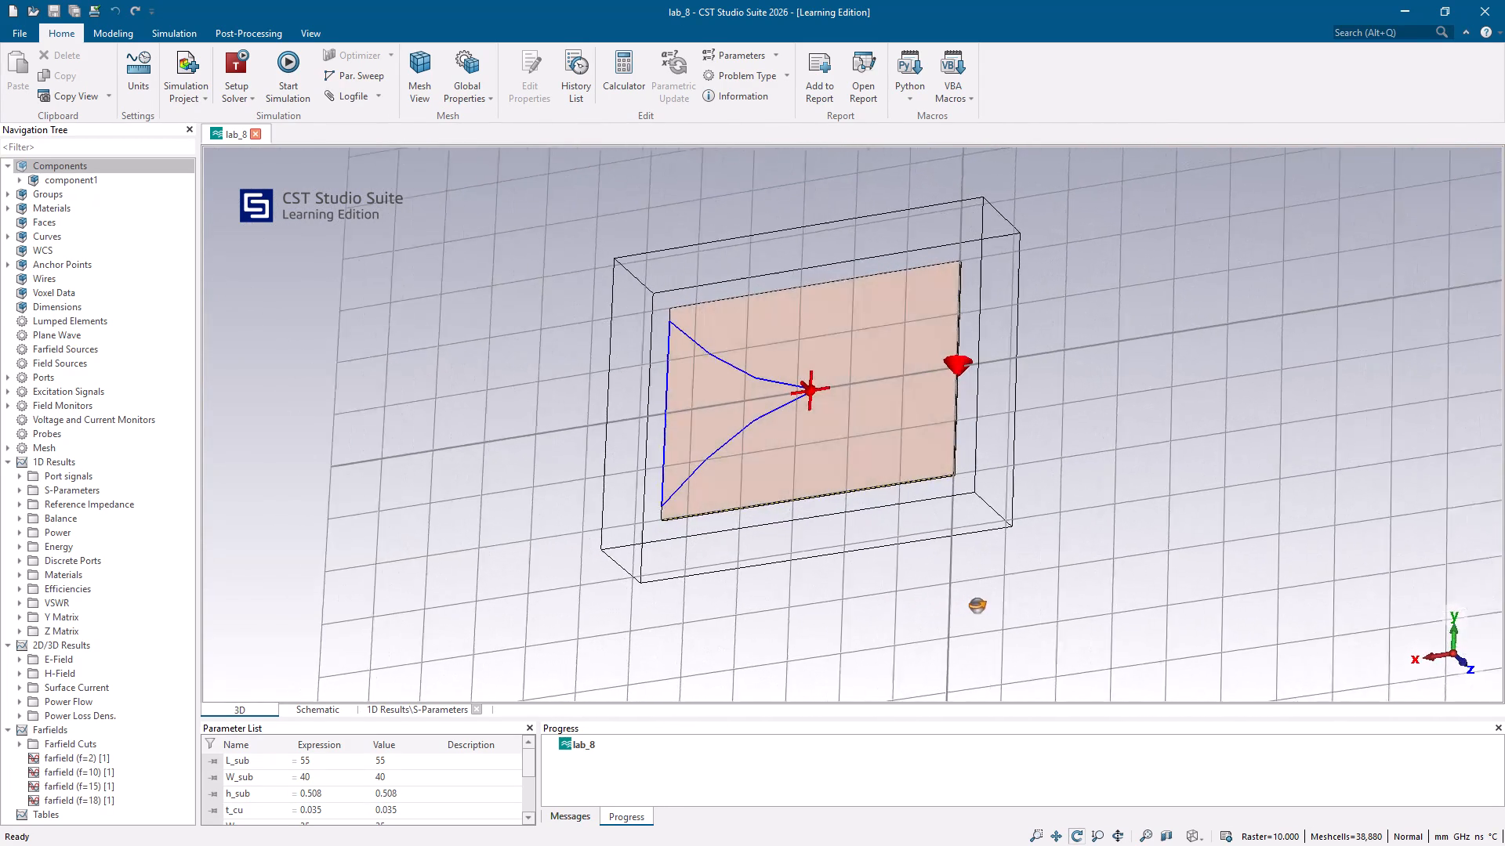
left_click_drag(977, 605, 986, 610)
left_click_drag(984, 593, 1039, 533)
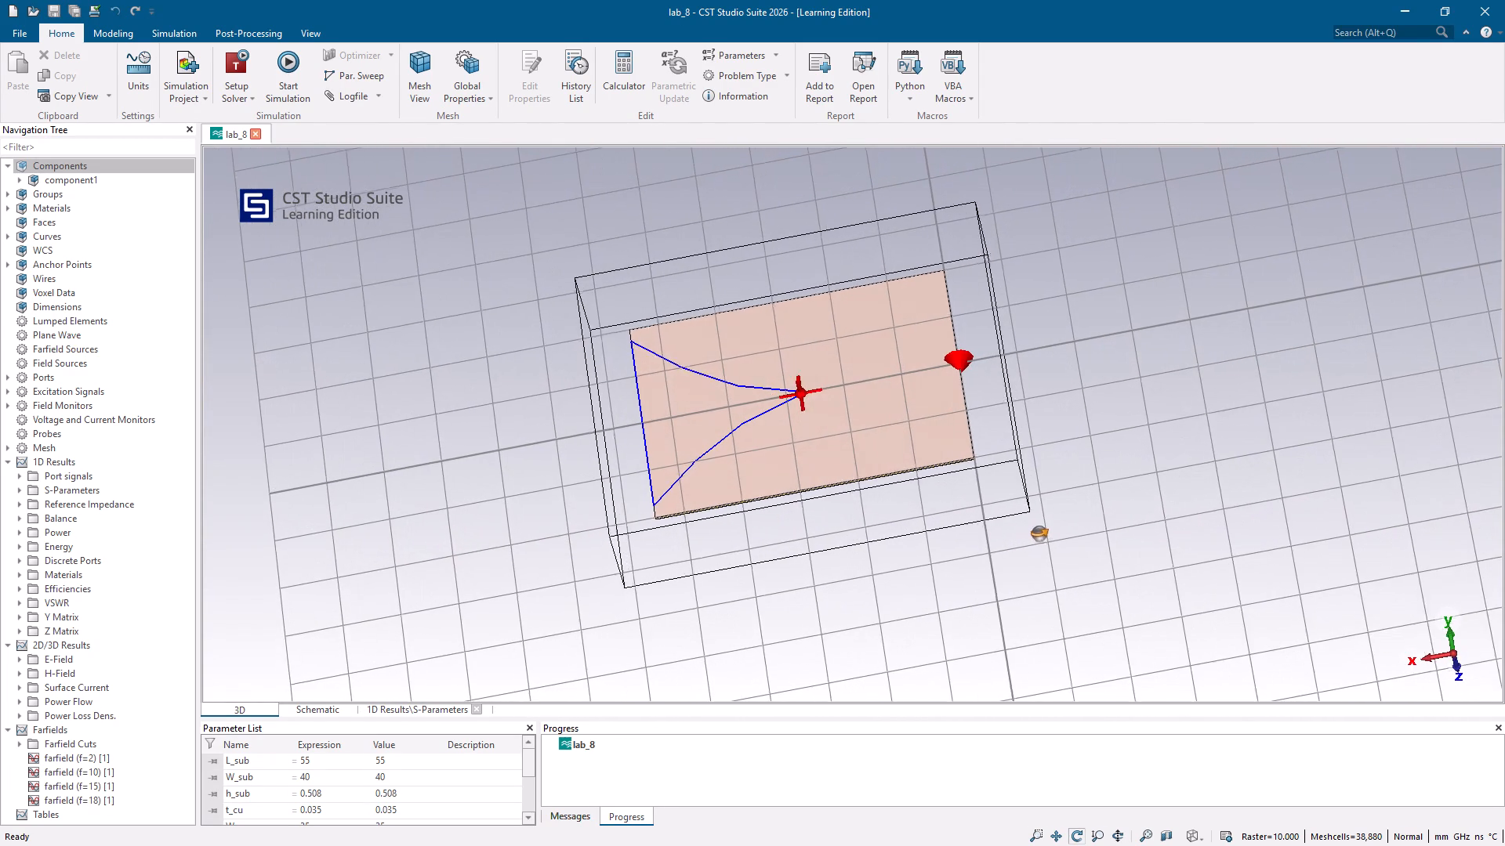
left_click_drag(1039, 533, 1039, 530)
key("Print")
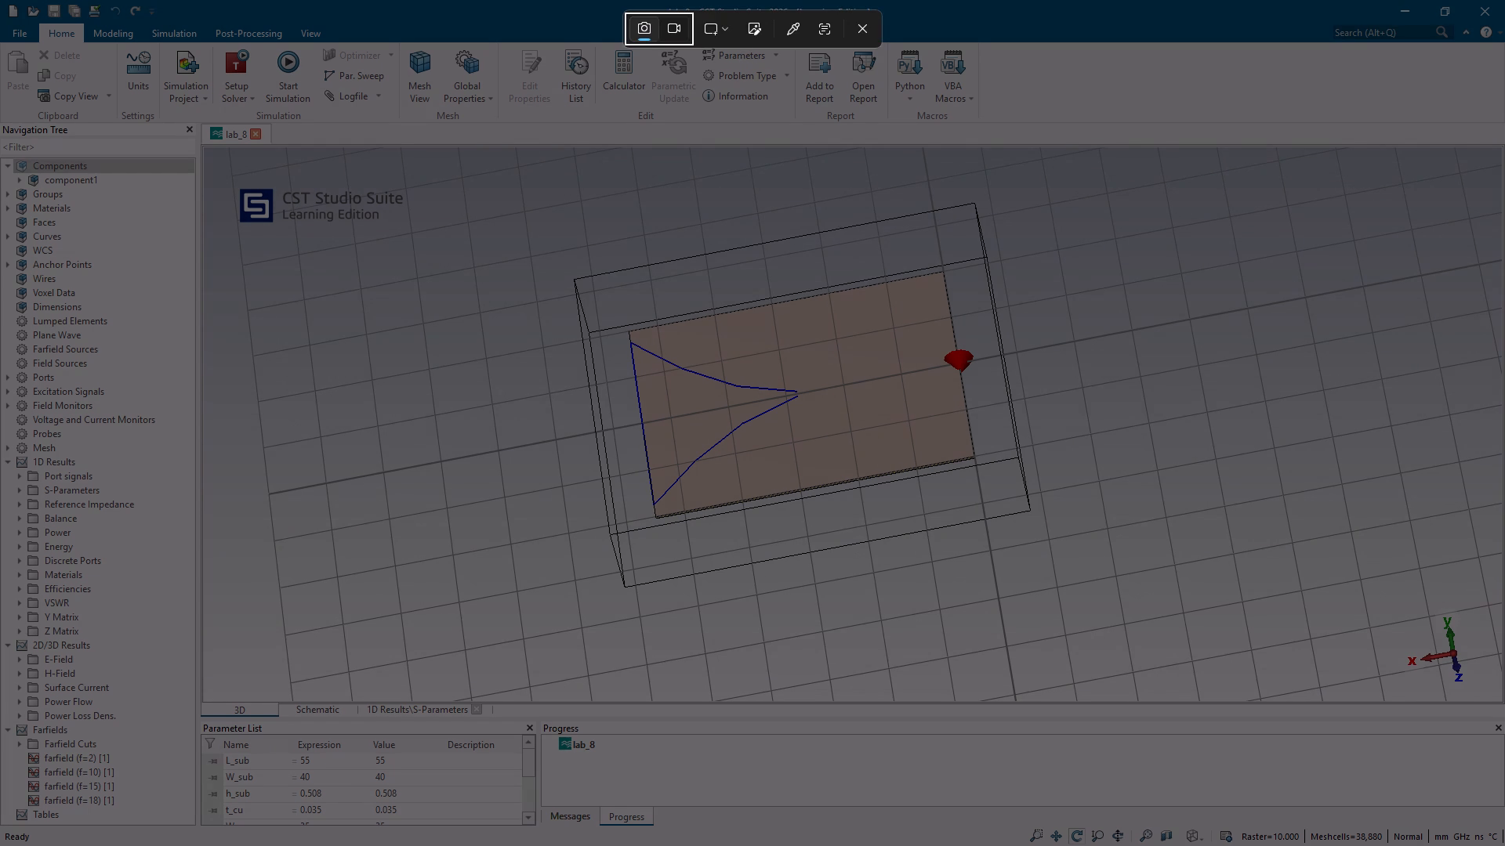
left_click(865, 34)
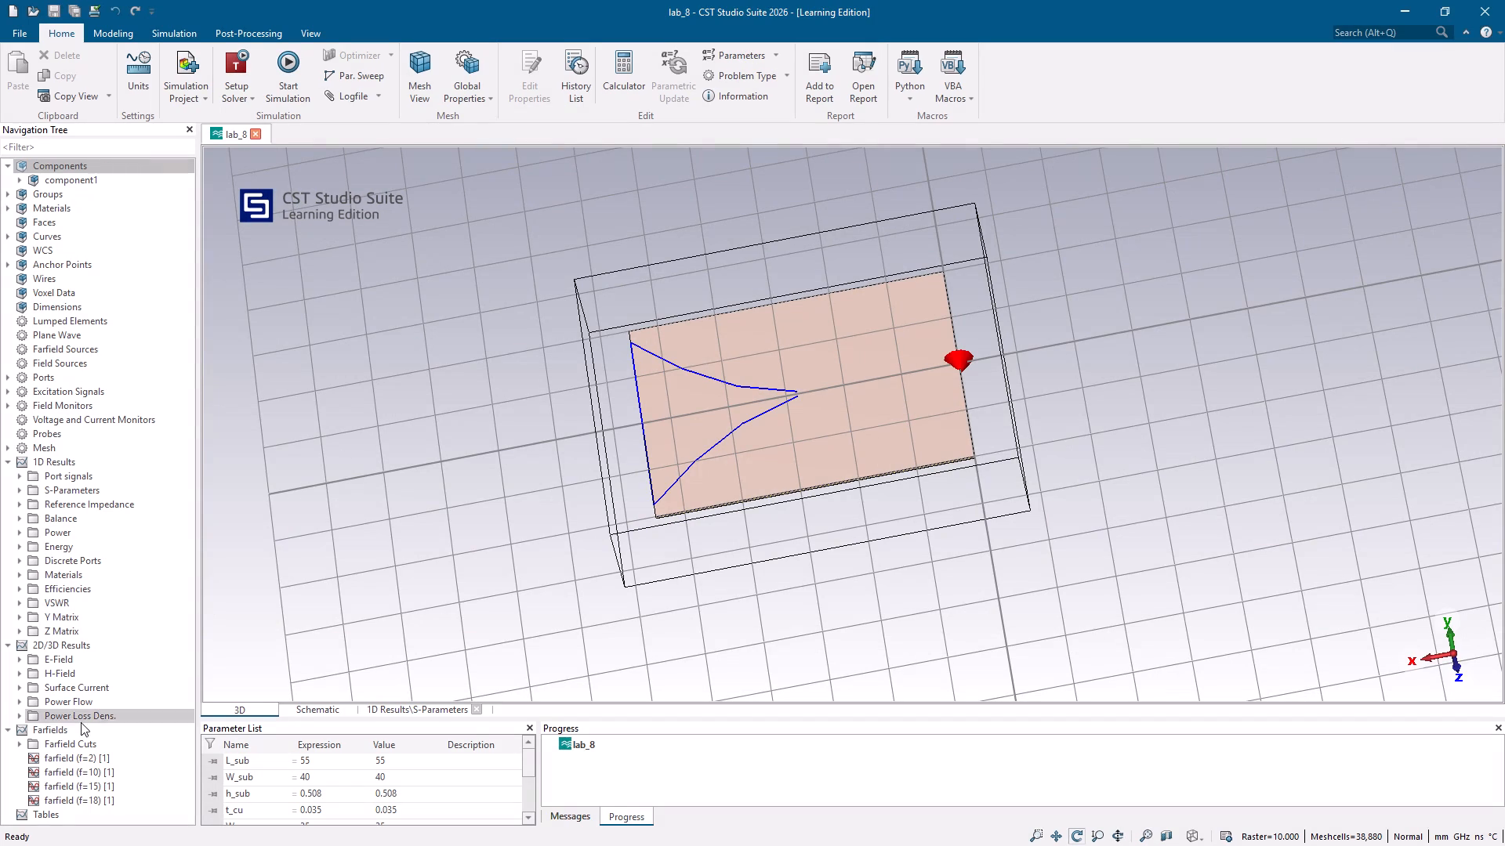
Collapse the Farfields, 2D/3D Results and 1D Results folders and take a full-screen screenshot of the antenna model.
left_click(9, 732)
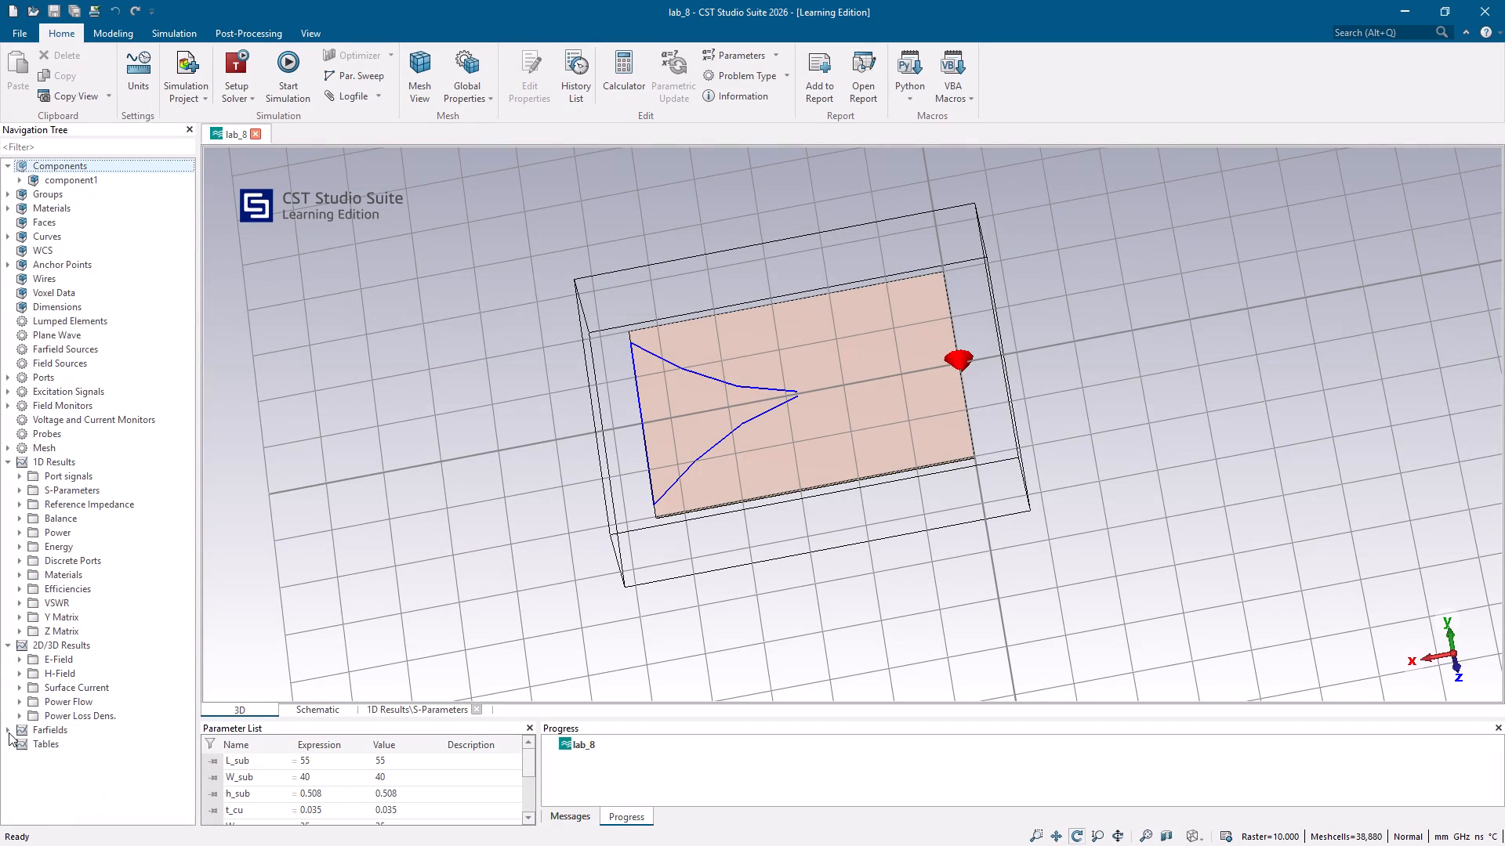
left_click(9, 645)
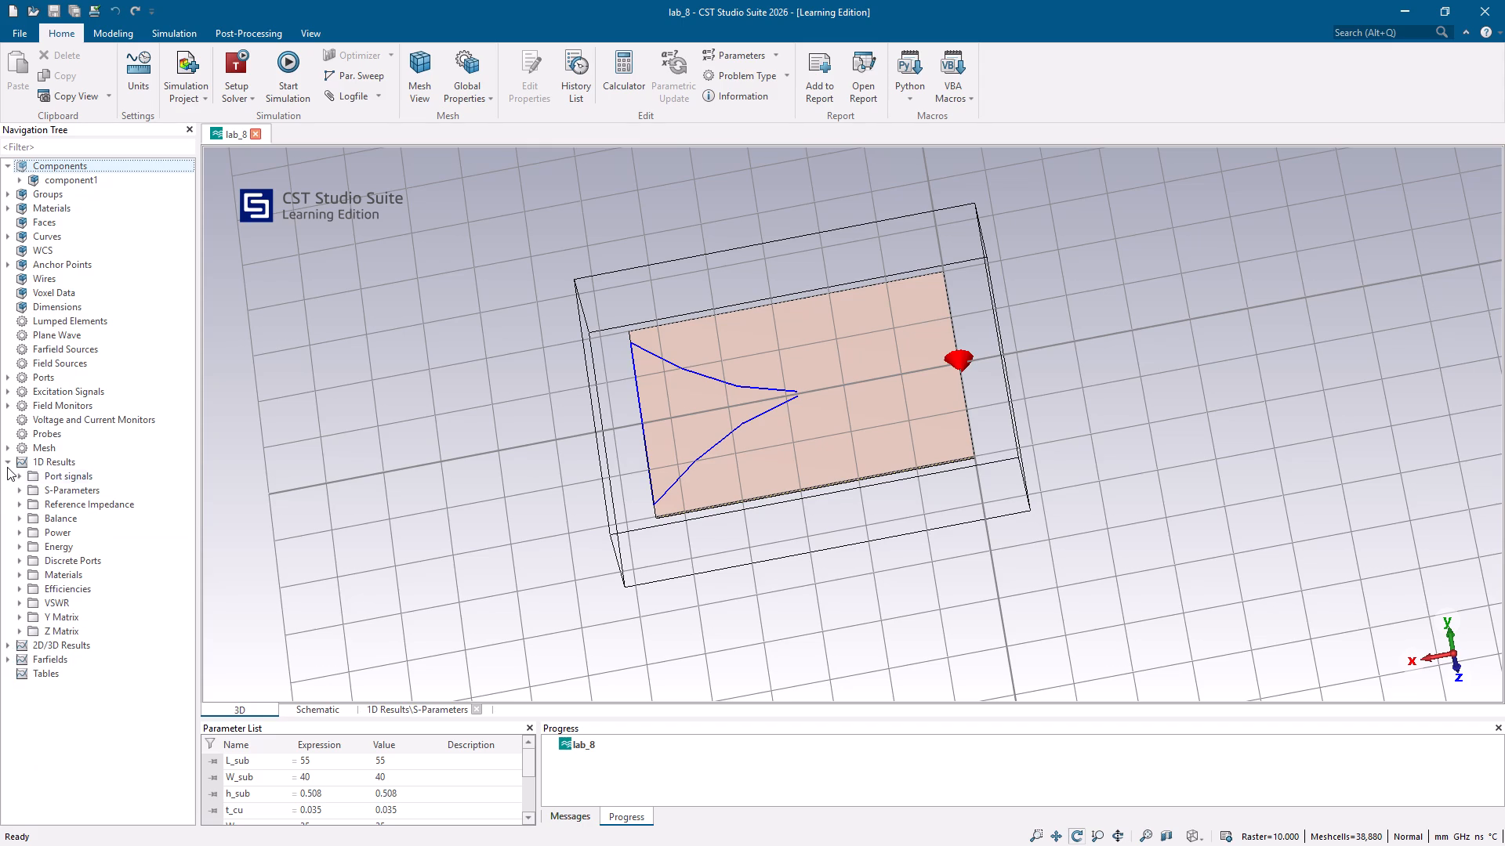
left_click(5, 463)
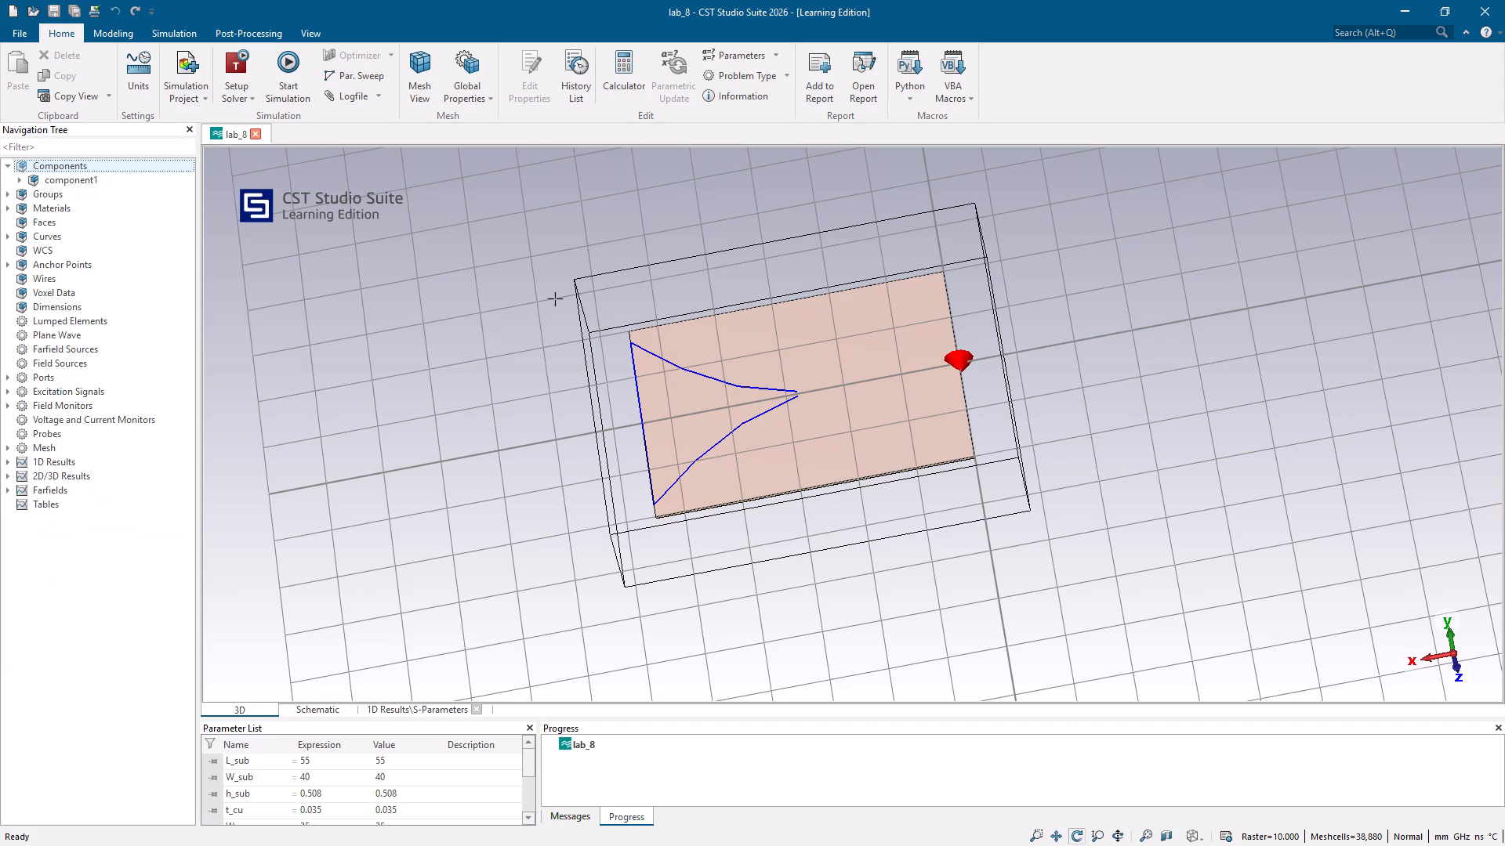
key("Print")
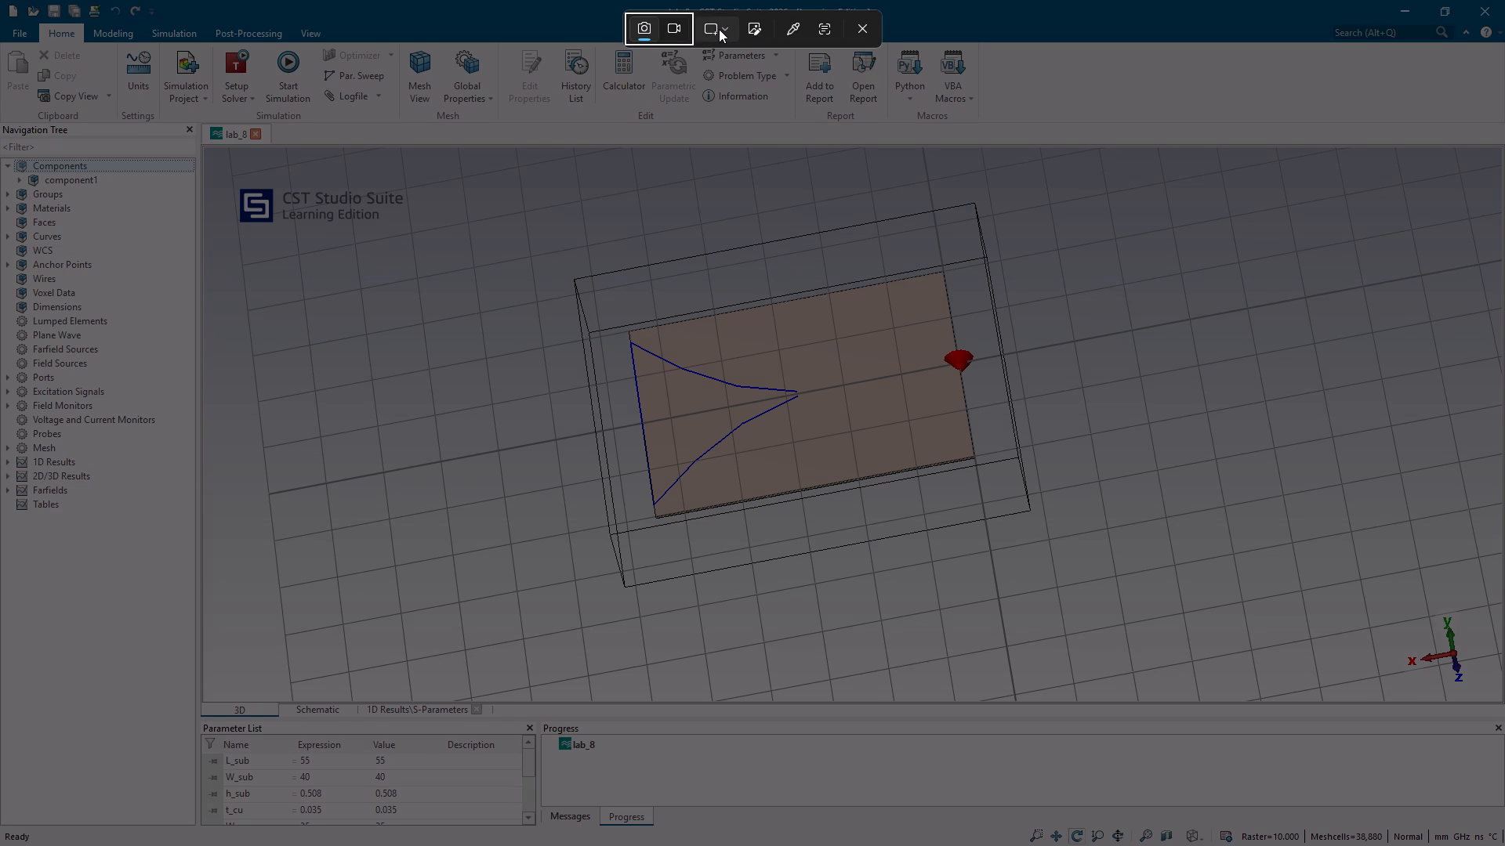
left_click(719, 29)
left_click(749, 92)
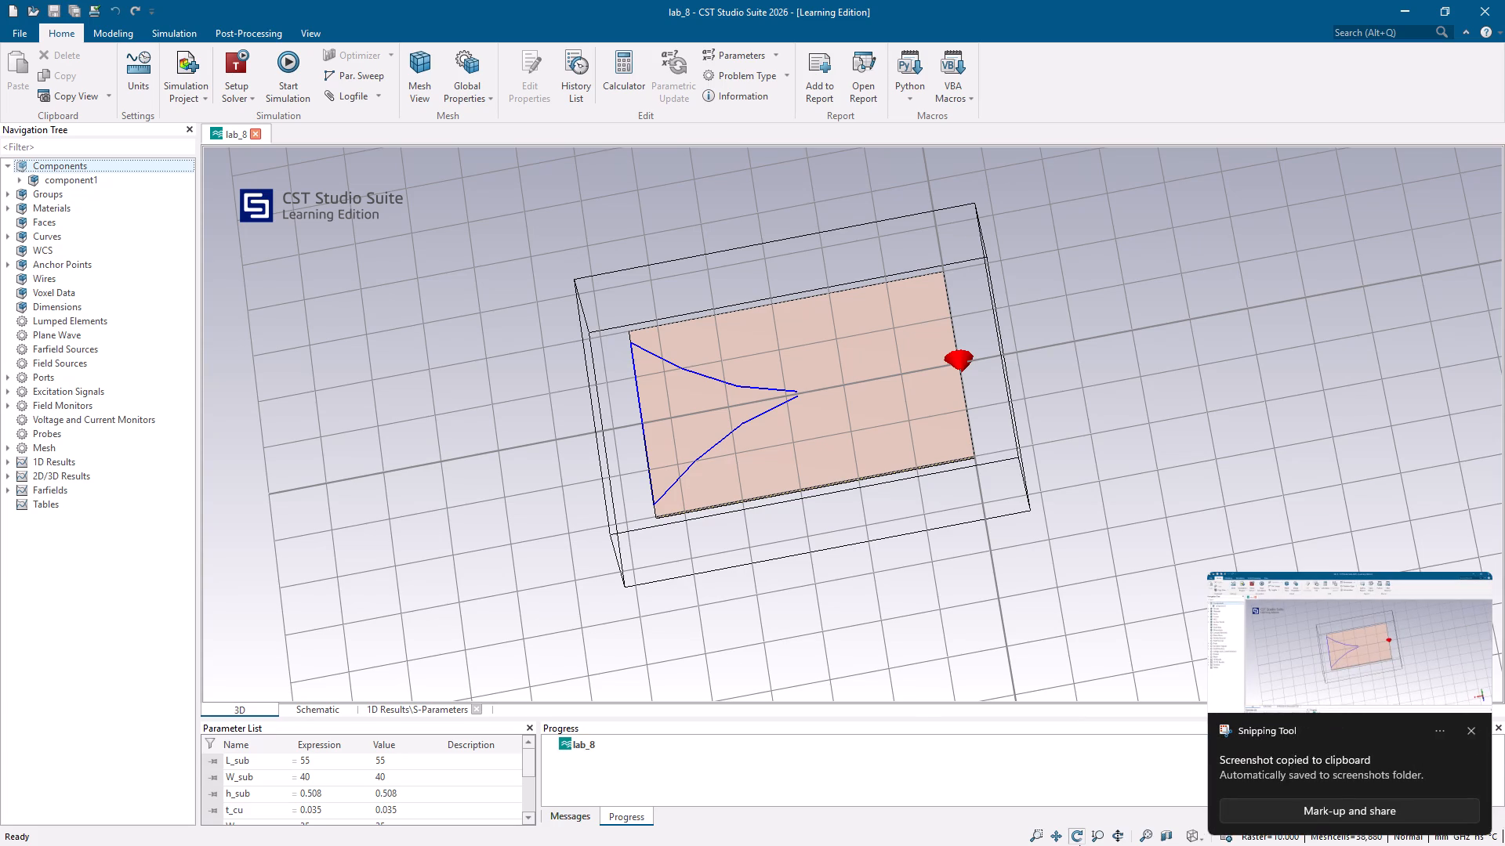
Switch to the EC205_LAB7 document in Word, paste the antenna screenshot under the Vivaldi Antenna heading and shrink it proportionally.
left_click(1074, 828)
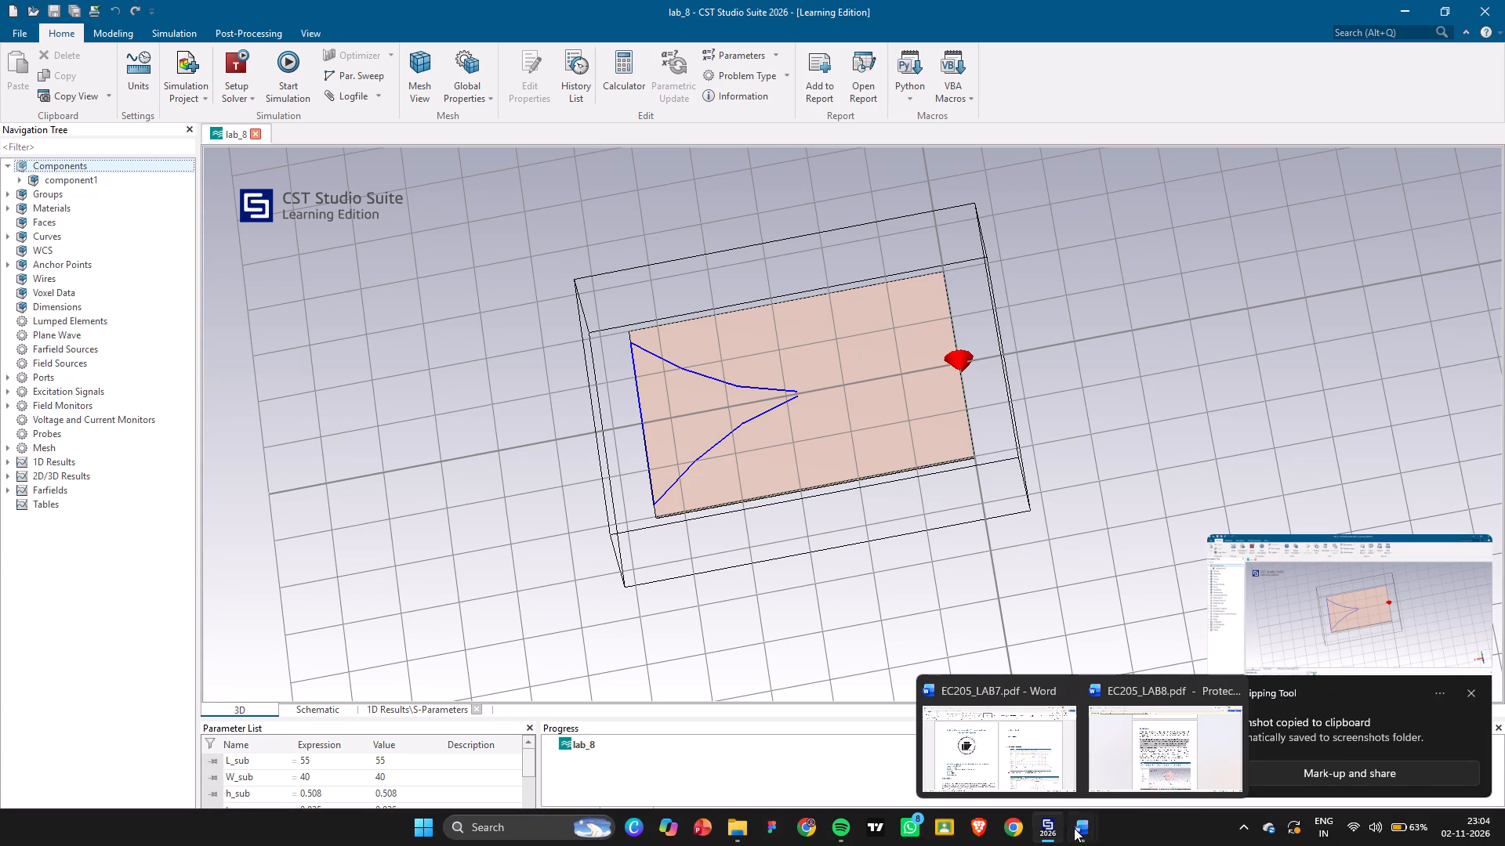
left_click(1046, 754)
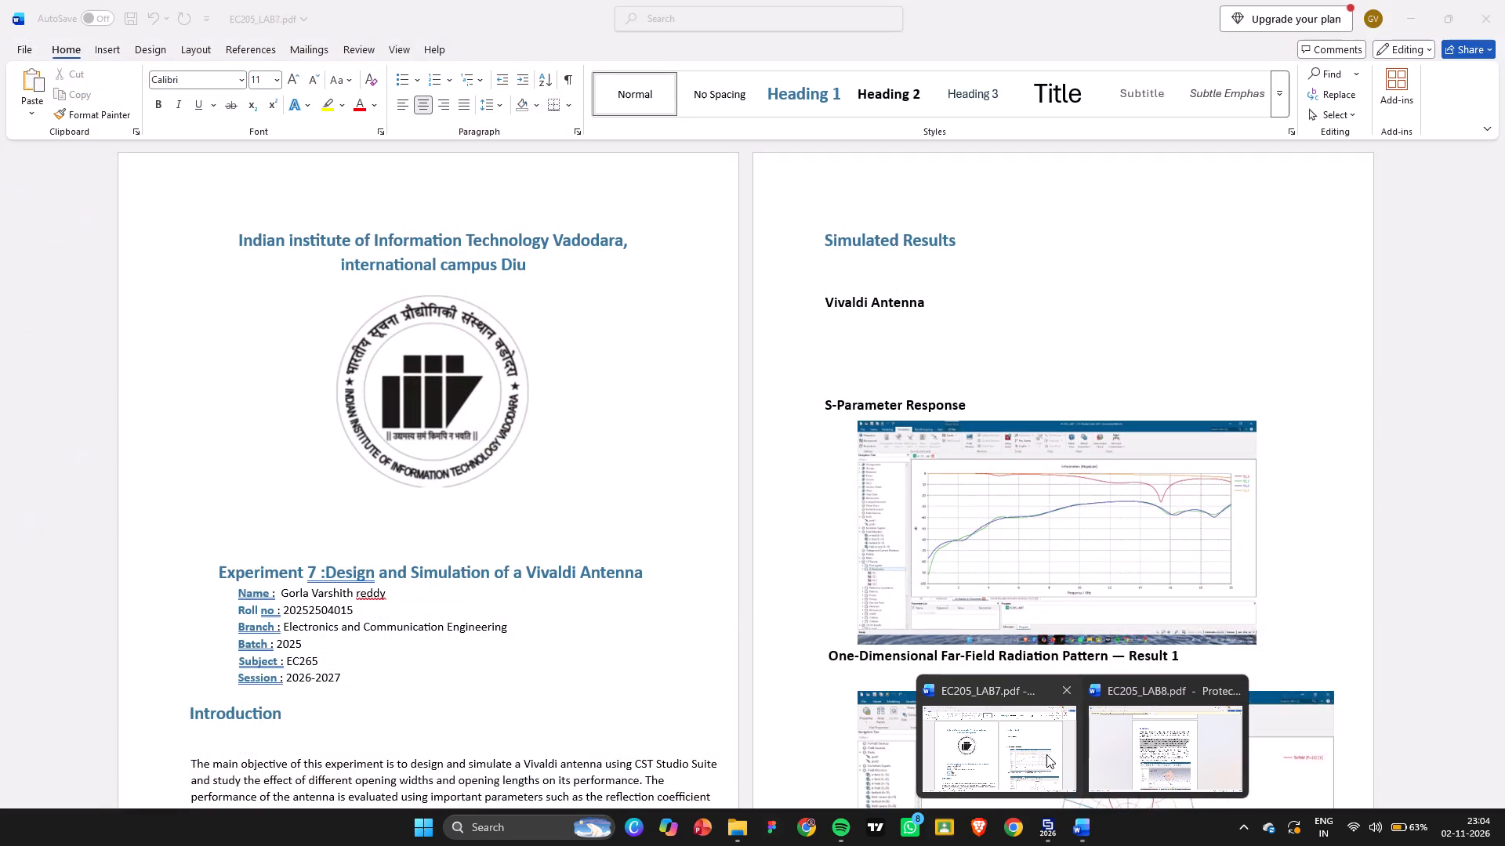
key("ctrl+v")
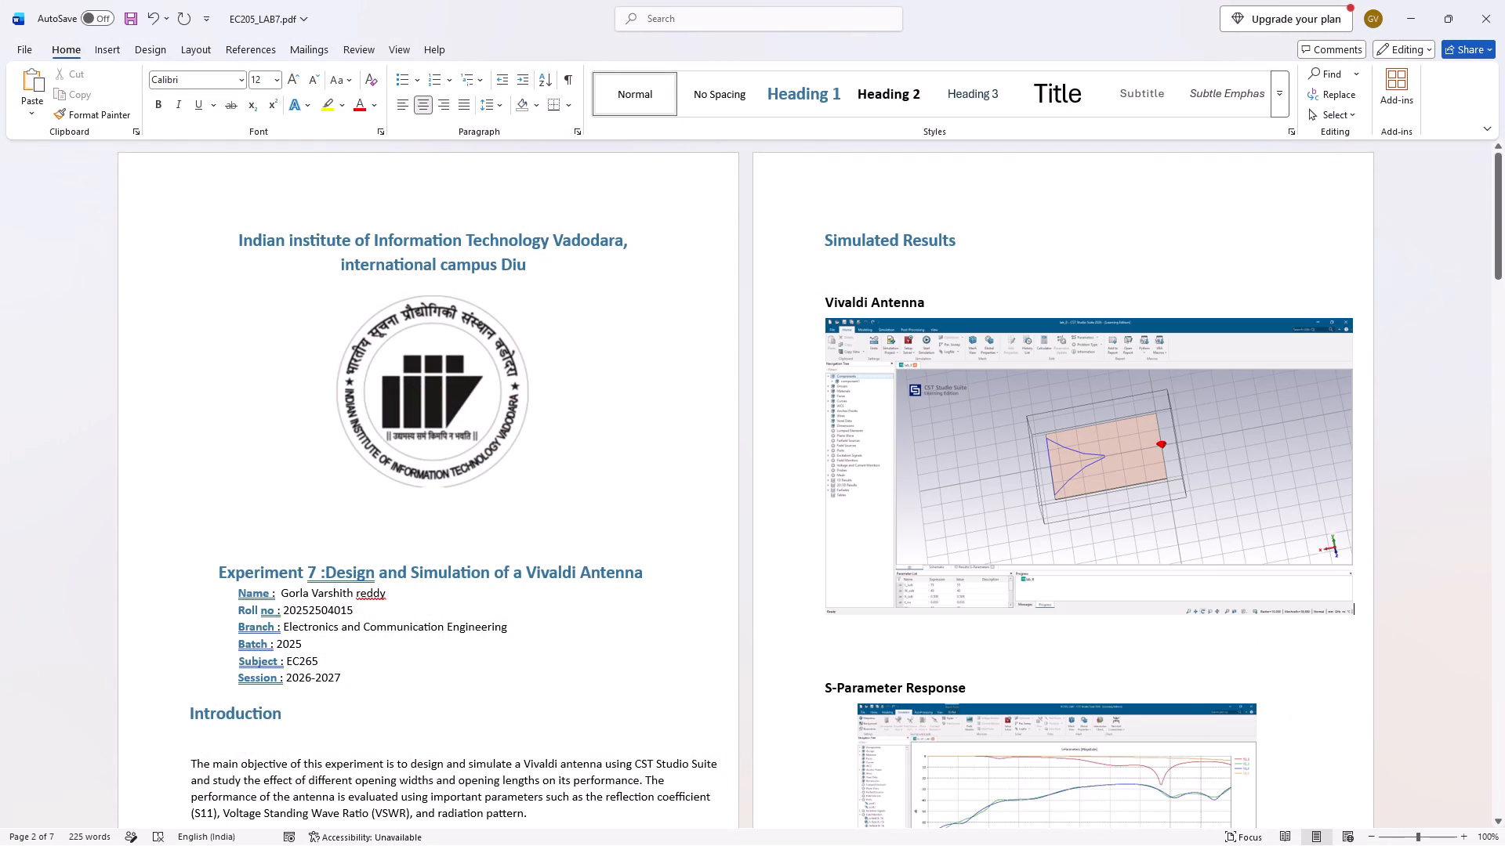
left_click(1339, 599)
left_click_drag(1351, 613, 1313, 587)
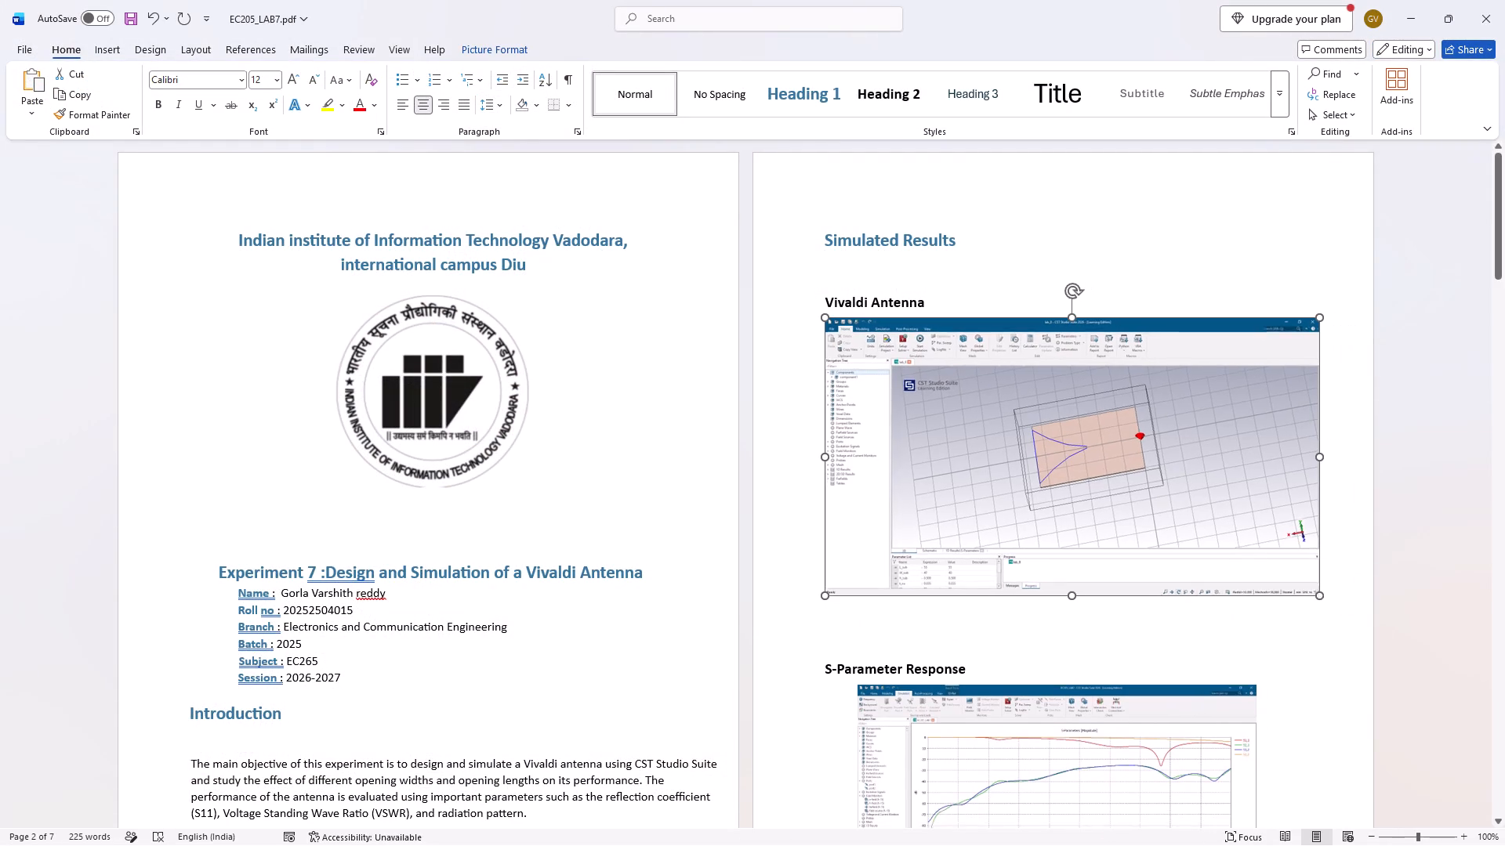
left_click_drag(1313, 587, 1241, 539)
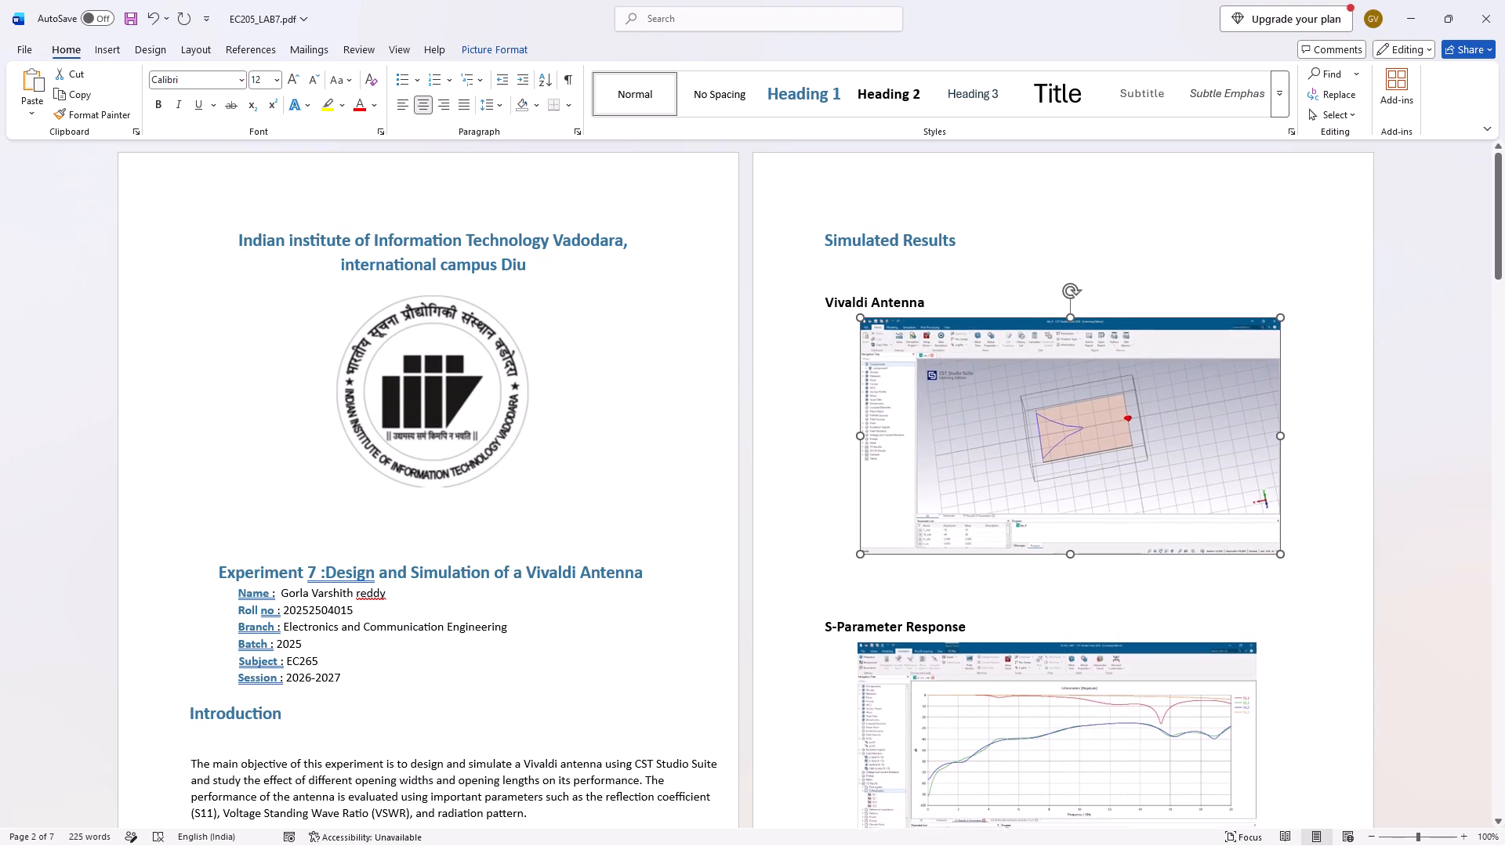
left_click_drag(1241, 539, 1233, 530)
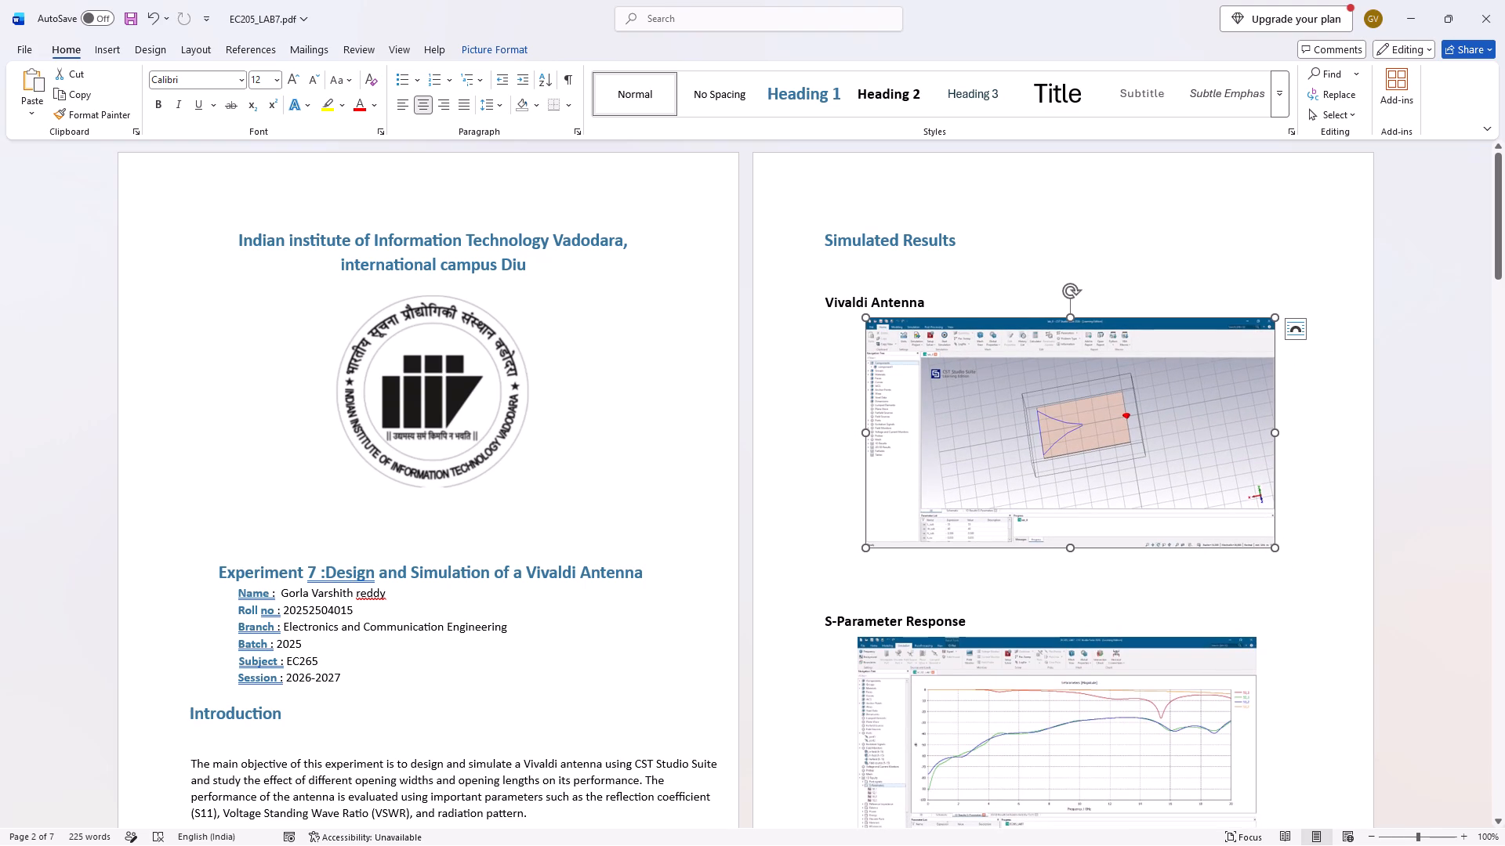
Remove the extra blank space between the antenna picture and the S-Parameter Response heading.
left_click(857, 602)
key("BackSpace")
key("BackSpace")
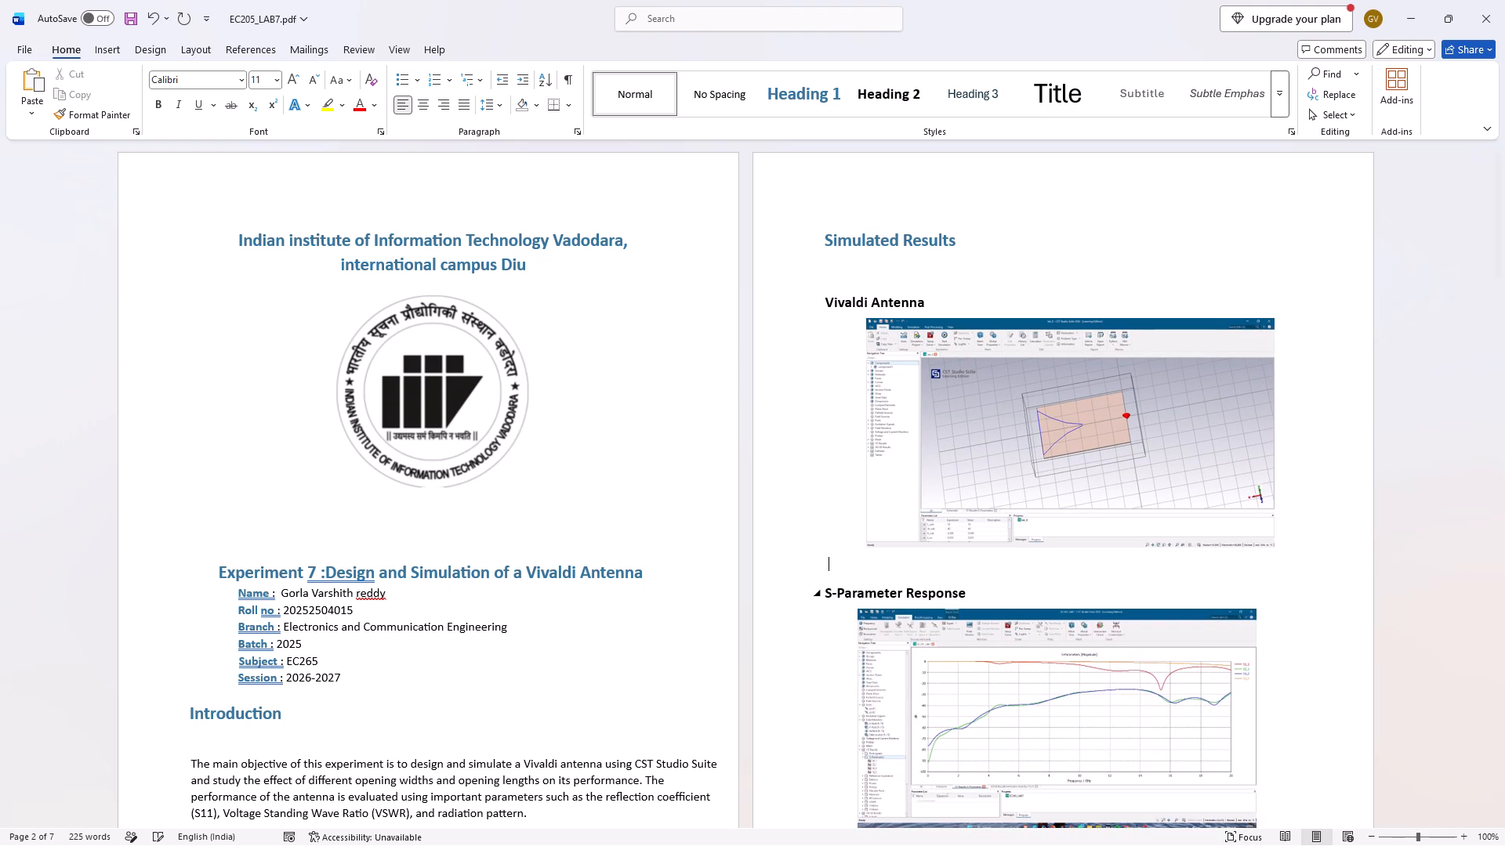
Cut the old plot picture from under the S-Parameter Response heading.
scroll(915, 694, "down", 1)
left_click(946, 619)
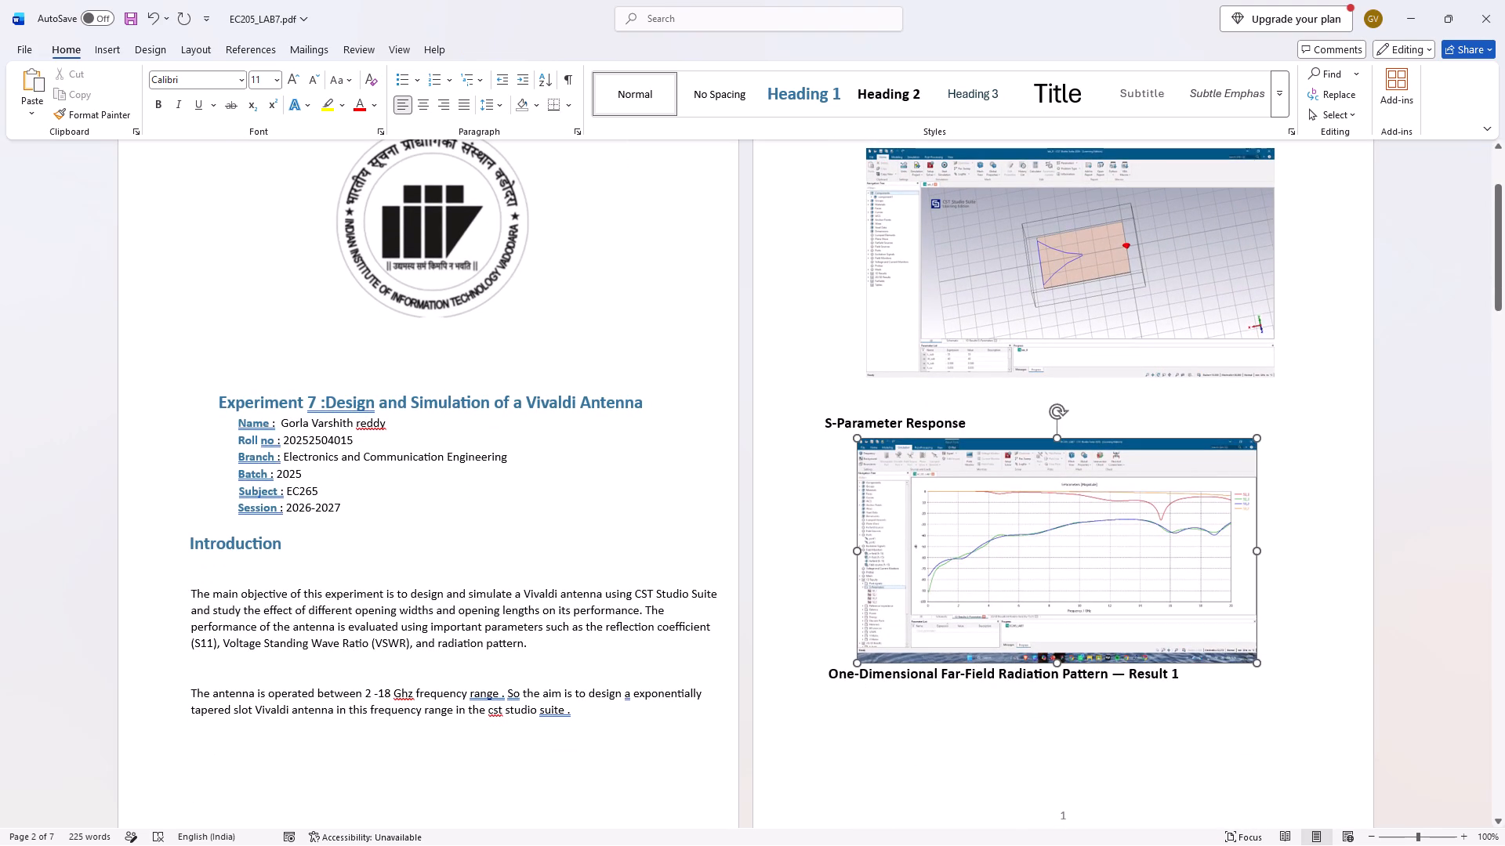
key("ctrl+x")
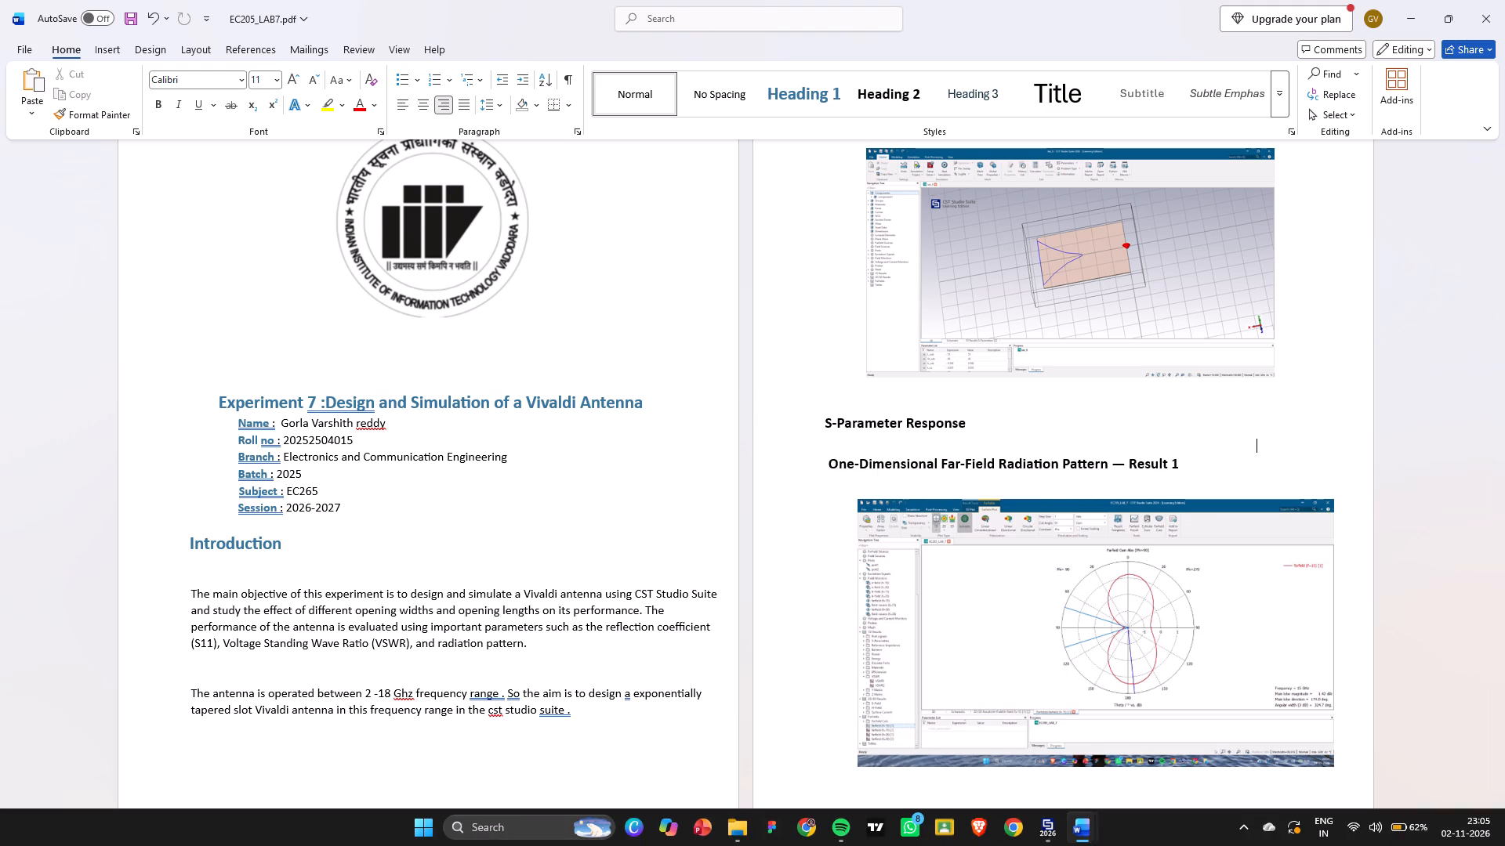
Switch to CST Studio Suite, display the S-Parameters plot from the 1D Results and take a full-screen screenshot of it.
left_click(1039, 822)
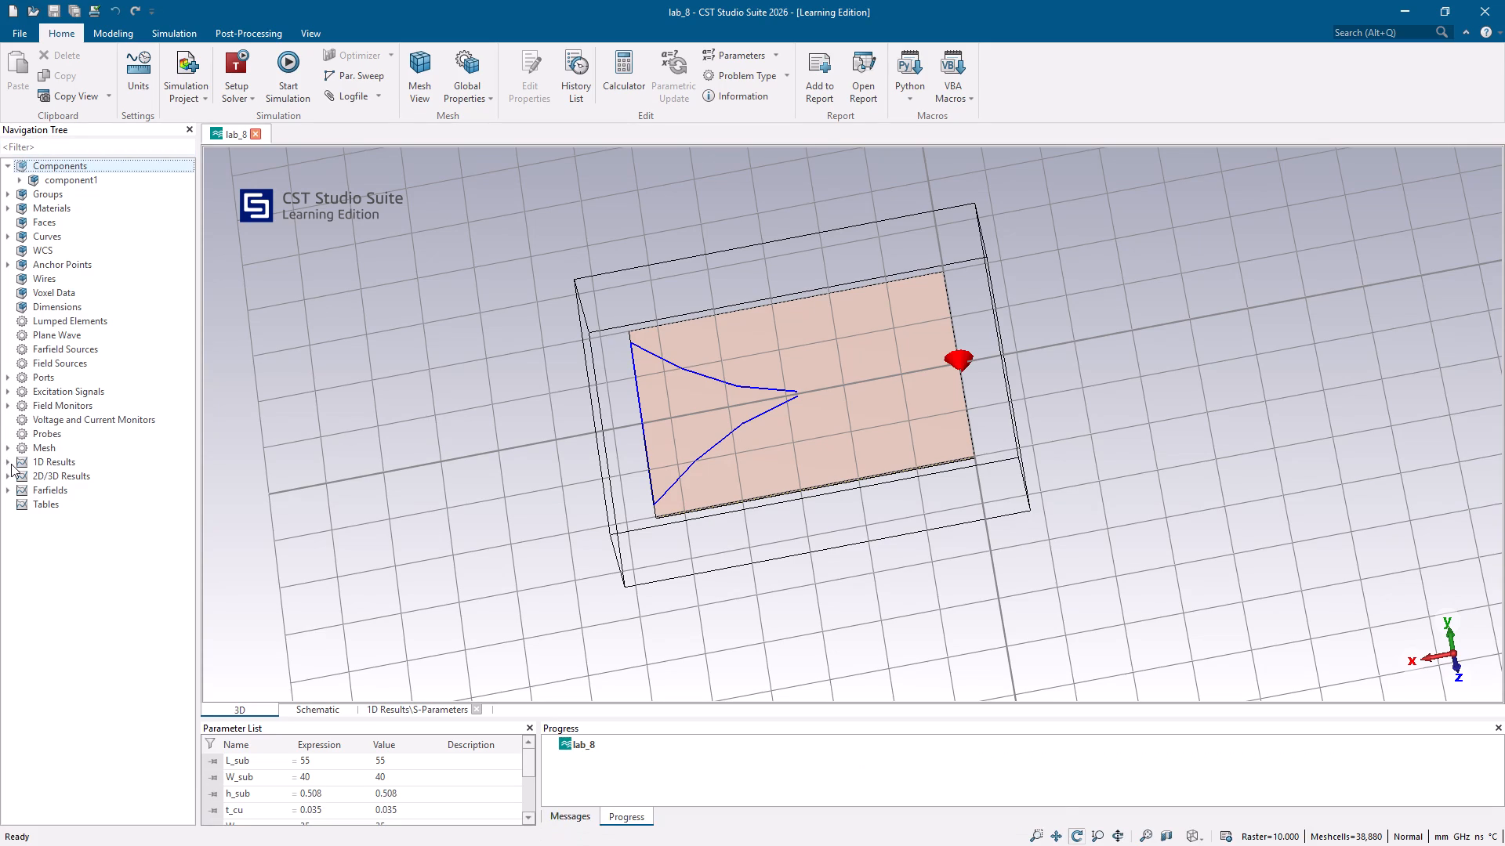
left_click(28, 461)
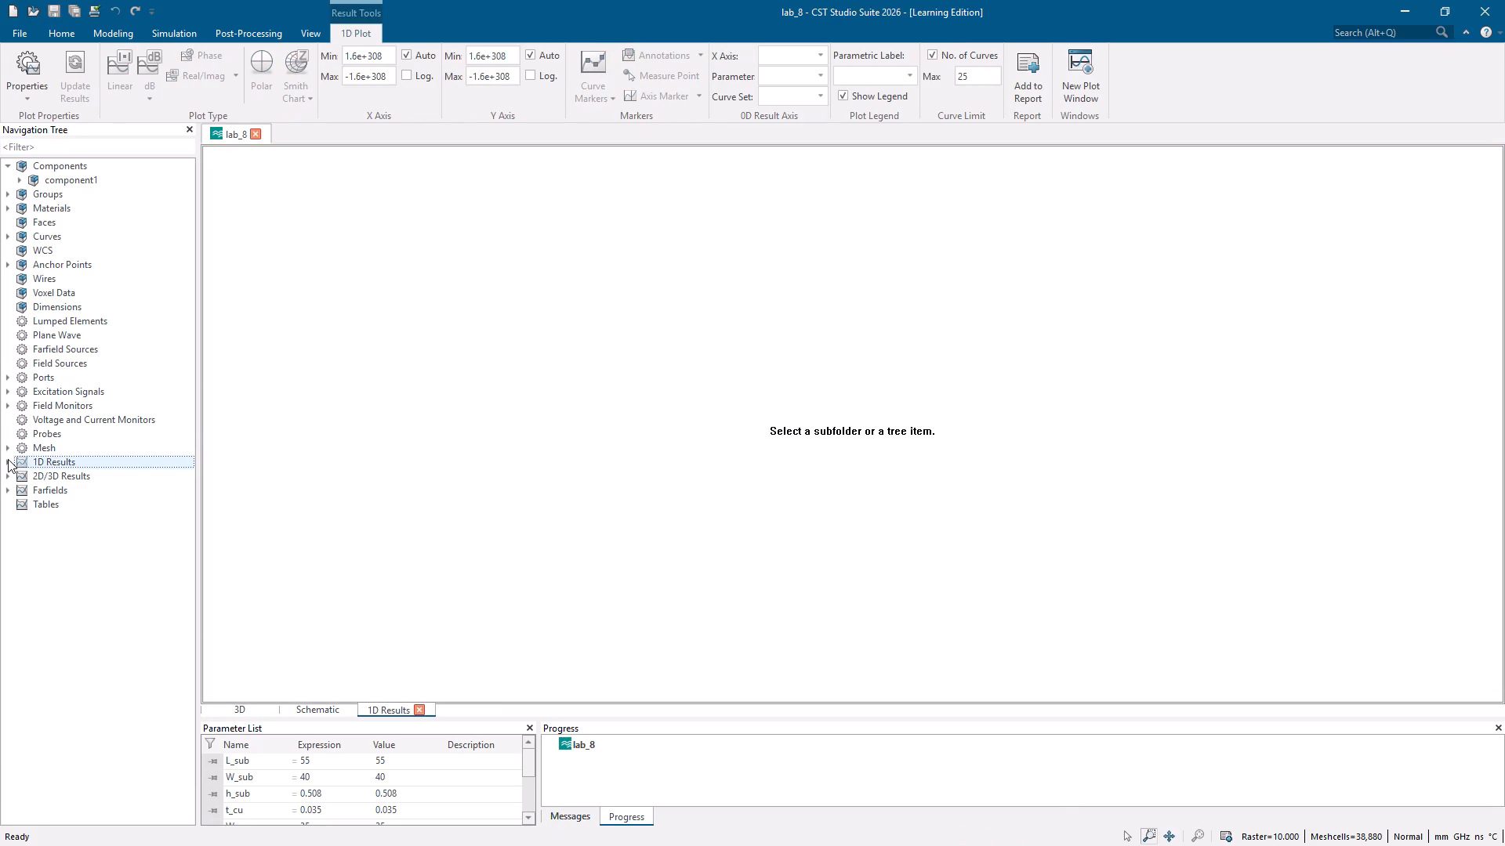
left_click(8, 459)
left_click(56, 485)
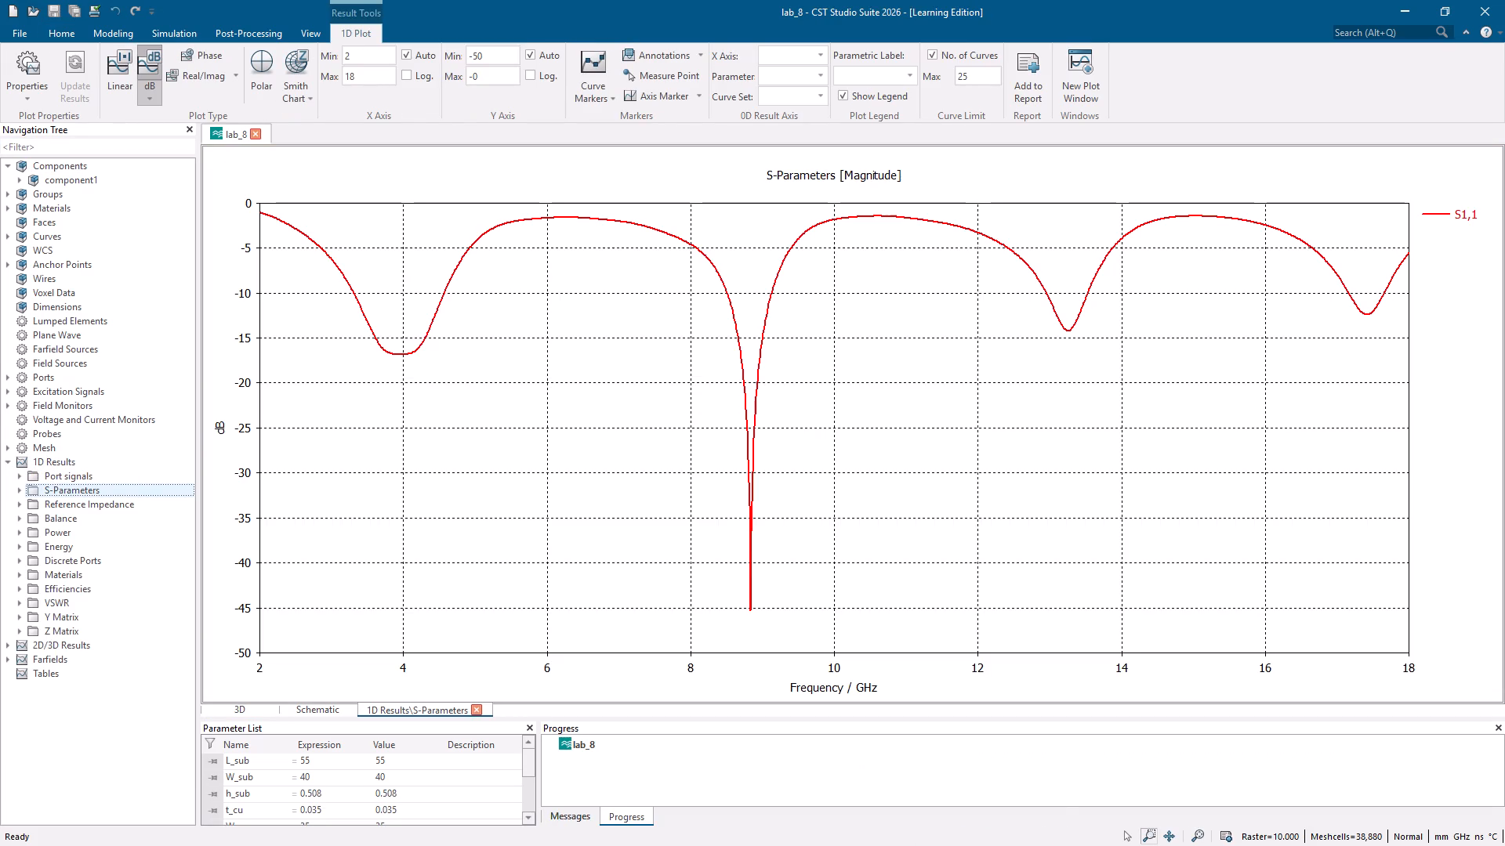
left_click(477, 440)
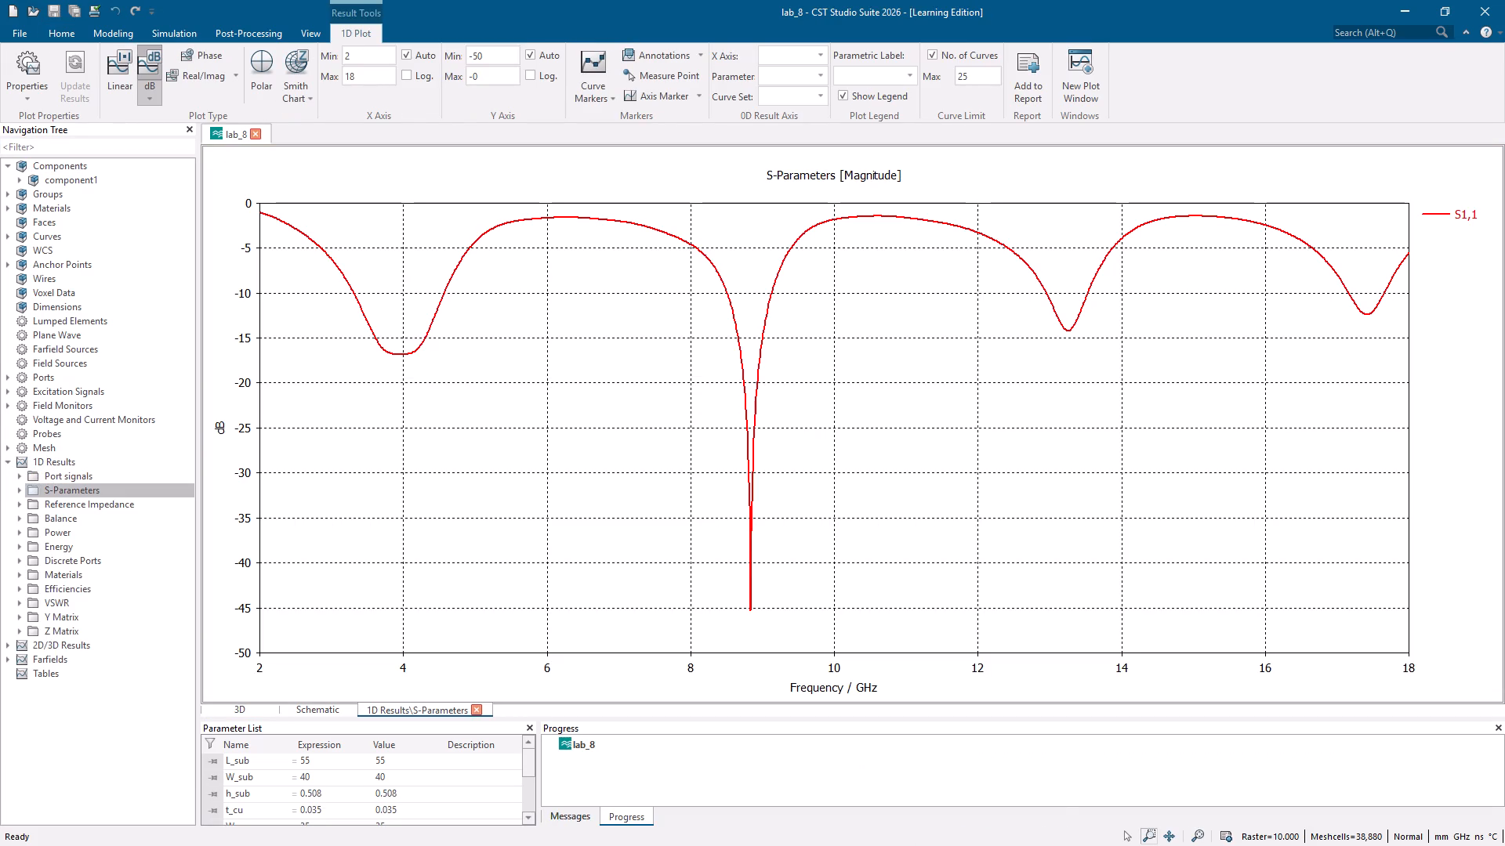
key("Print")
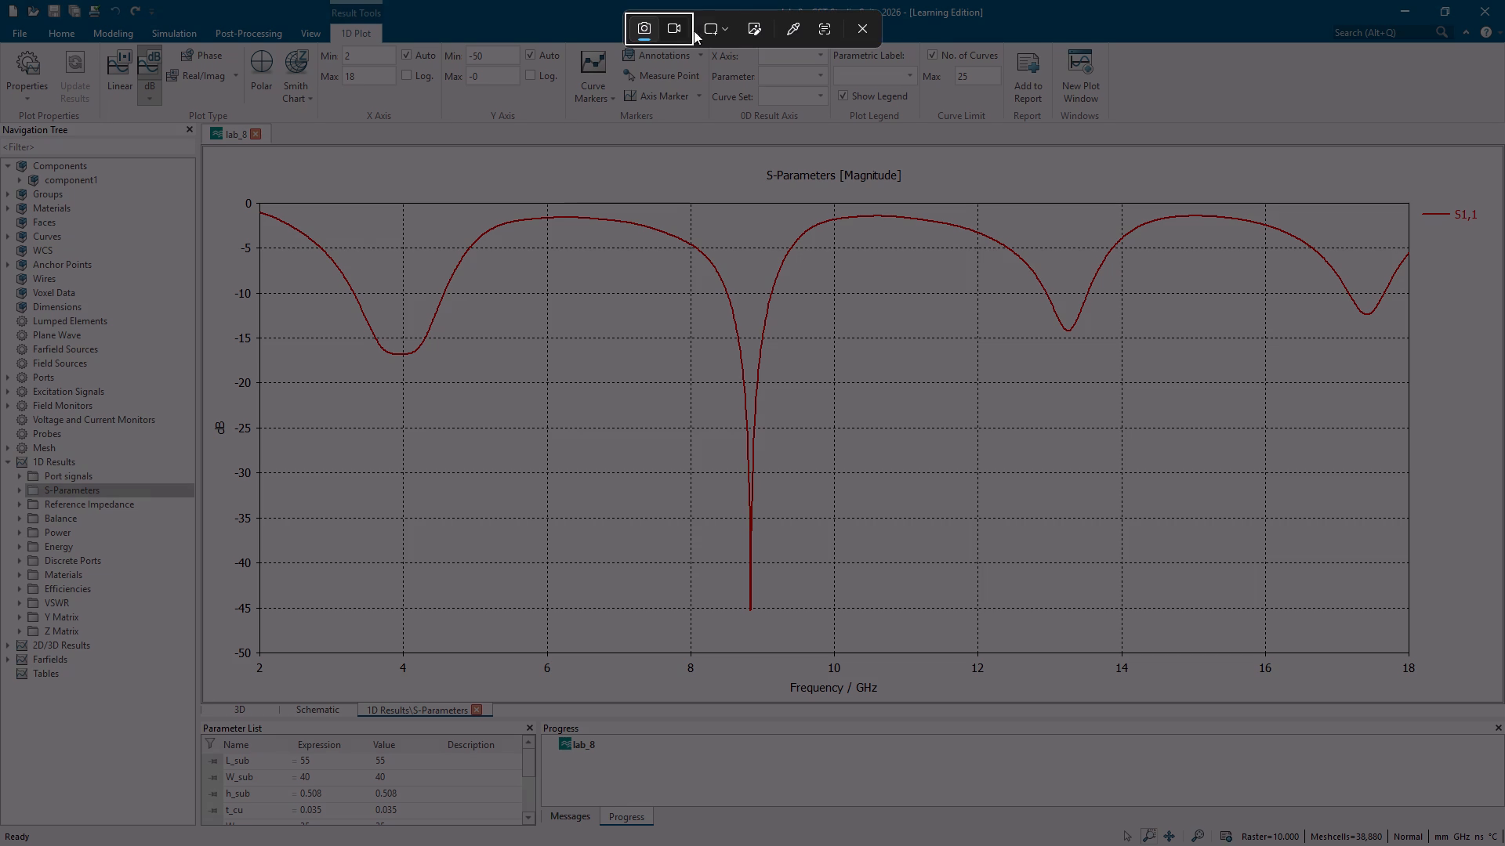
left_click(715, 30)
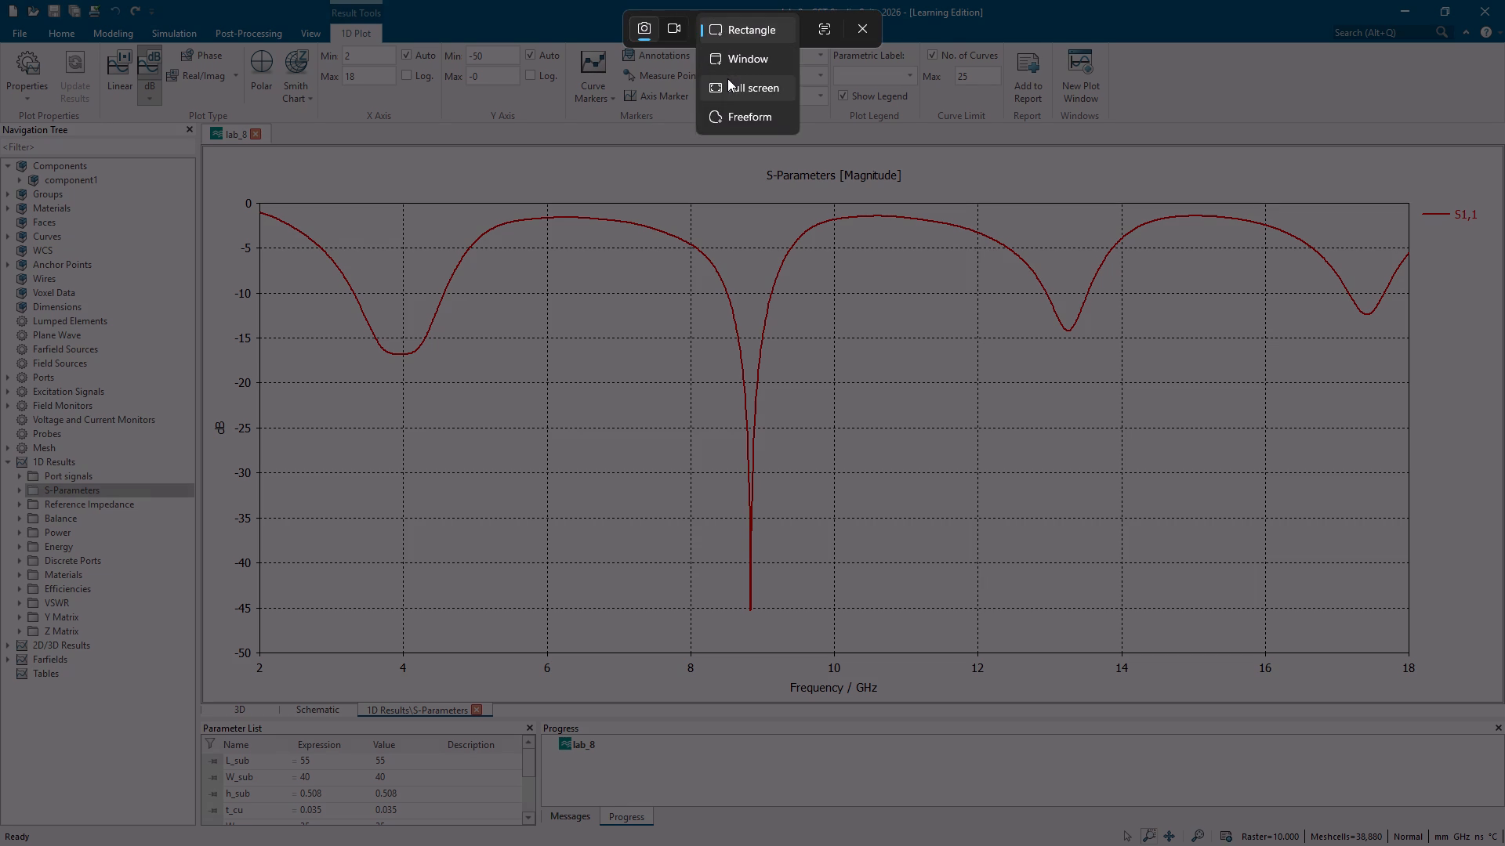
left_click(727, 78)
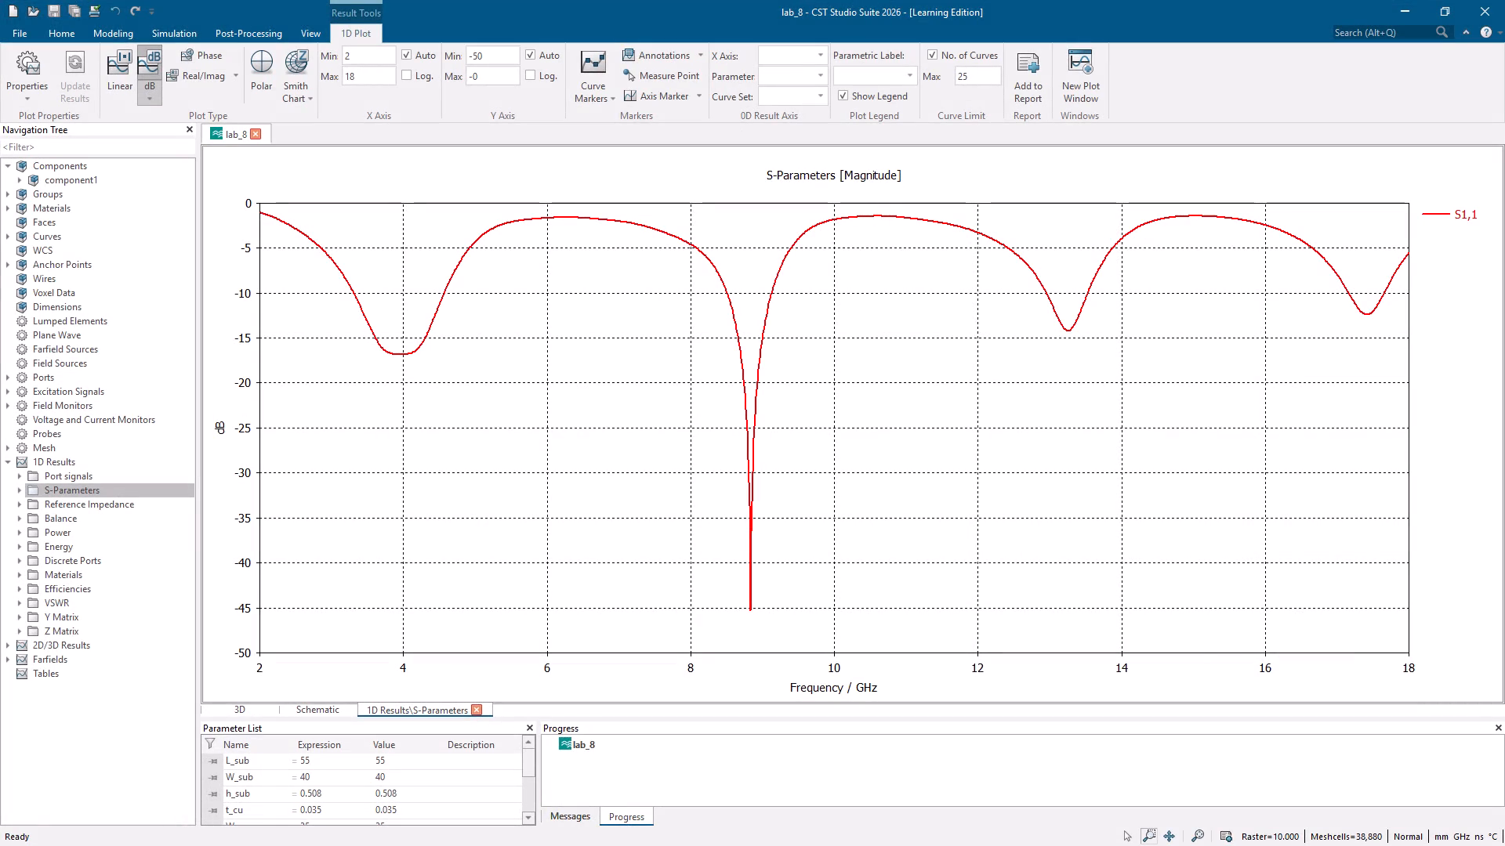
left_click(532, 728)
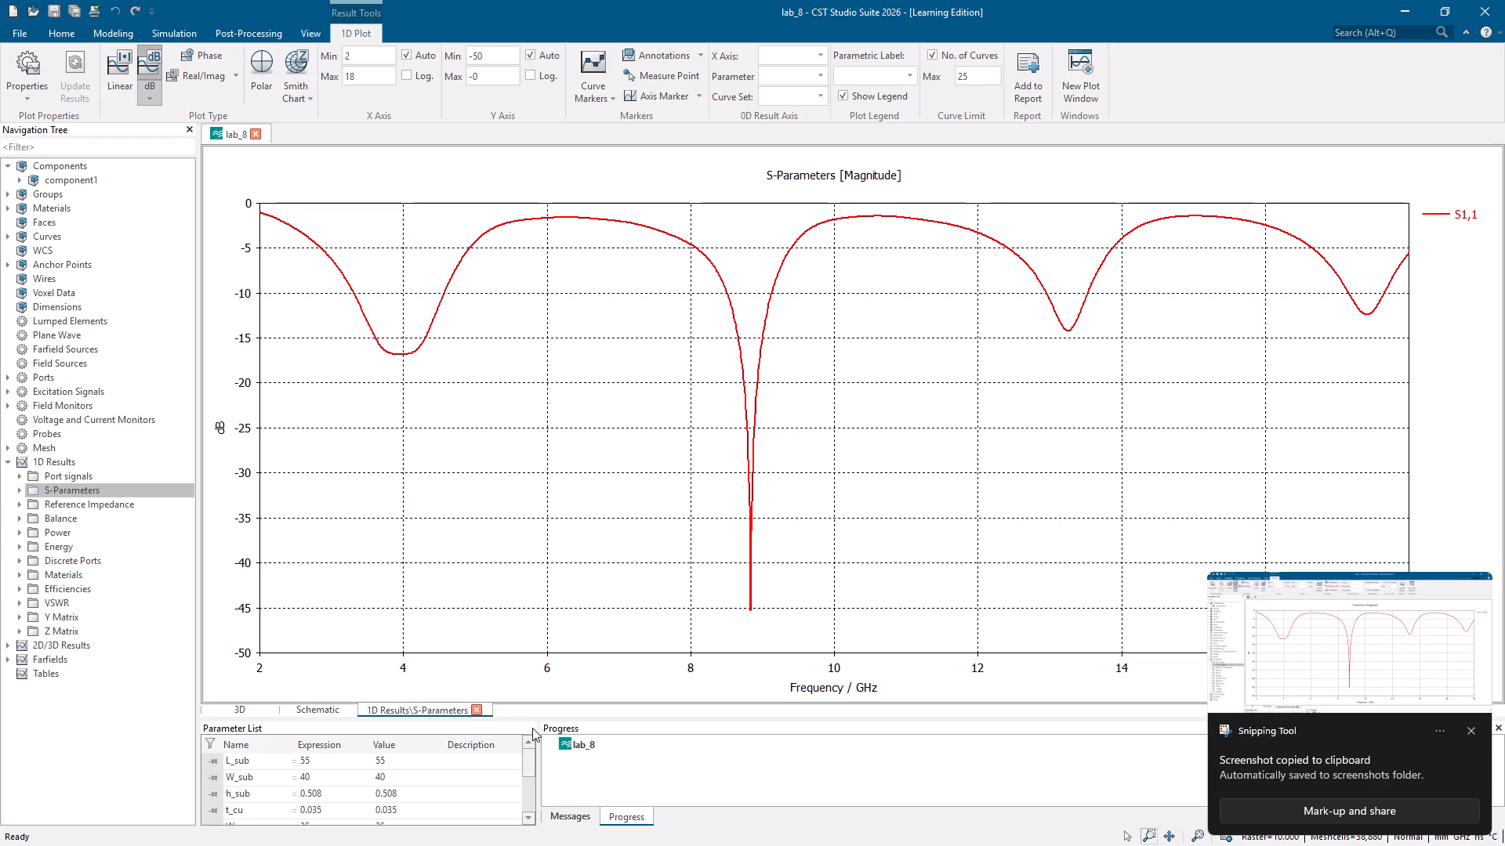
left_click(1466, 728)
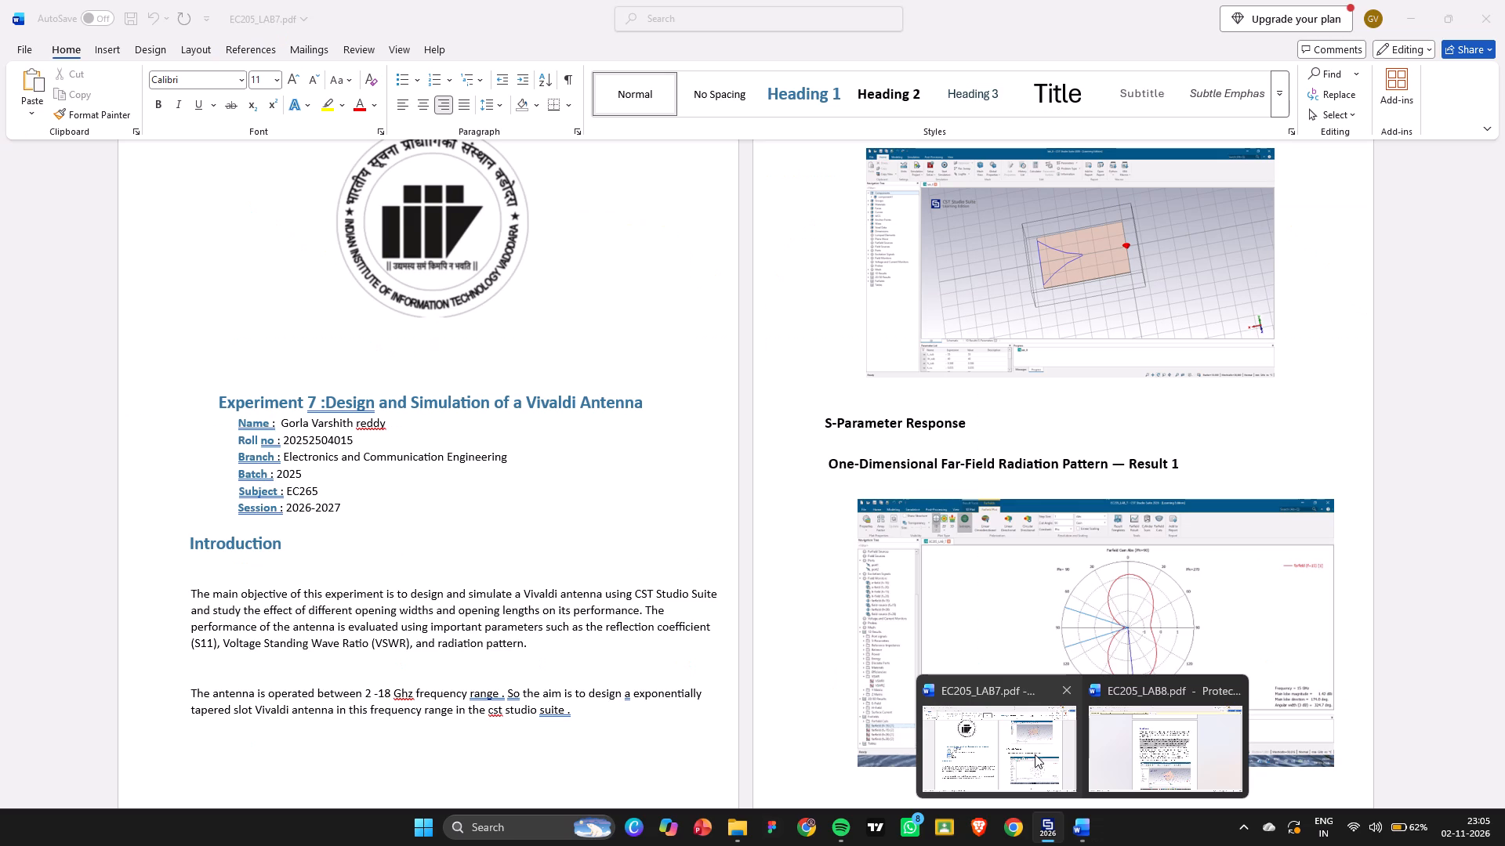
Switch to the EC205_LAB7 document in Word, paste the S-Parameters screenshot under the S-Parameter Response heading and shrink it proportionally.
left_click(1035, 754)
key("ctrl+v")
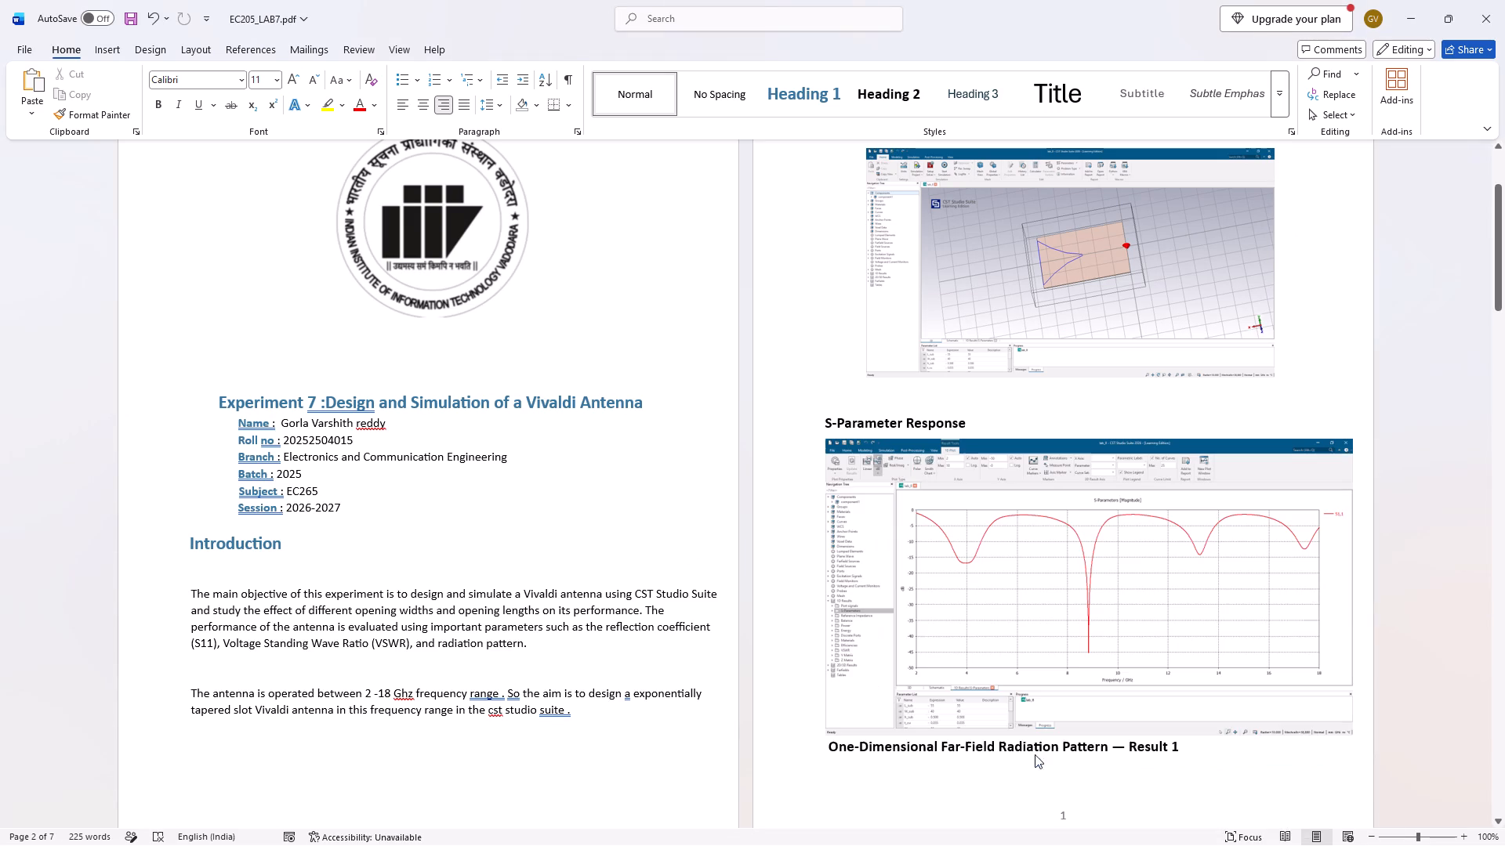
left_click(1177, 681)
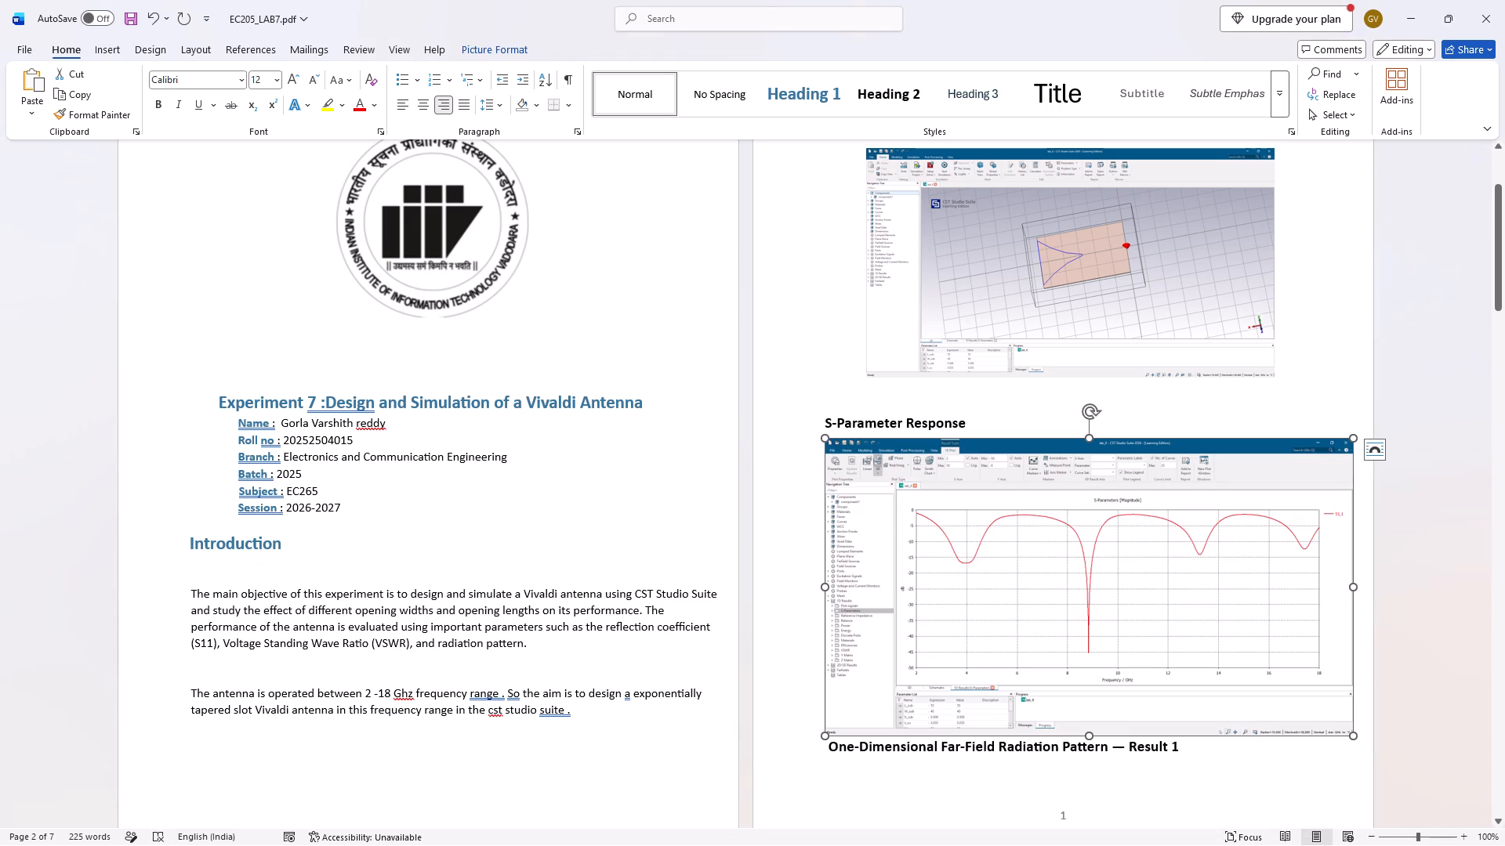
left_click_drag(1352, 737, 1264, 707)
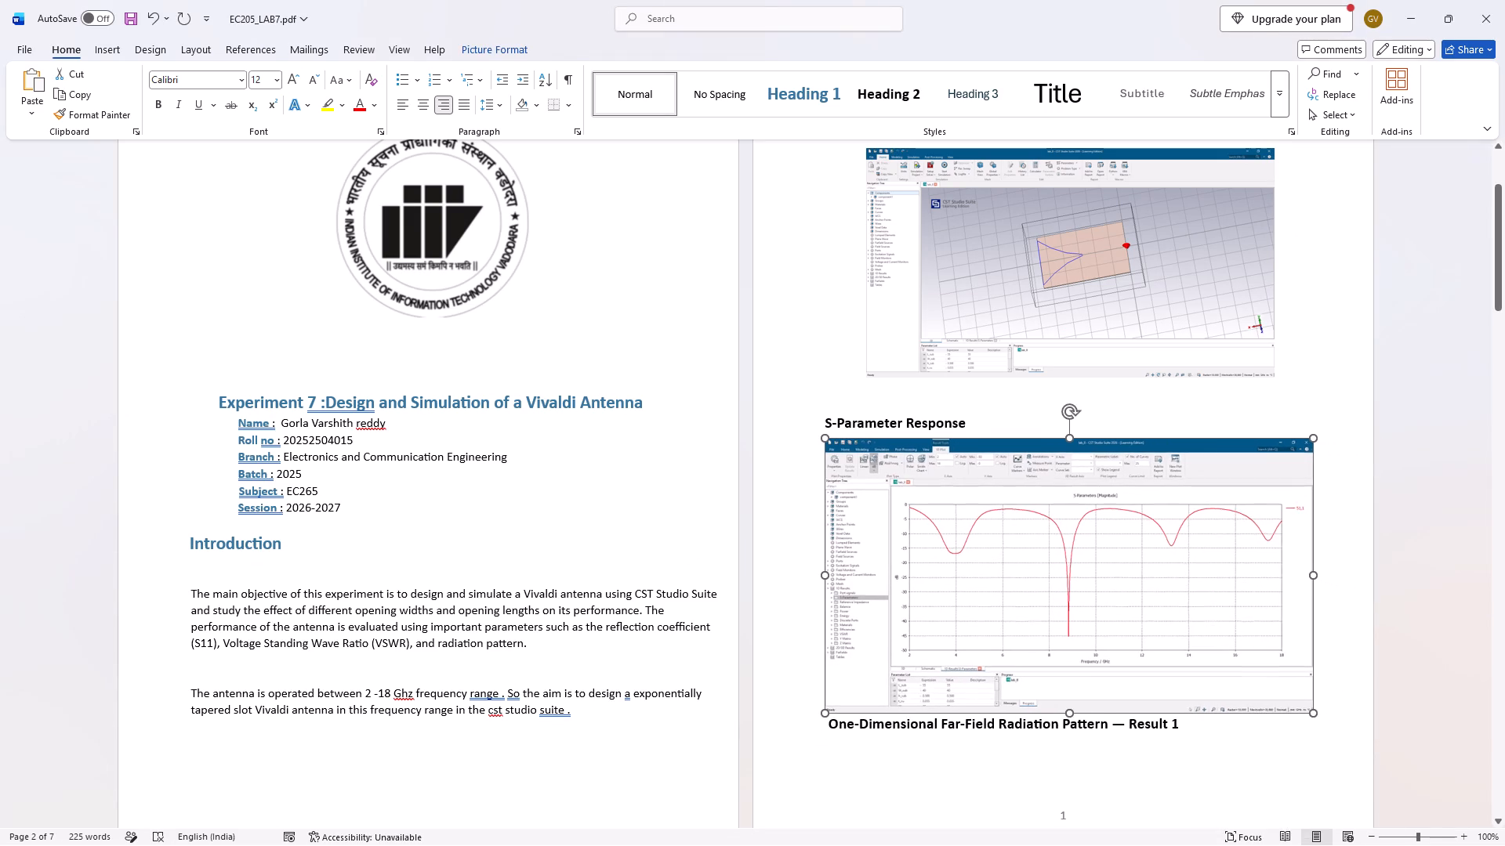
left_click_drag(1264, 707, 1248, 700)
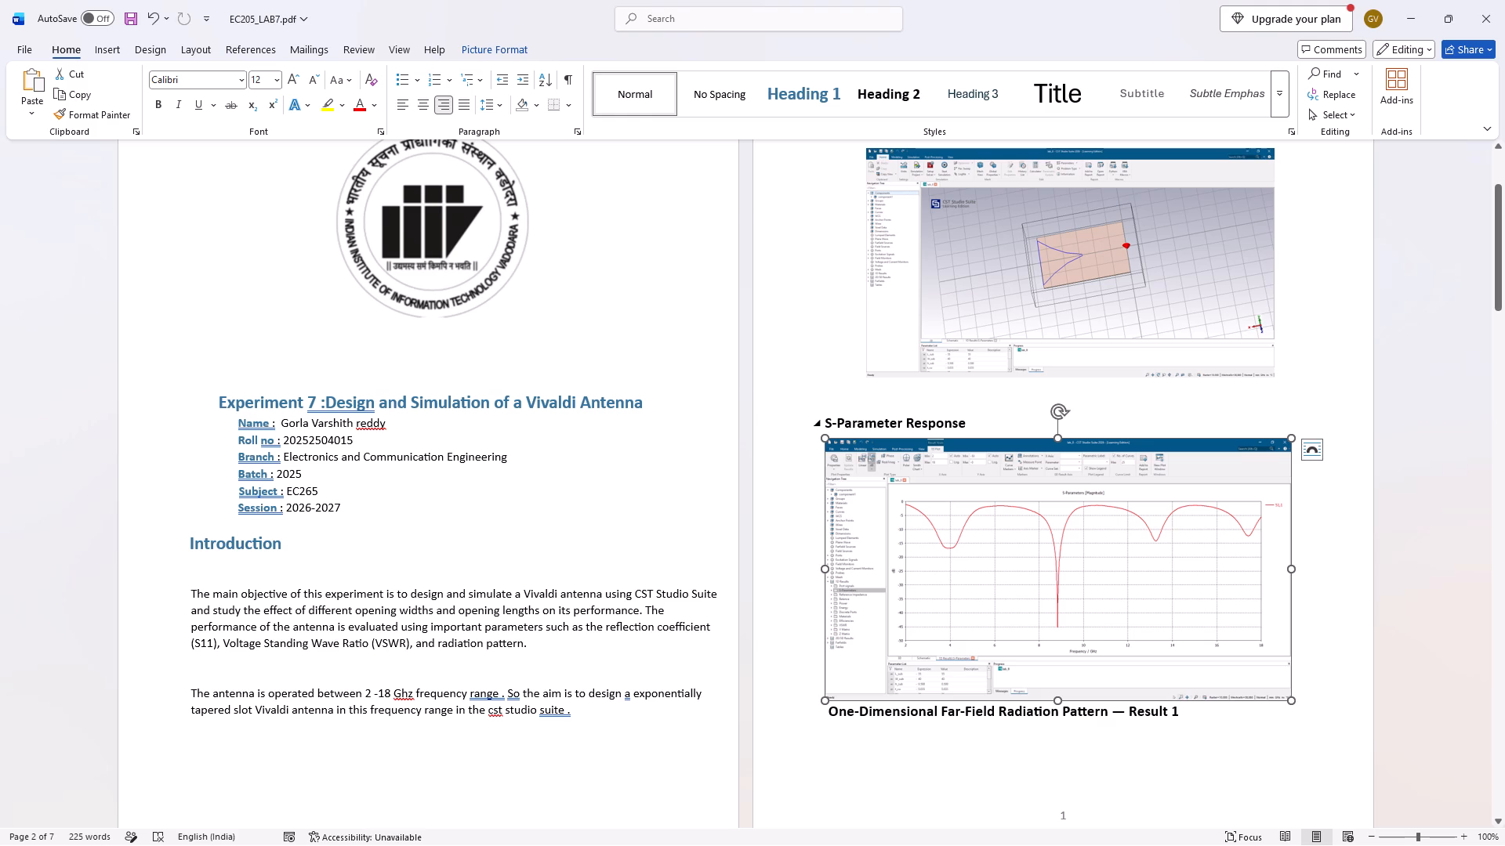
Insert a blank line between the S-Parameter Response heading and its plot picture.
left_click(1003, 427)
key("Return")
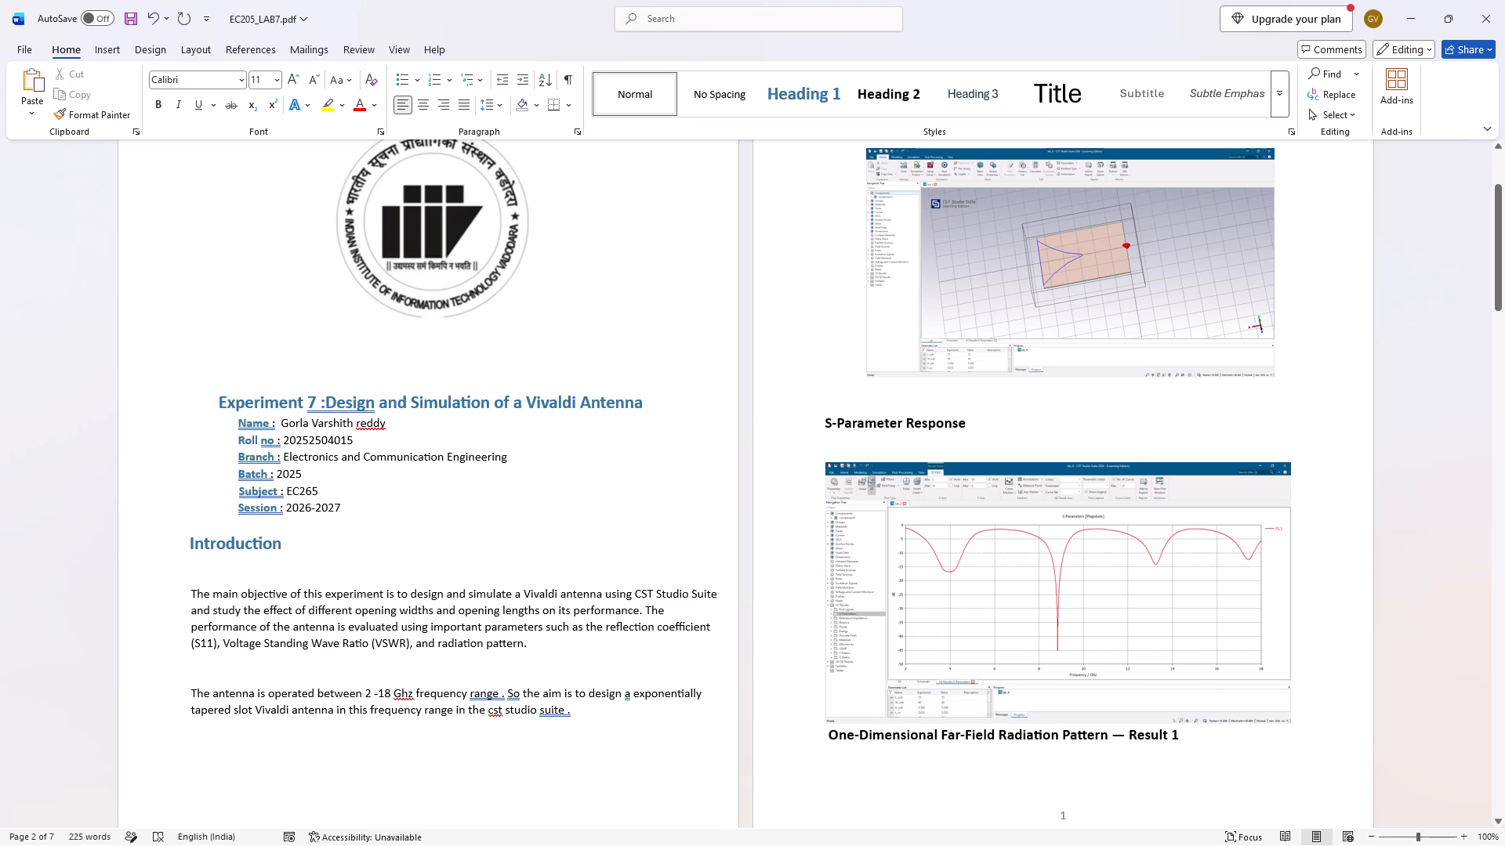
Enlarge the antenna picture under the Vivaldi Antenna heading slightly, keeping its proportions.
scroll(898, 406, "up", 1)
left_click(908, 410)
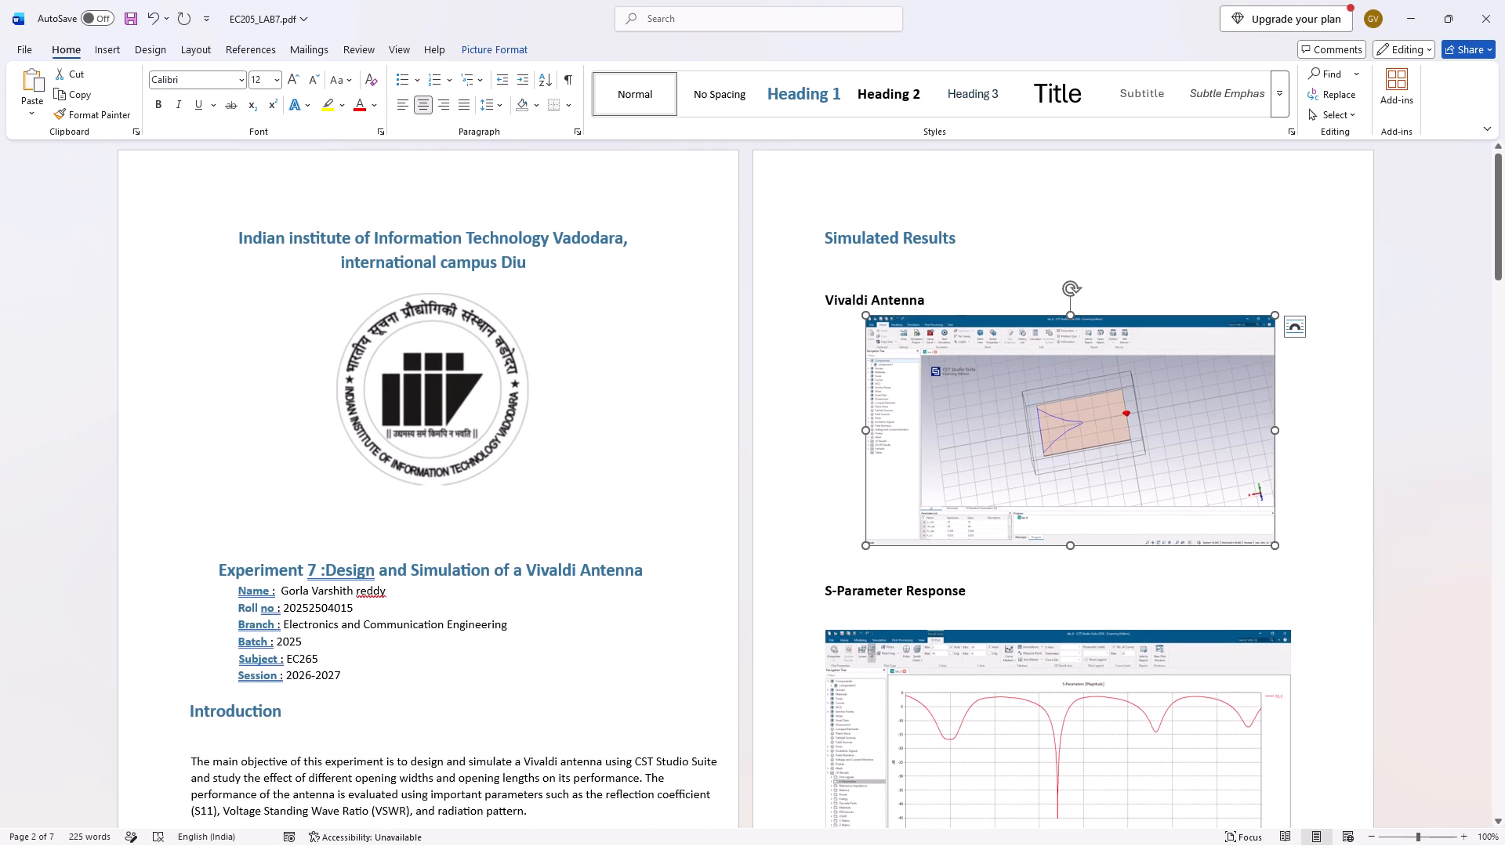
left_click_drag(1272, 549, 1301, 564)
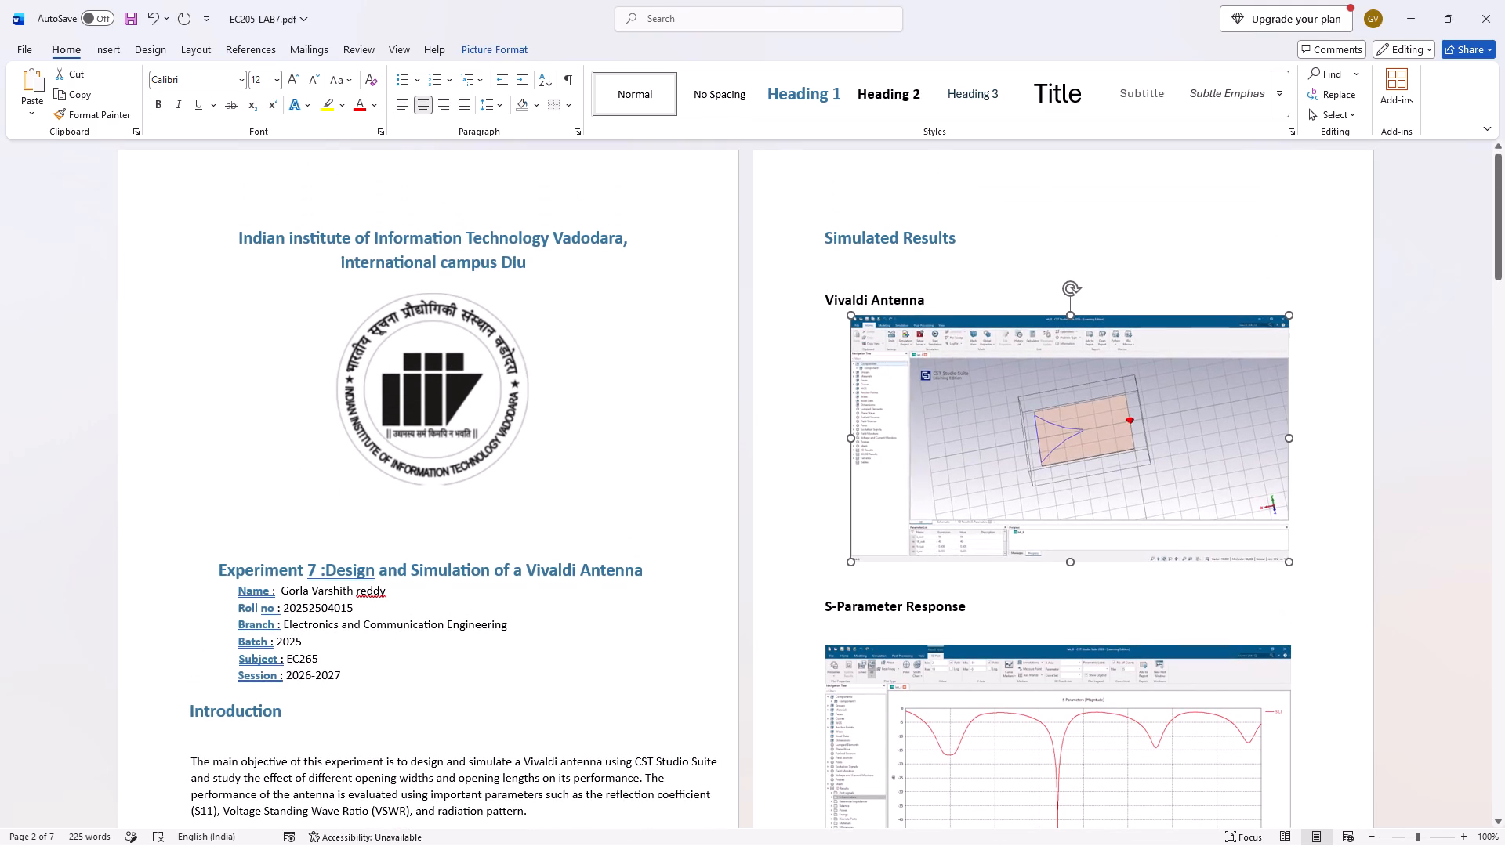
left_click_drag(1301, 564, 1315, 569)
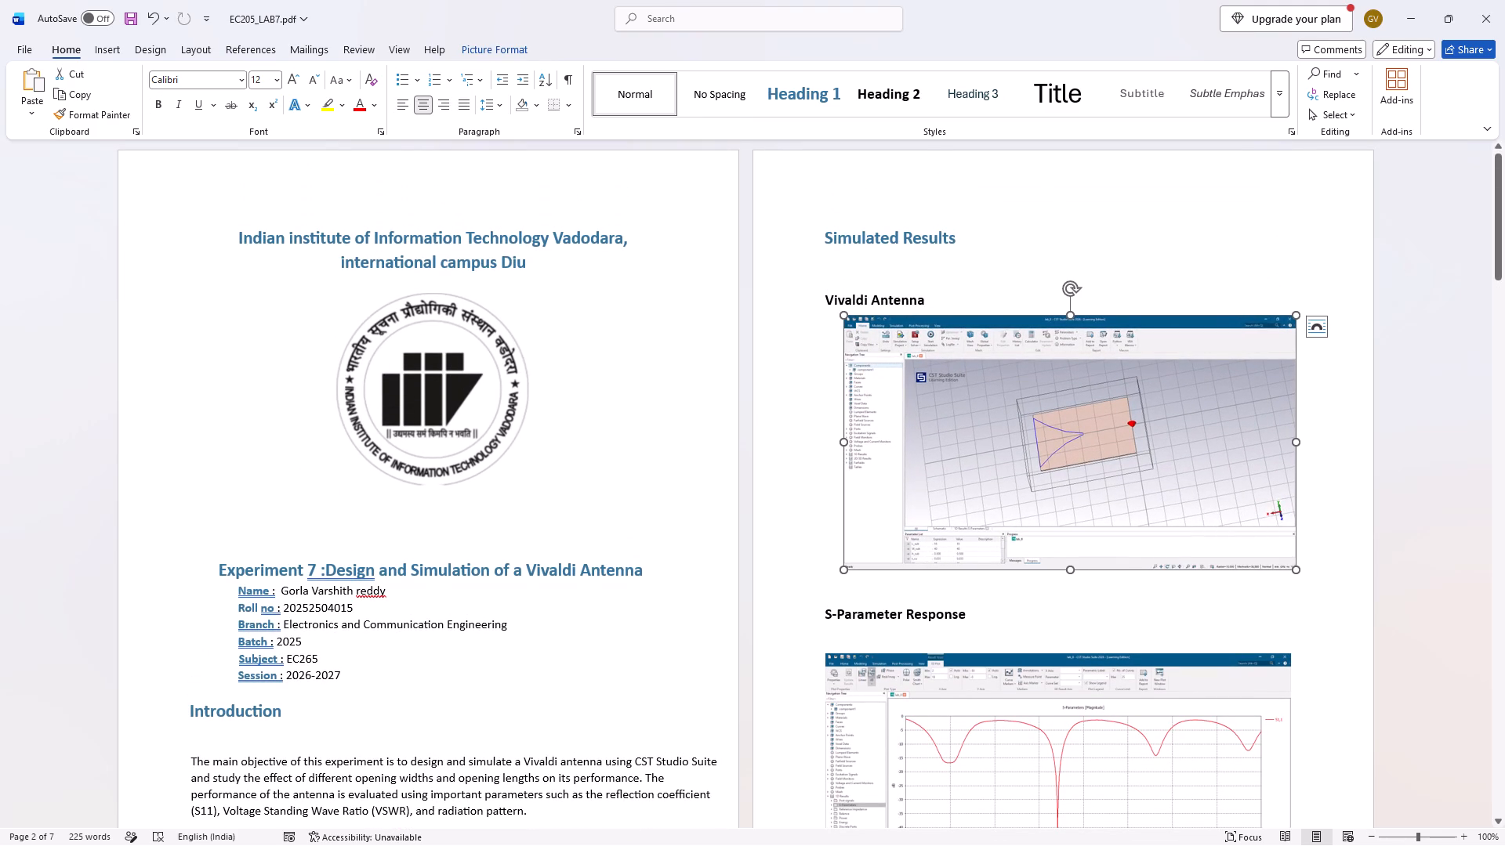
Move the One-Dimensional Far-Field Radiation Pattern — Result 1 heading onto the following page by adding two blank lines before it.
scroll(865, 634, "down", 3)
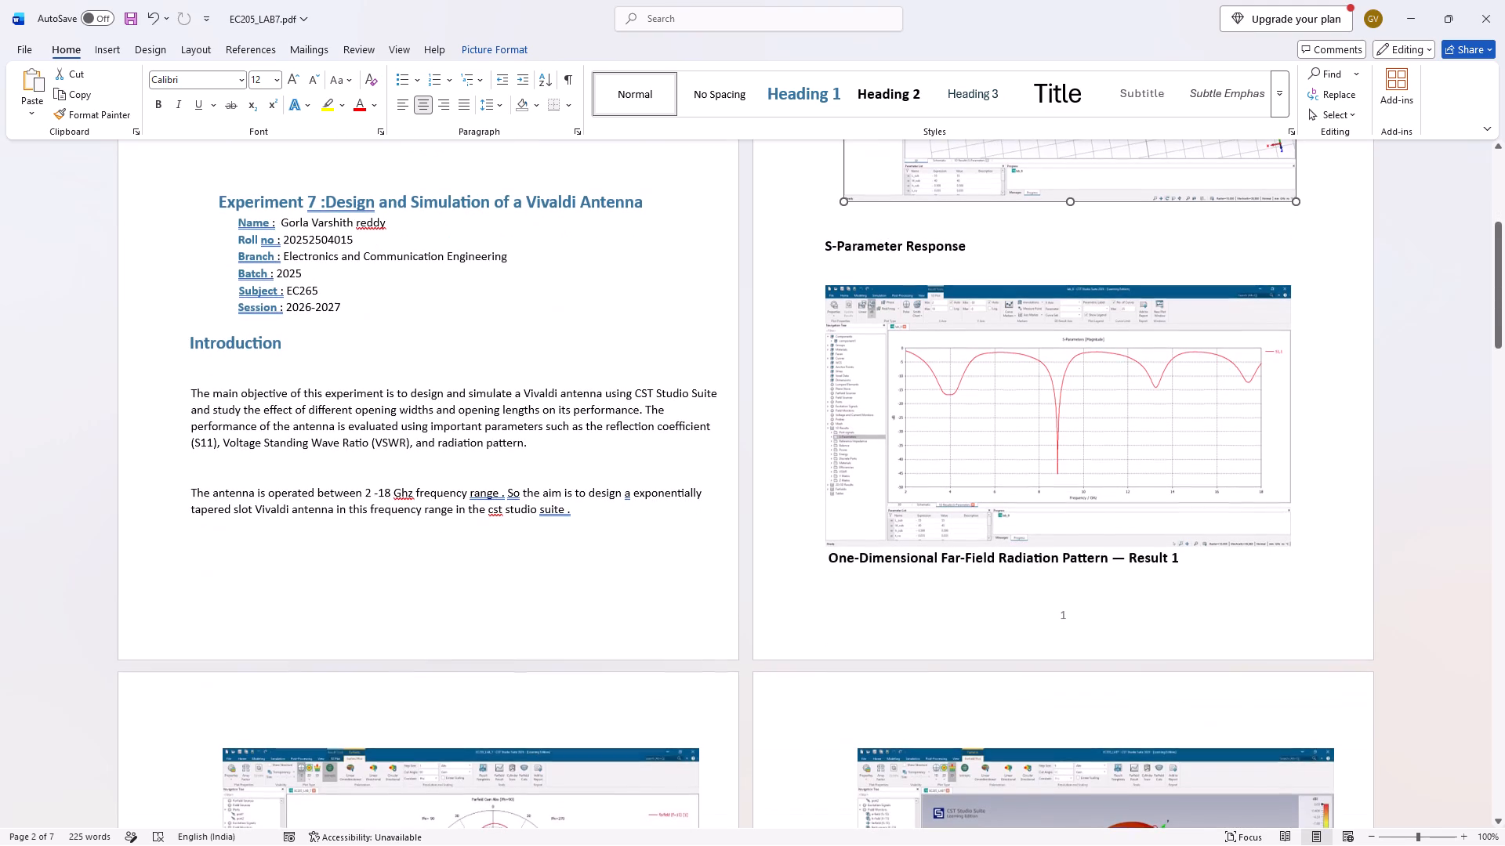
left_click(827, 559)
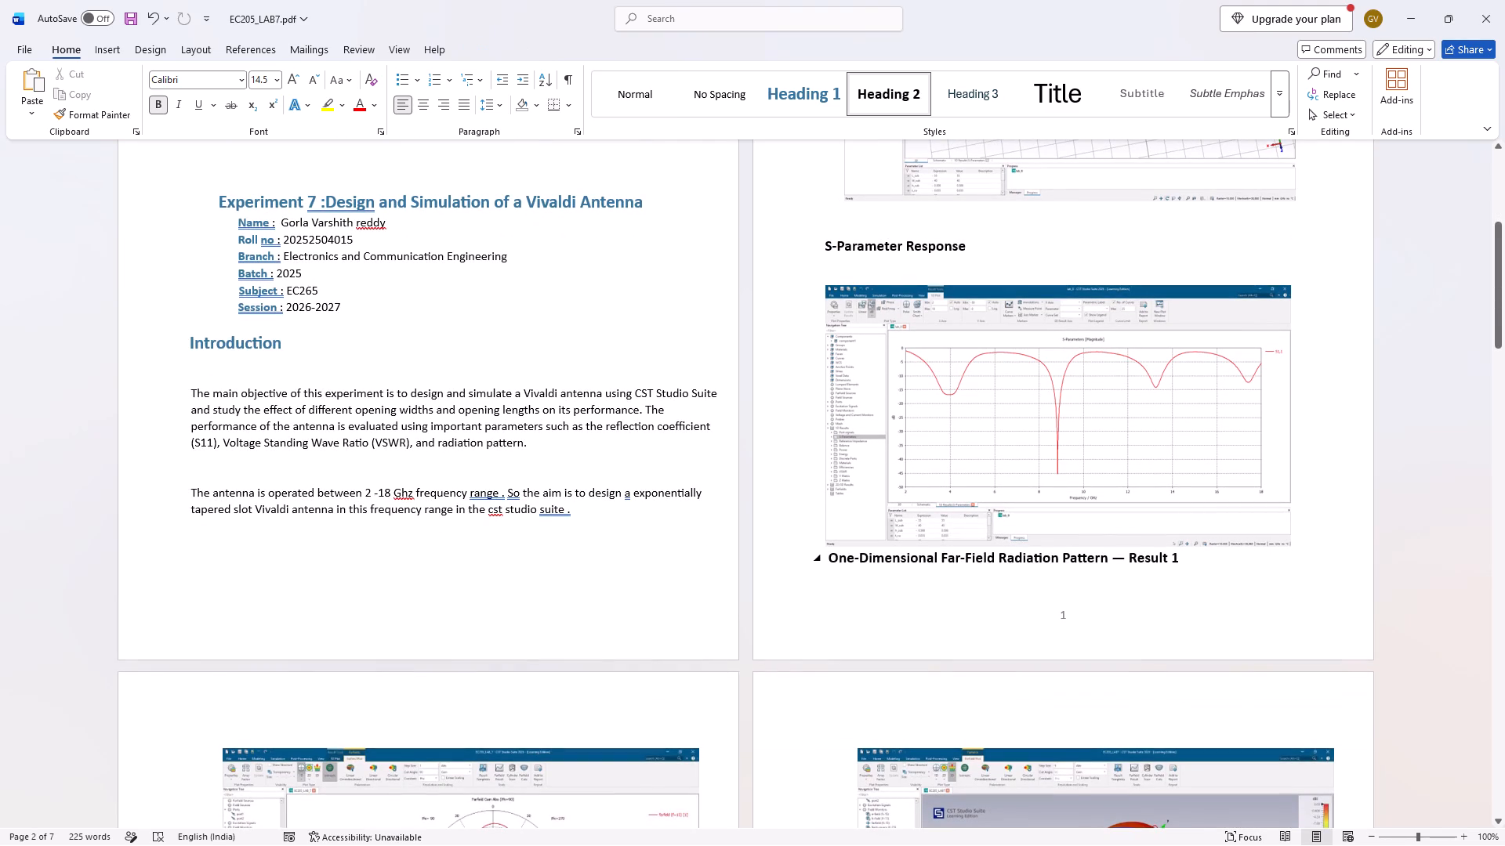
key("Return")
key("Return")
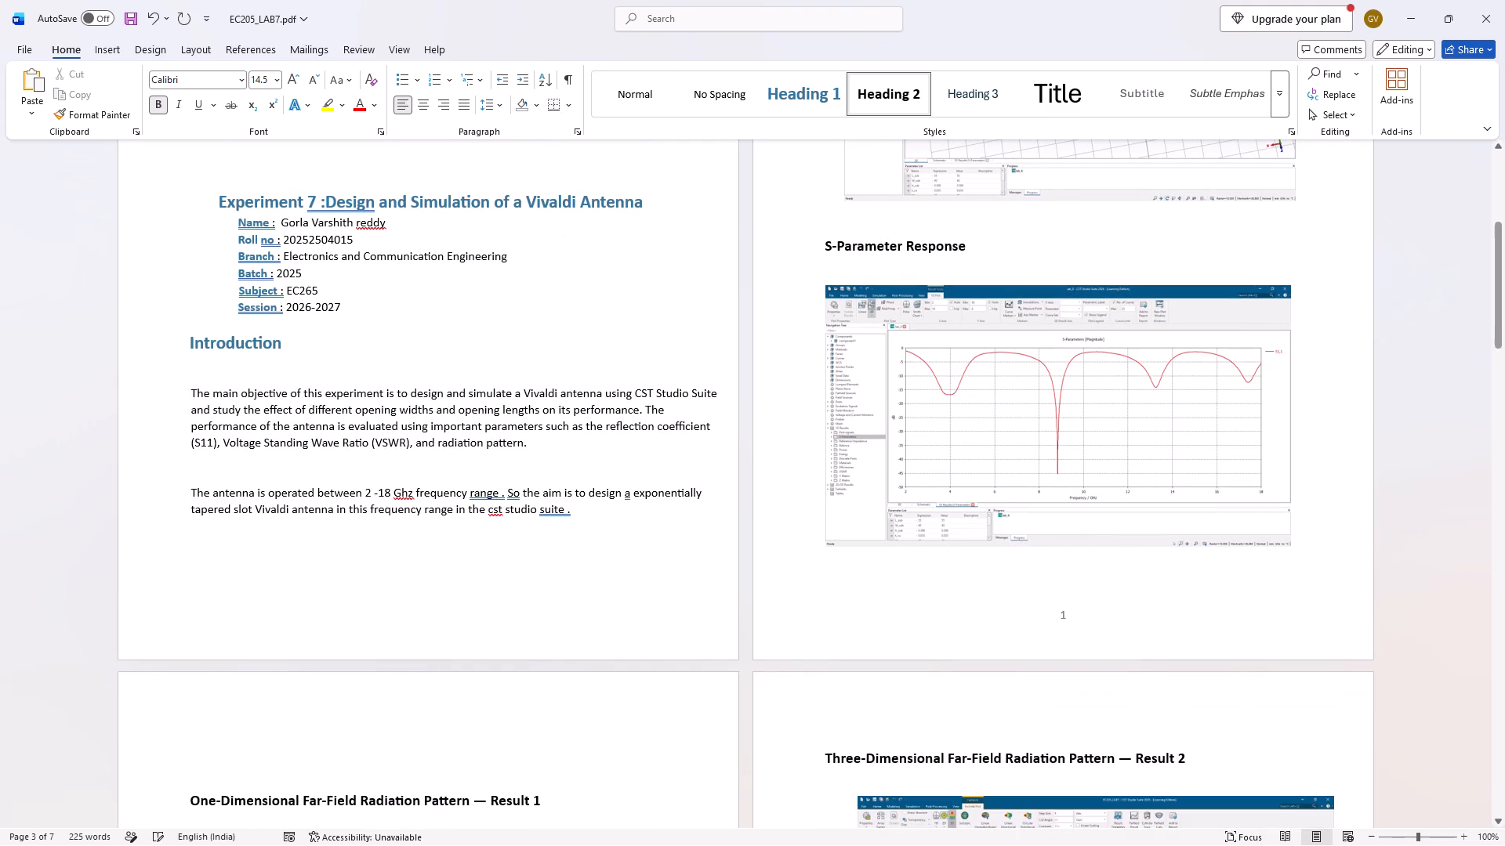
Remove "— Result 1" from the One-Dimensional Far-Field Radiation Pattern heading.
scroll(662, 733, "down", 2)
left_click(564, 498)
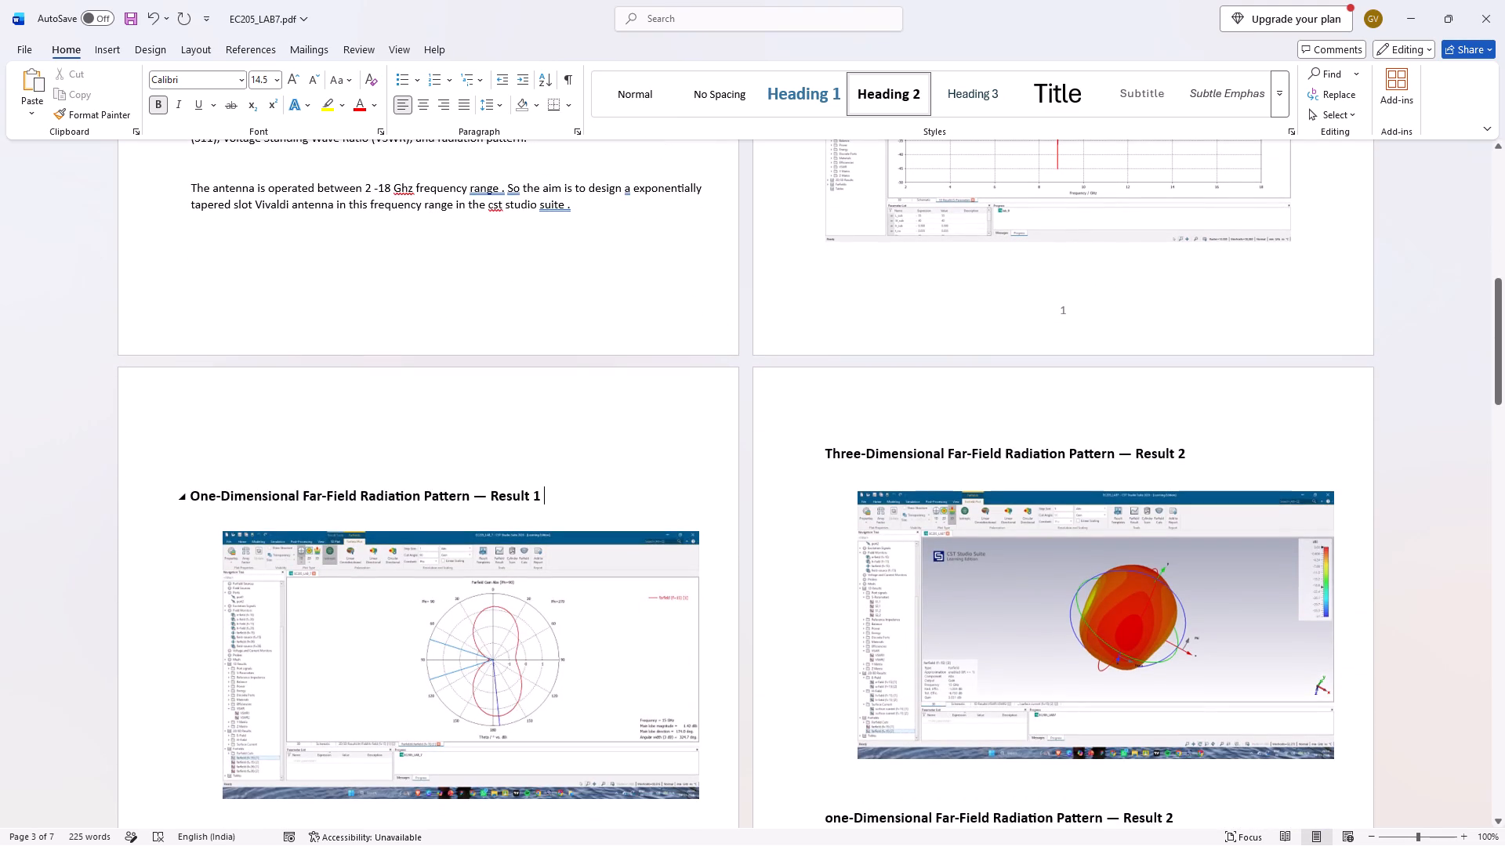
key("BackSpace")
key("BackSpace")
key("BackSpace")
key("BackSpace")
key("BackSpace")
key("BackSpace")
key("BackSpace")
key("BackSpace")
key("BackSpace")
key("BackSpace")
key("BackSpace")
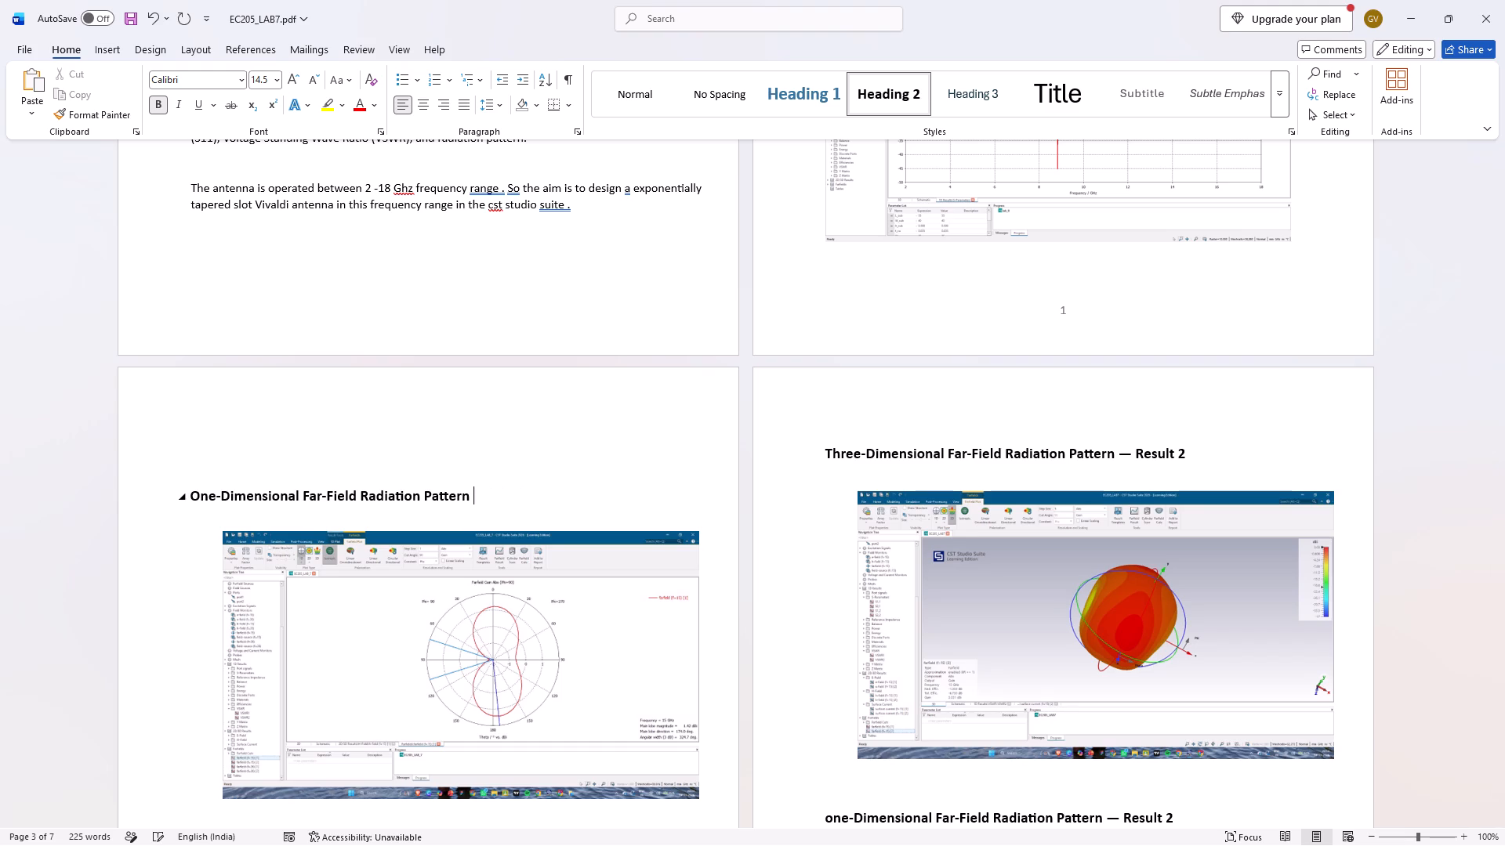
Remove "— Result 1" from the Three-Dimensional Far-Field Radiation Pattern heading.
scroll(564, 498, "down", 1)
scroll(774, 398, "down", 2)
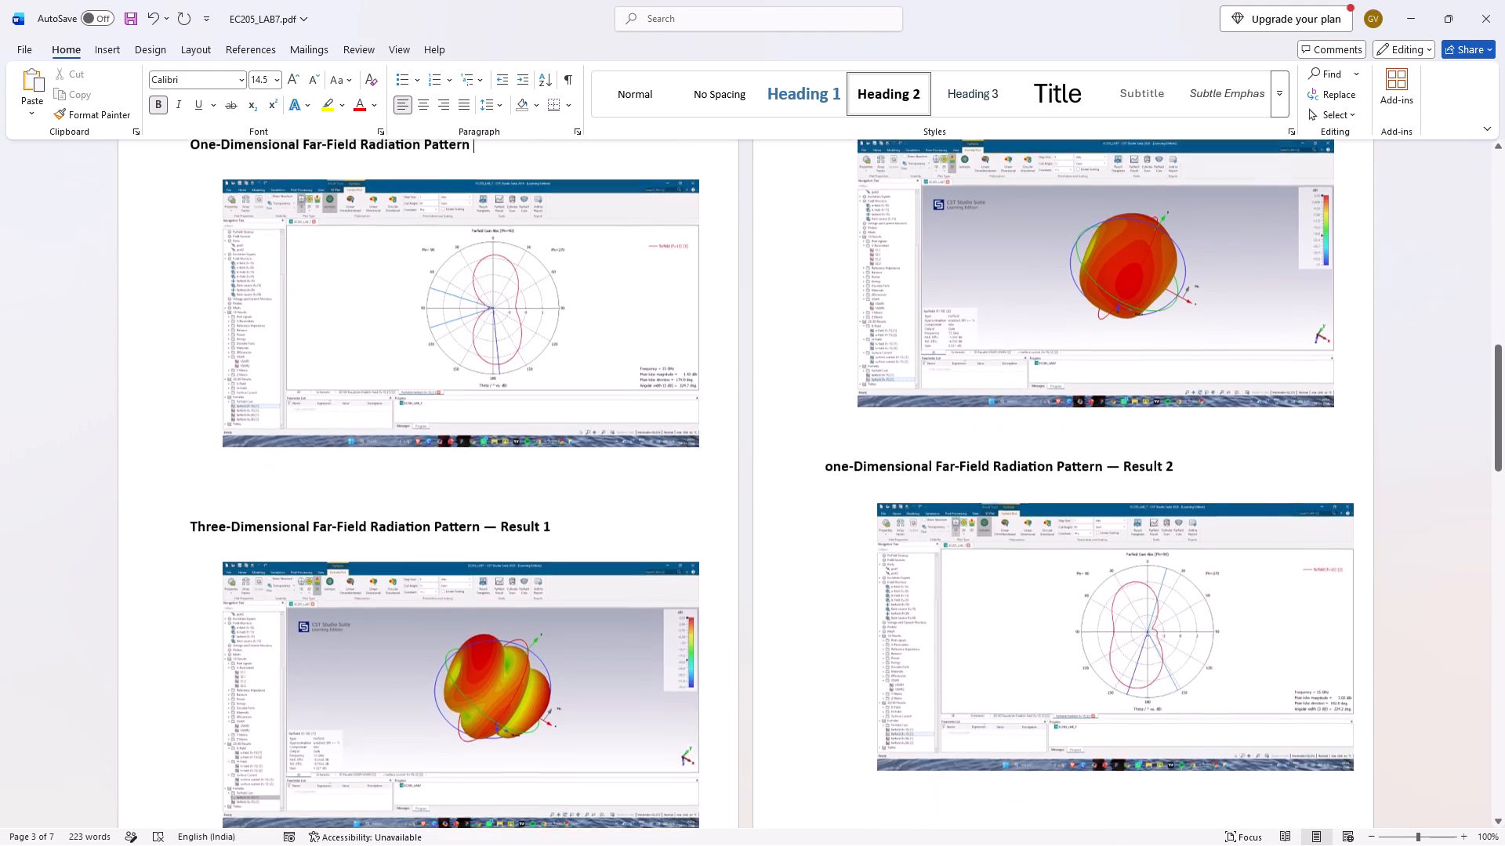
scroll(774, 398, "down", 1)
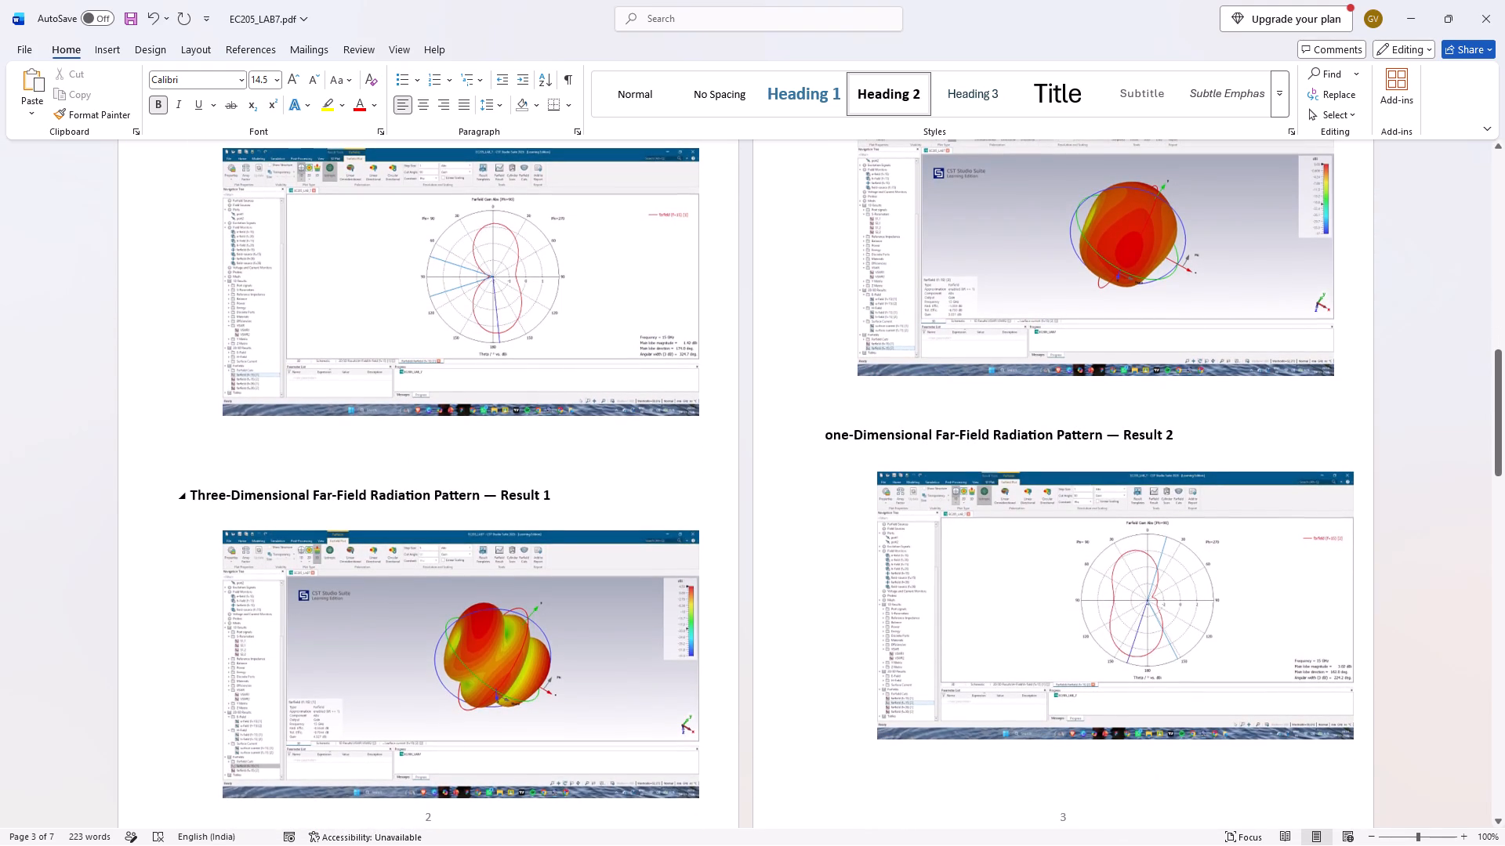
left_click(569, 496)
key("BackSpace")
key("BackSpace")
key("BackSpace")
key("BackSpace")
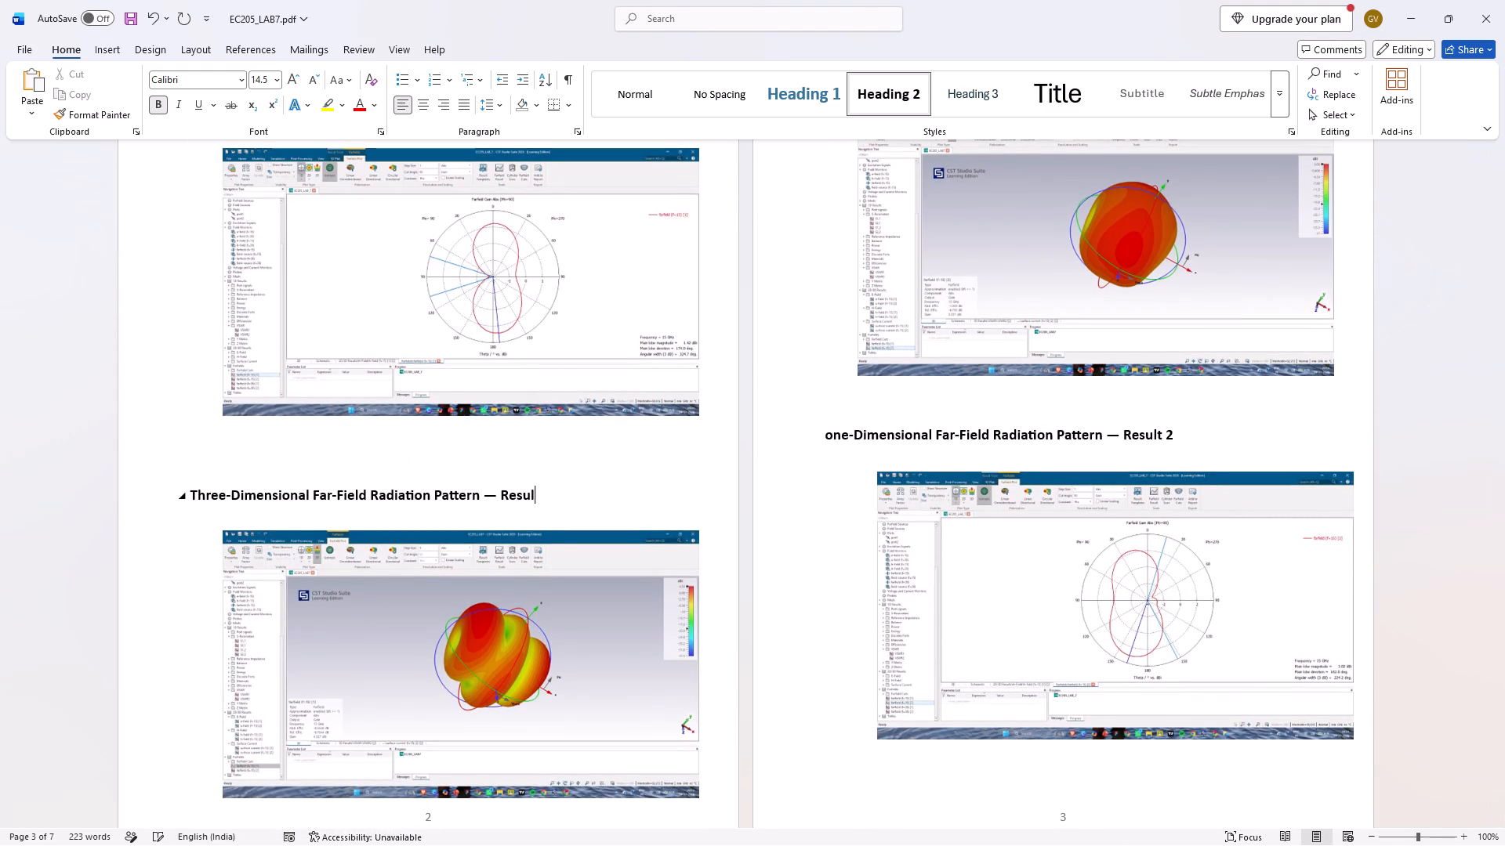
key("BackSpace")
key("BackSpace")
key("BackSpace")
key("BackSpace")
key("BackSpace")
key("BackSpace")
key("BackSpace")
key("BackSpace")
key("space")
Cut the old three-dimensional and one-dimensional far-field pictures from under the two Result 2 headings.
scroll(692, 493, "up", 2)
scroll(692, 493, "right", 1)
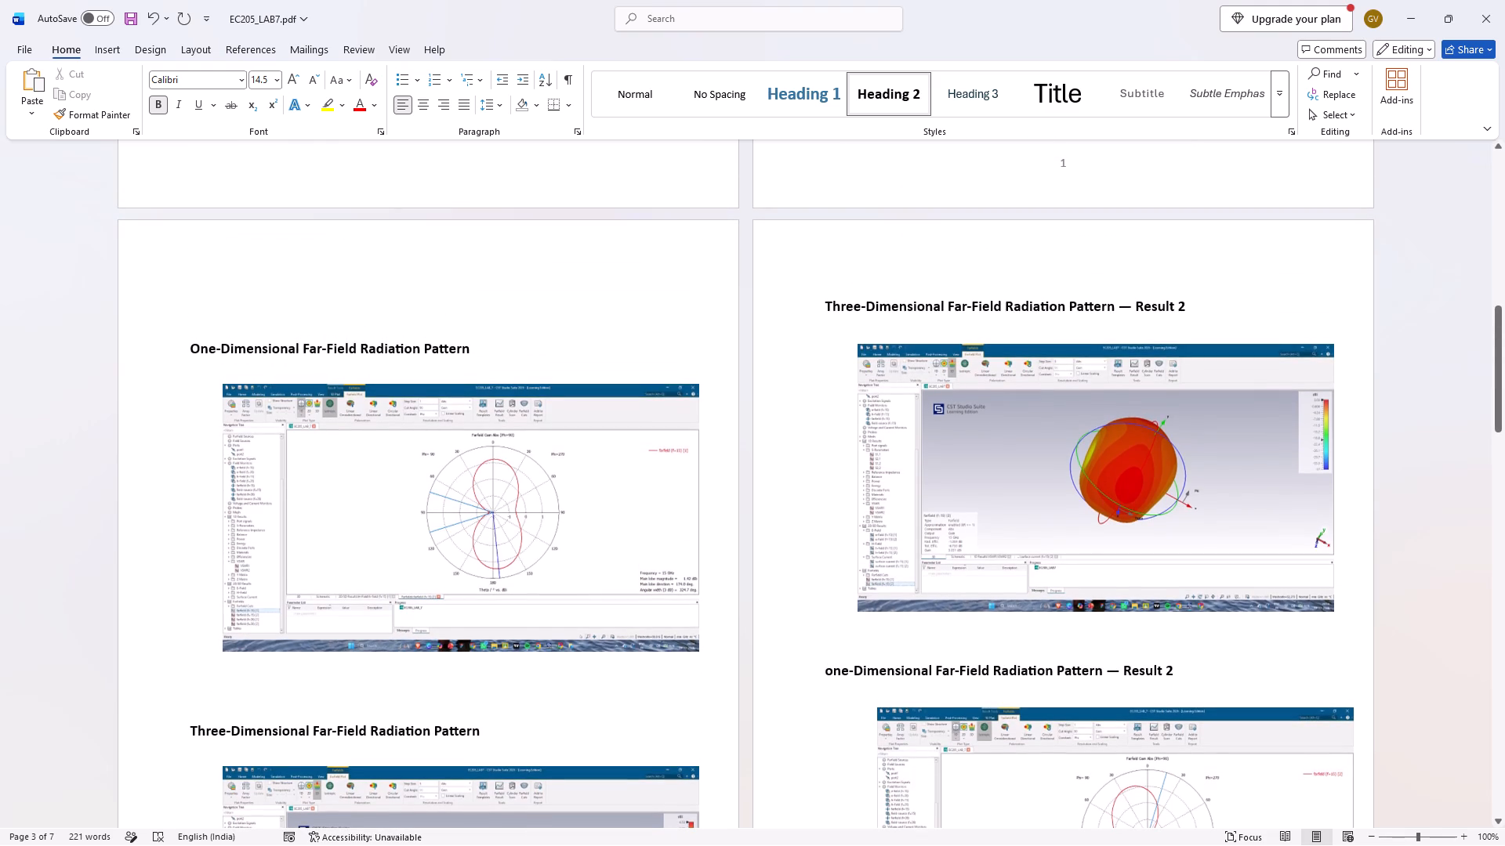
left_click(923, 405)
key("ctrl+x")
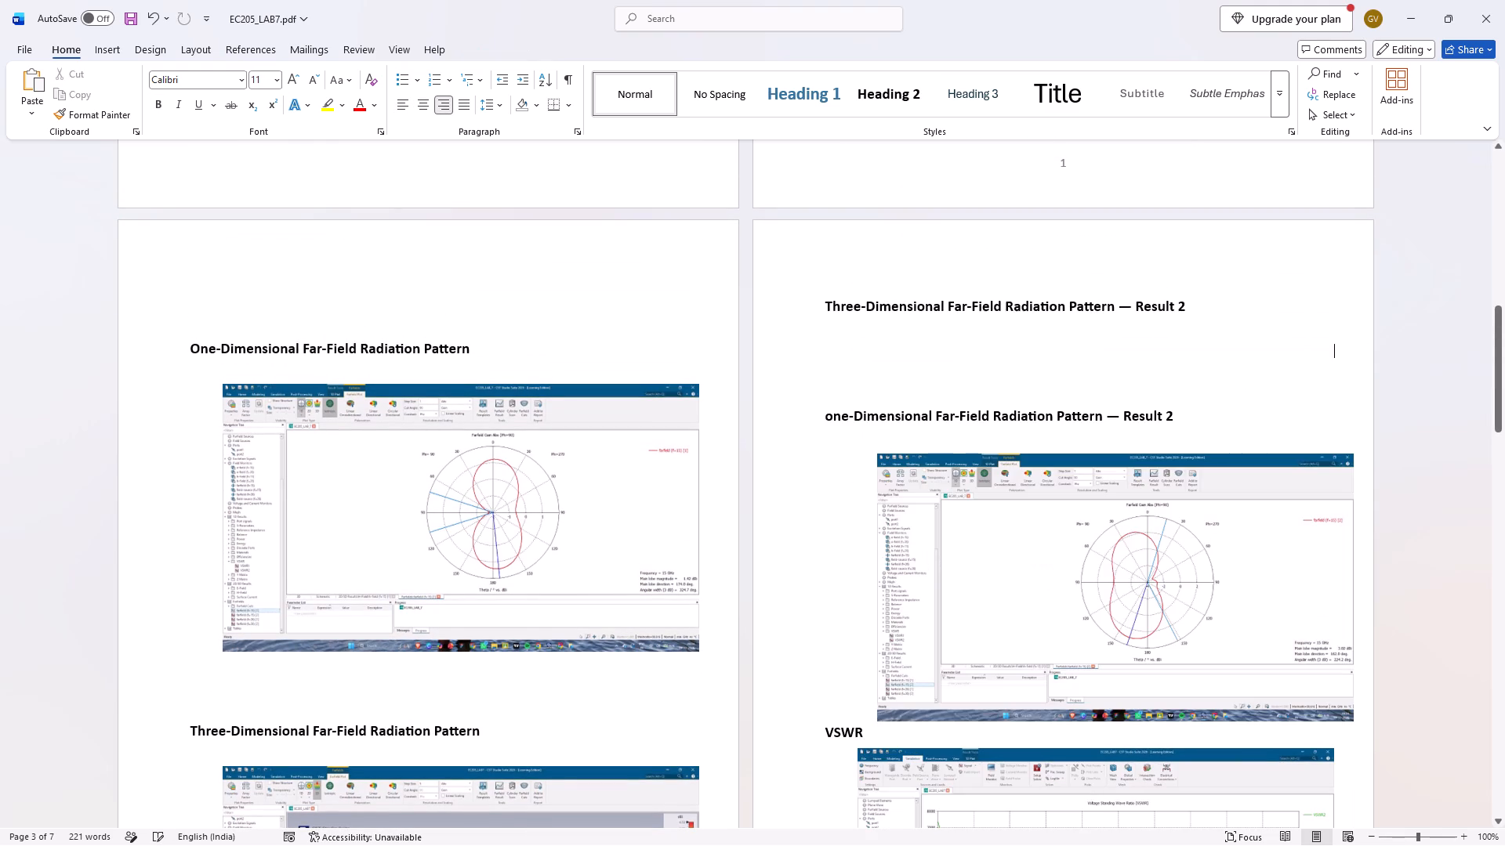
left_click(950, 498)
key("ctrl+x")
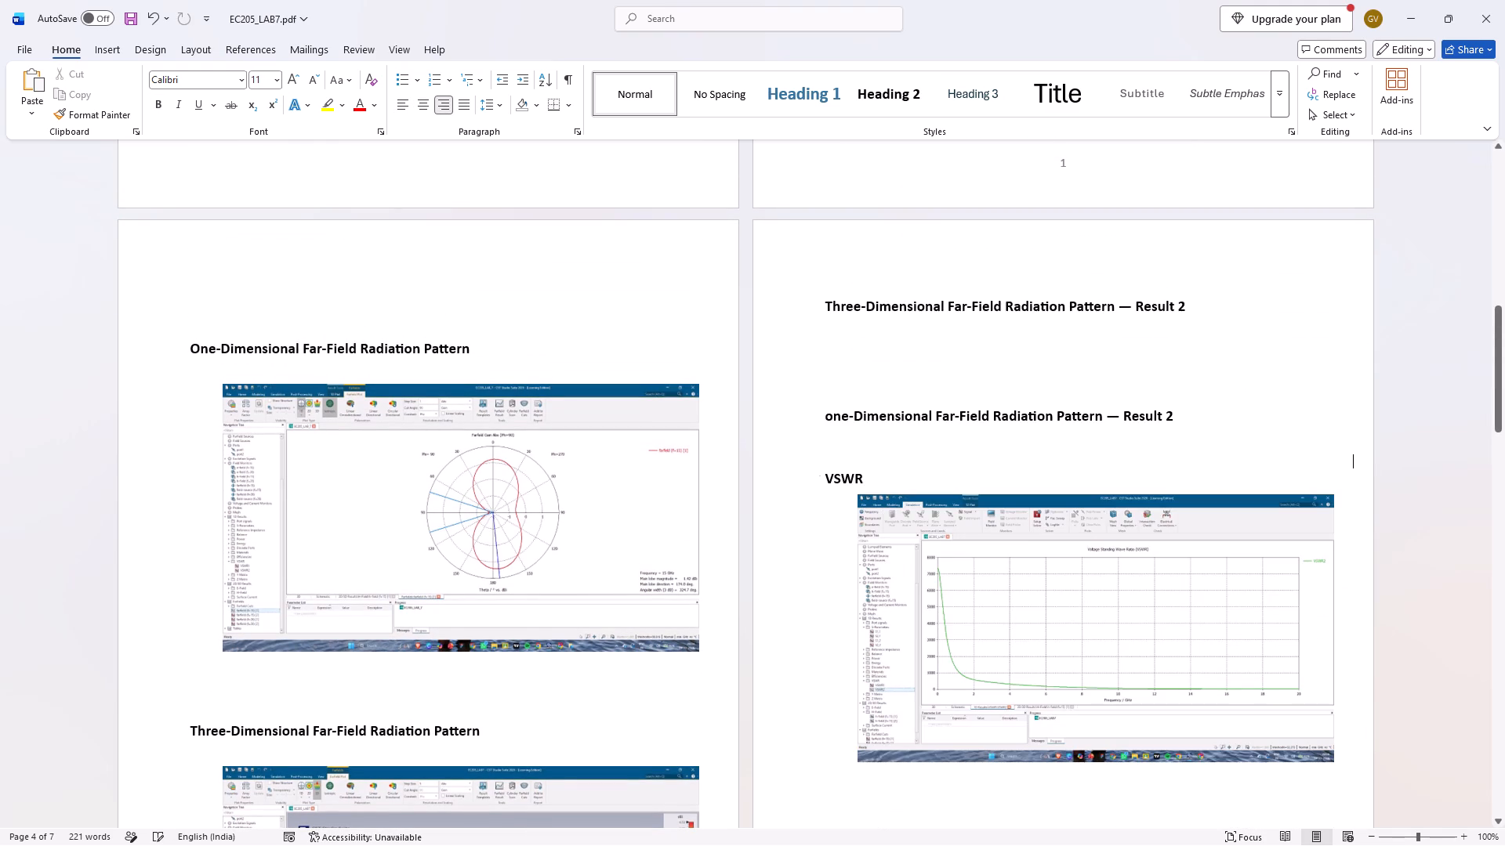
Cut the Three-Dimensional and one-Dimensional Far-Field Radiation Pattern — Result 2 headings together with the empty lines between them.
left_click_drag(1191, 410, 820, 248)
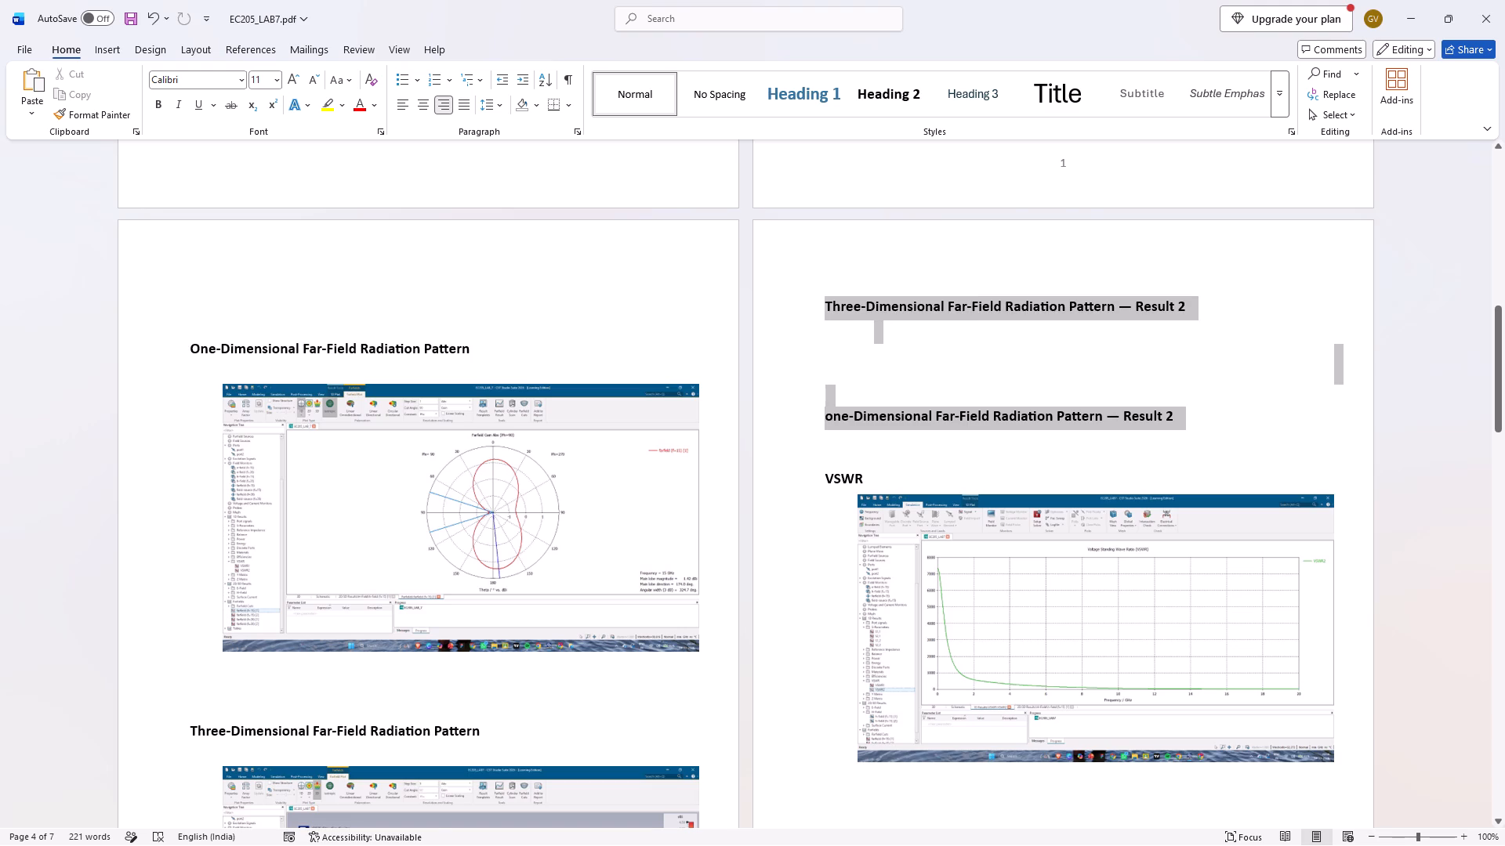
left_click_drag(820, 248, 824, 248)
key("ctrl+x")
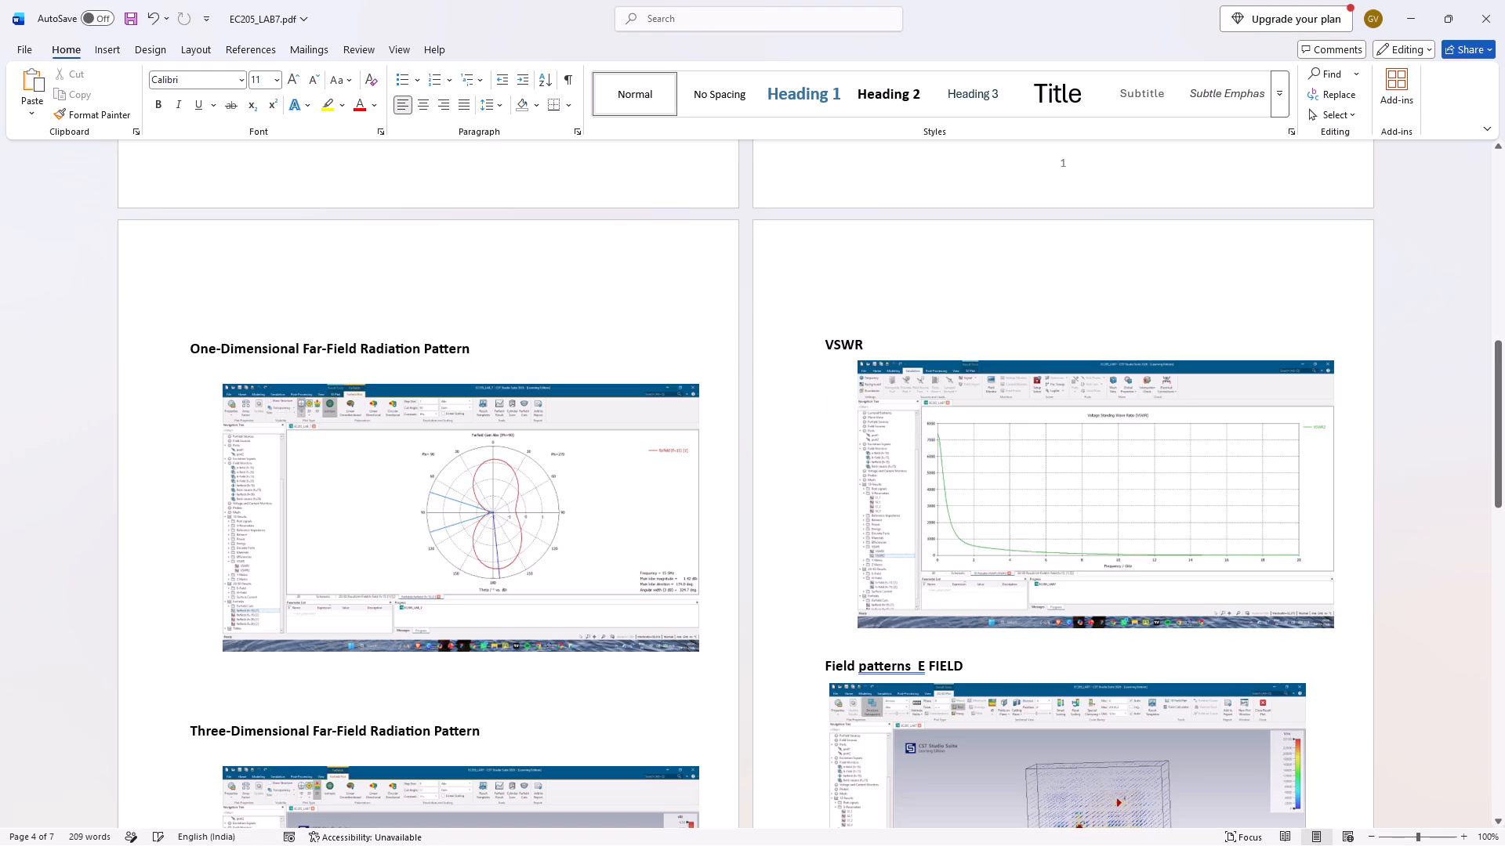
Delete the leftover blank lines above the VSWR heading.
left_click(845, 324)
key("BackSpace")
key("BackSpace")
key("BackSpace")
key("BackSpace")
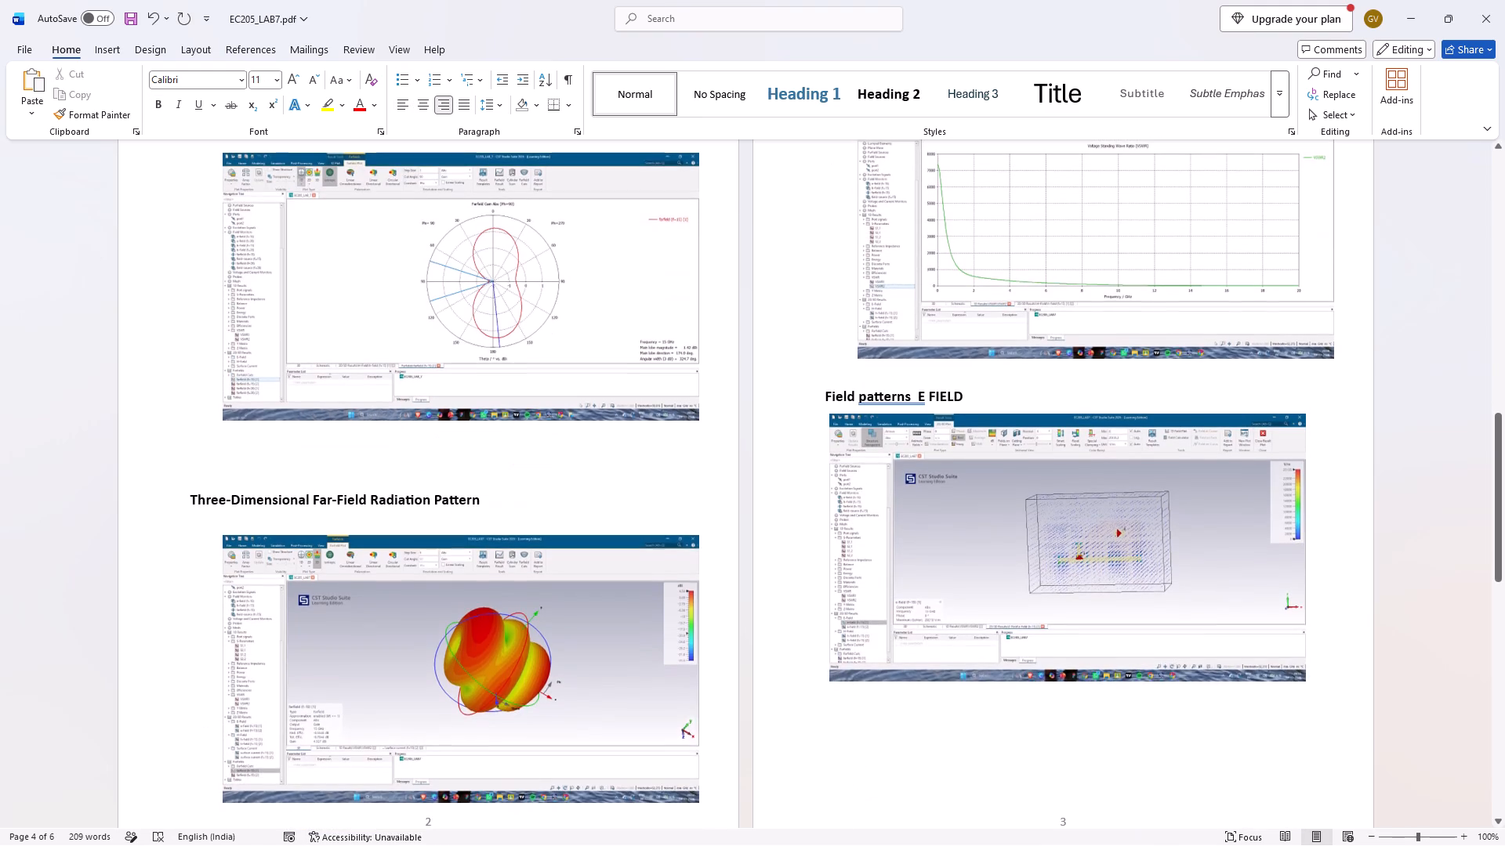
Insert a blank line between the VSWR heading and its plot picture.
scroll(845, 324, "up", 1)
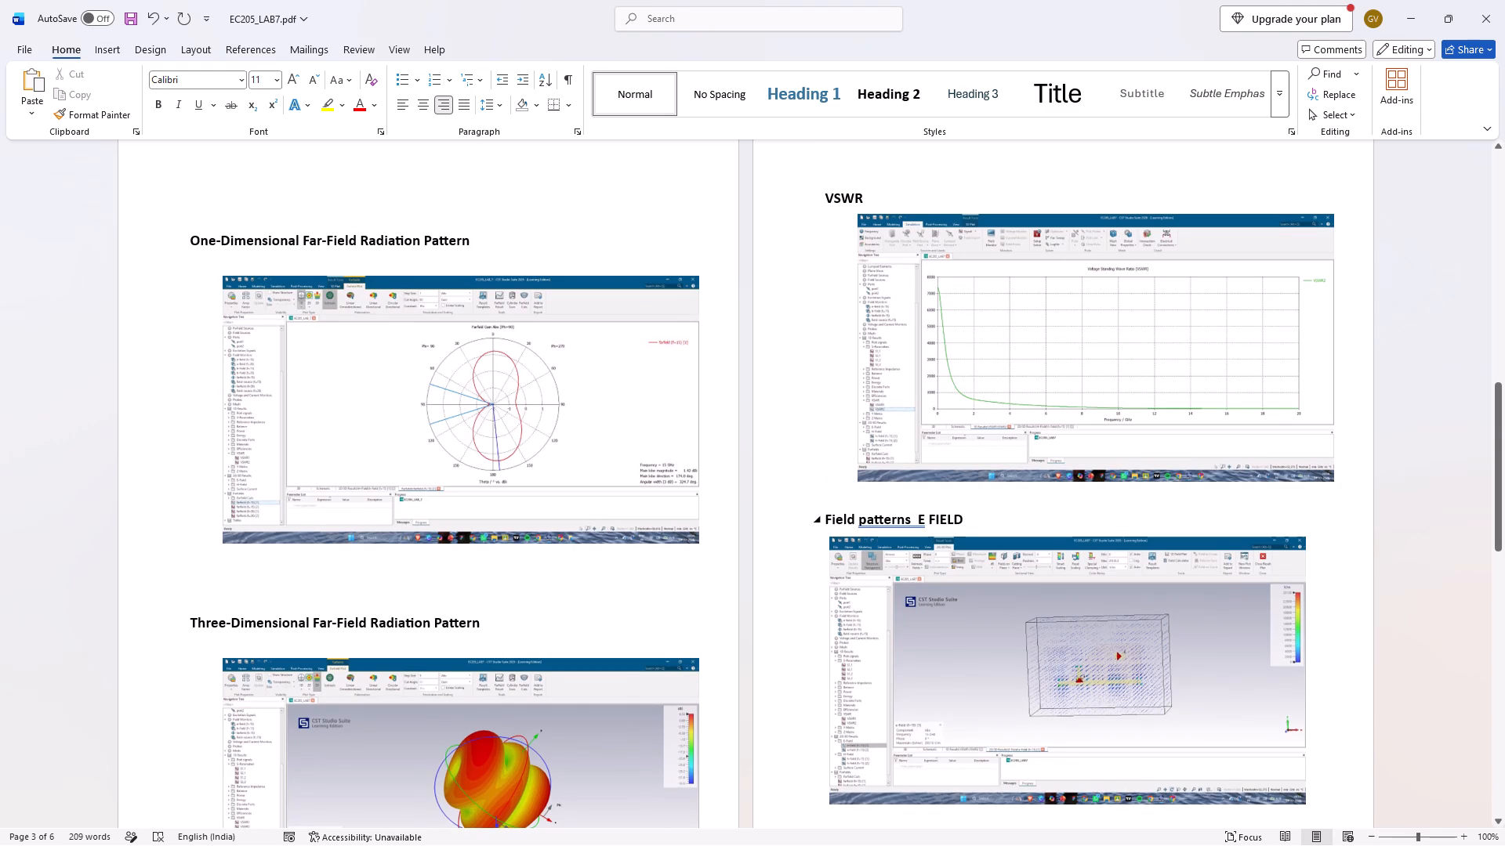
scroll(959, 517, "up", 1)
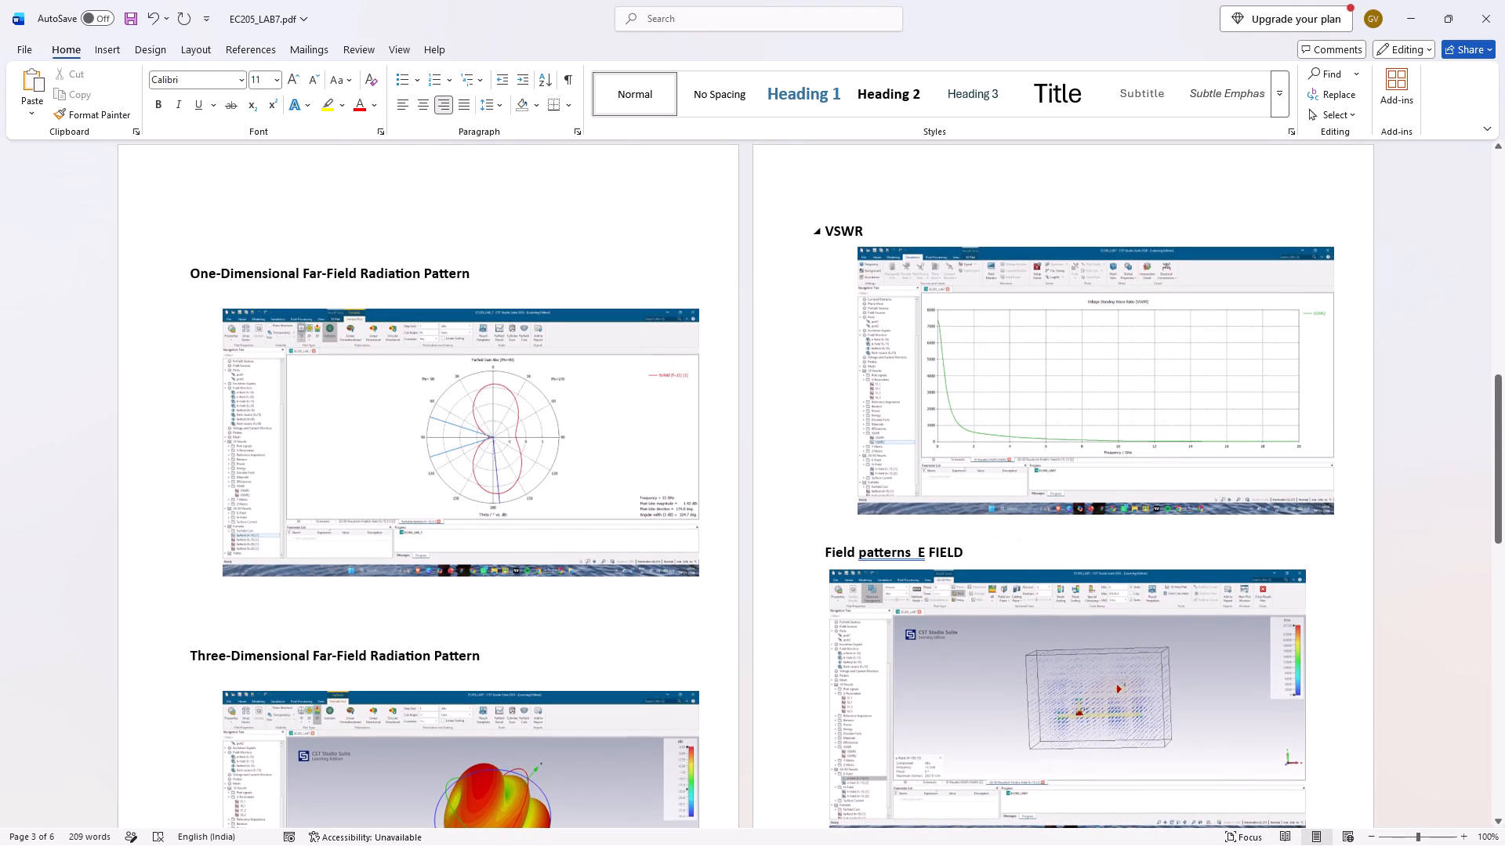
left_click(878, 208)
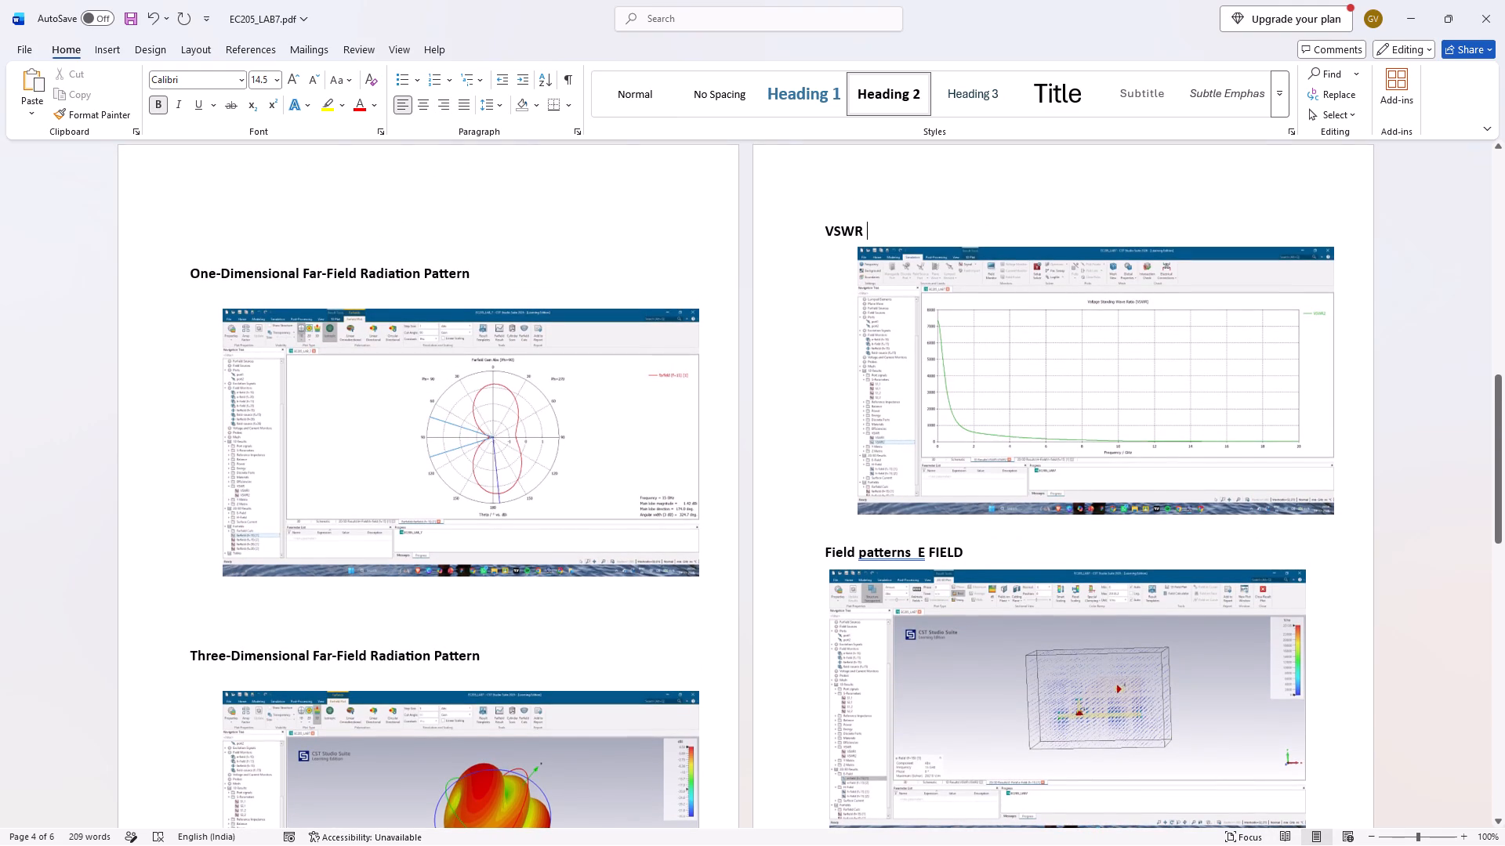
key("Return")
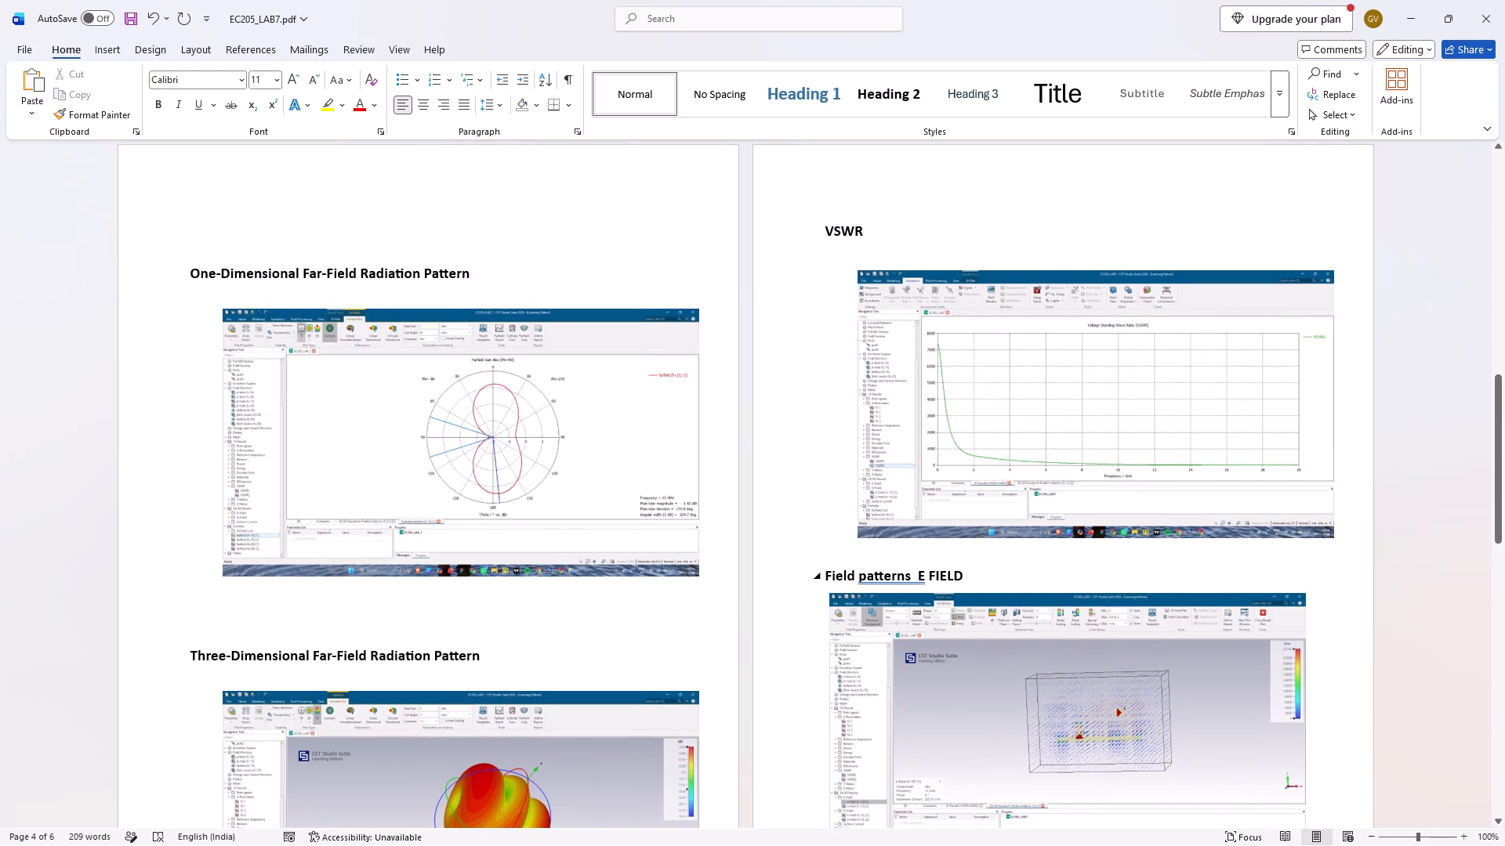
Split the Field patterns E FIELD heading so that E FIELD stands on its own line below Field patterns.
left_click(976, 583)
left_click(913, 574)
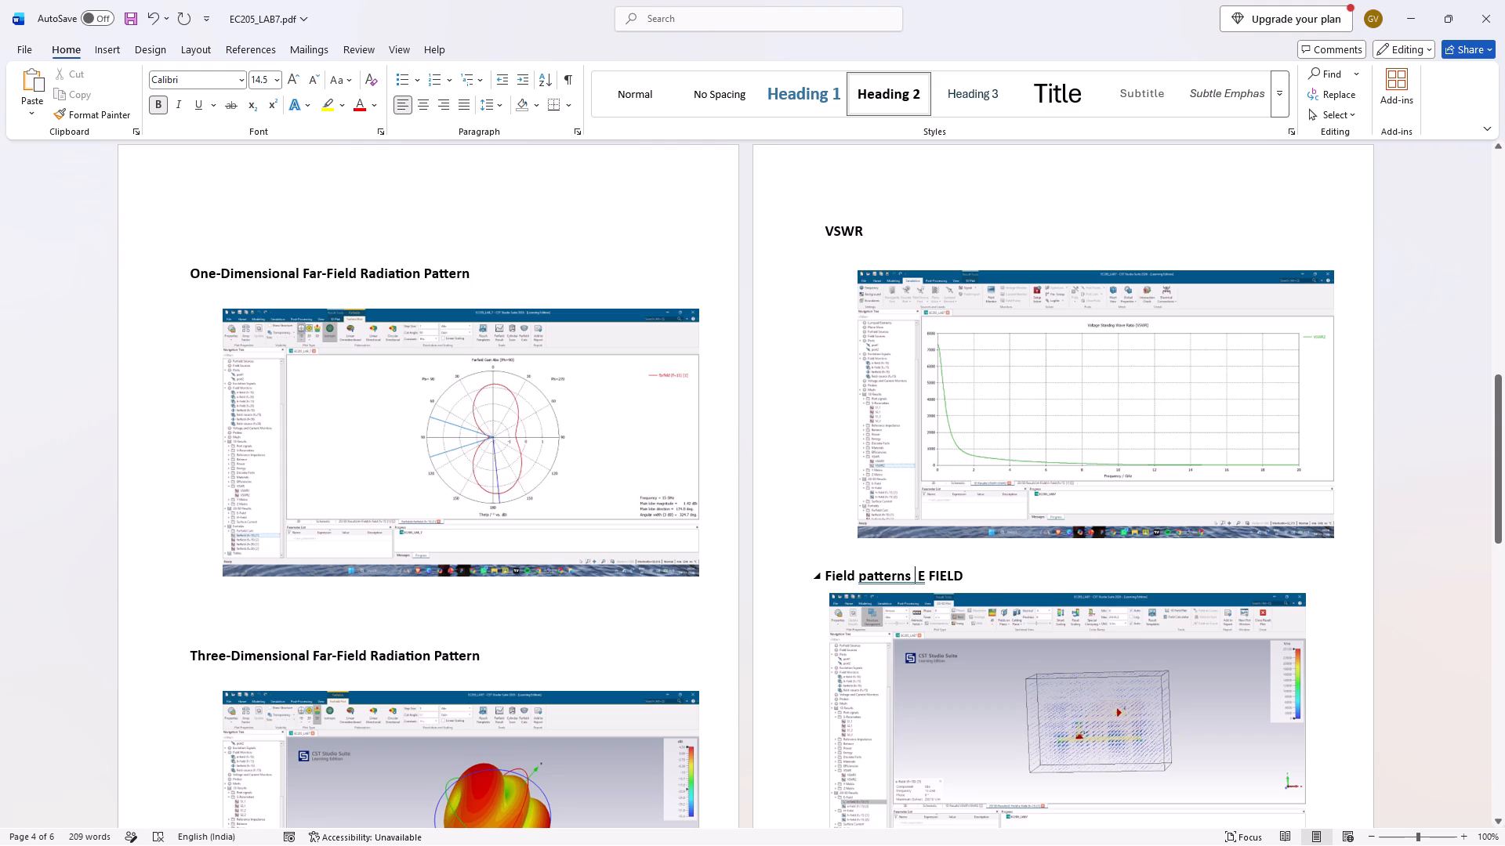
key("Return")
Review the remaining report pages with the H FIELD, Farfield Cuts, Smith chart and Result sections.
scroll(913, 574, "down", 4)
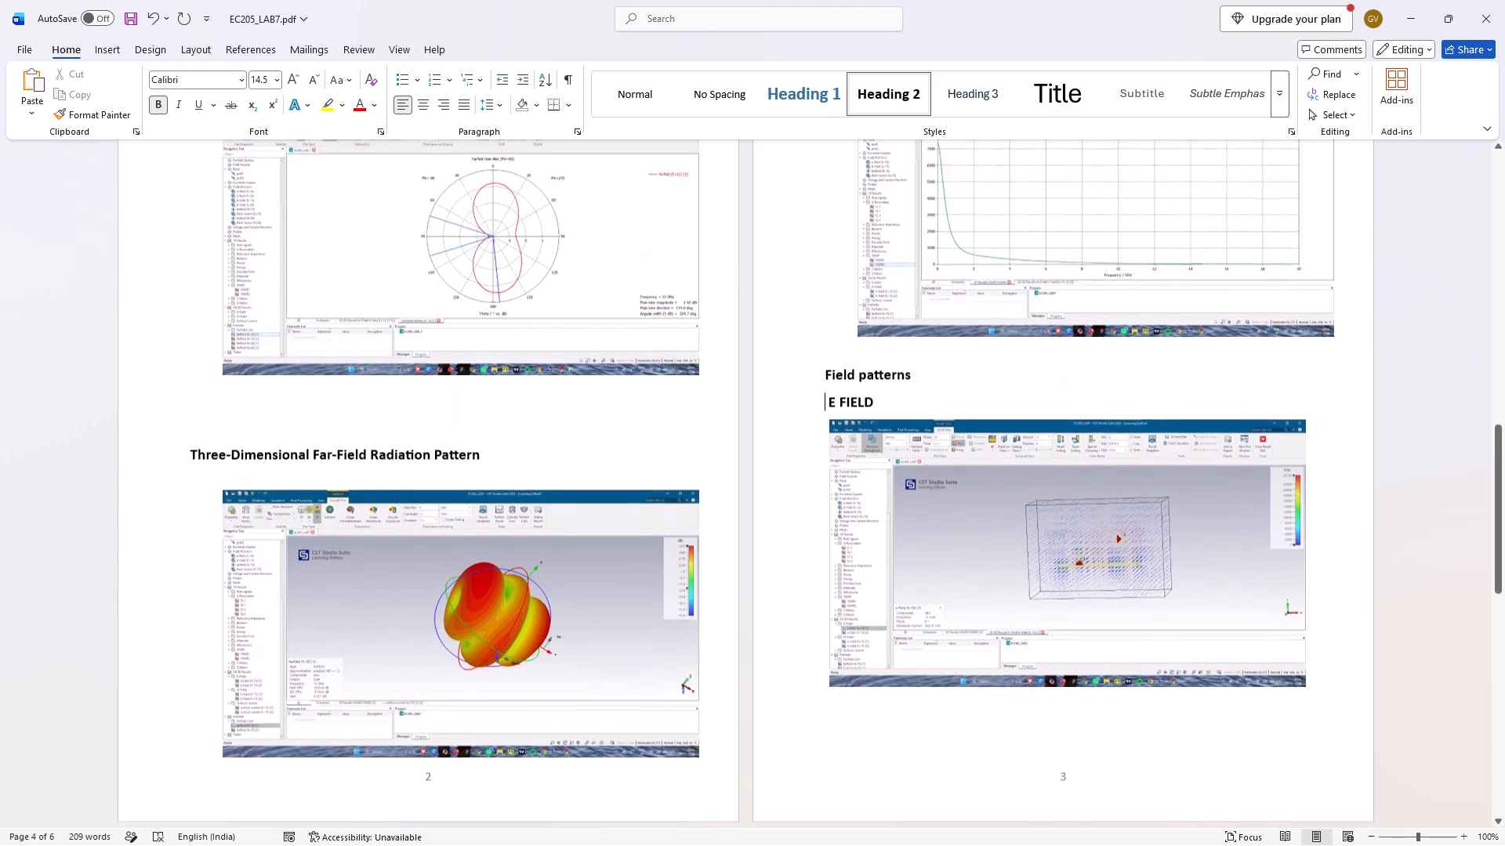
scroll(913, 574, "down", 6)
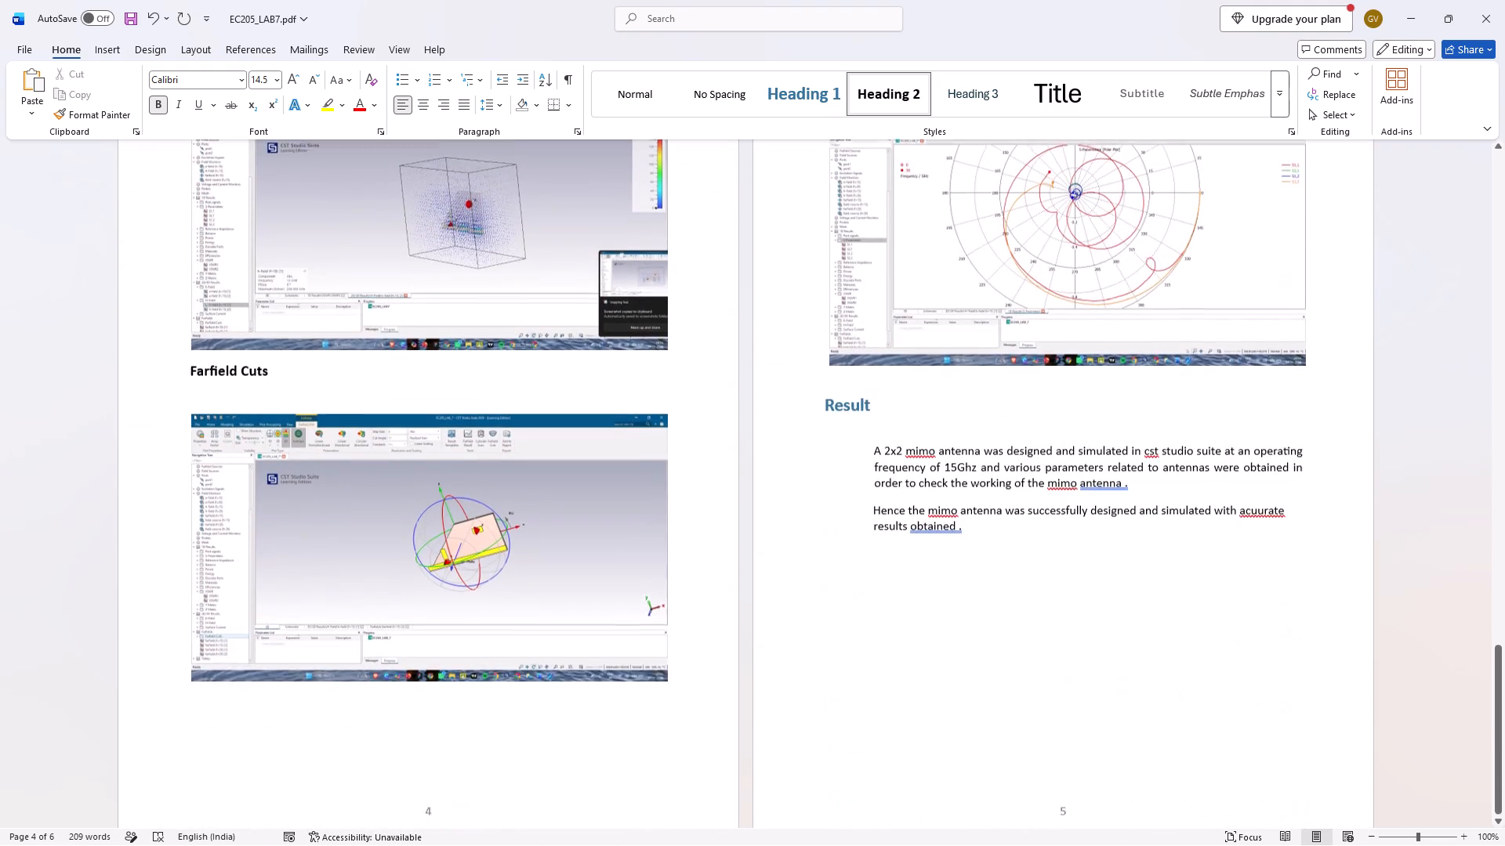
scroll(913, 574, "right", 2)
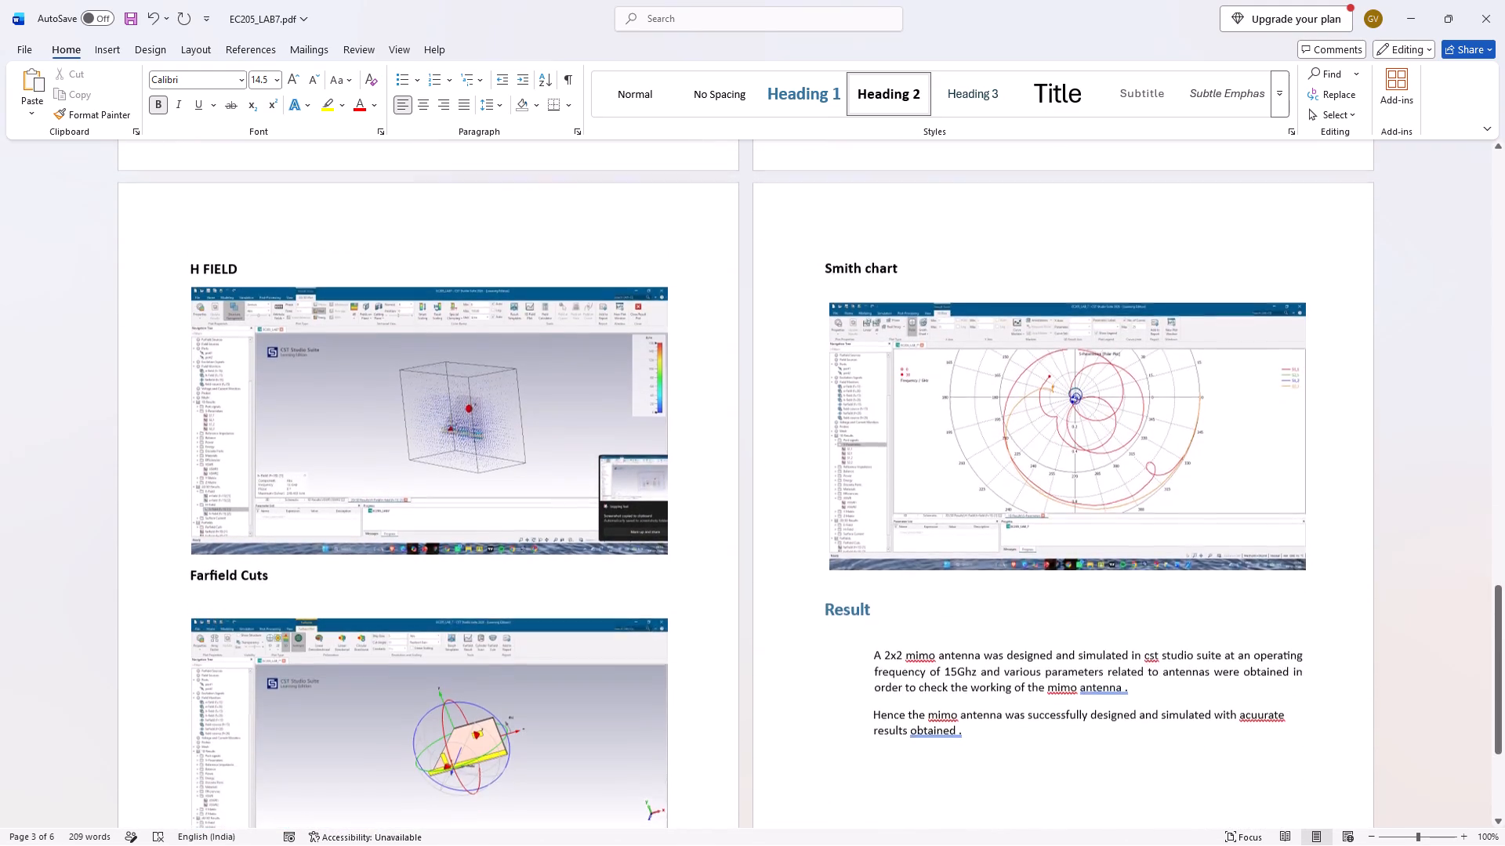
scroll(913, 574, "down", 2)
Cut the old polar plot picture from under the One-Dimensional Far-Field Radiation Pattern heading.
scroll(913, 574, "up", 6)
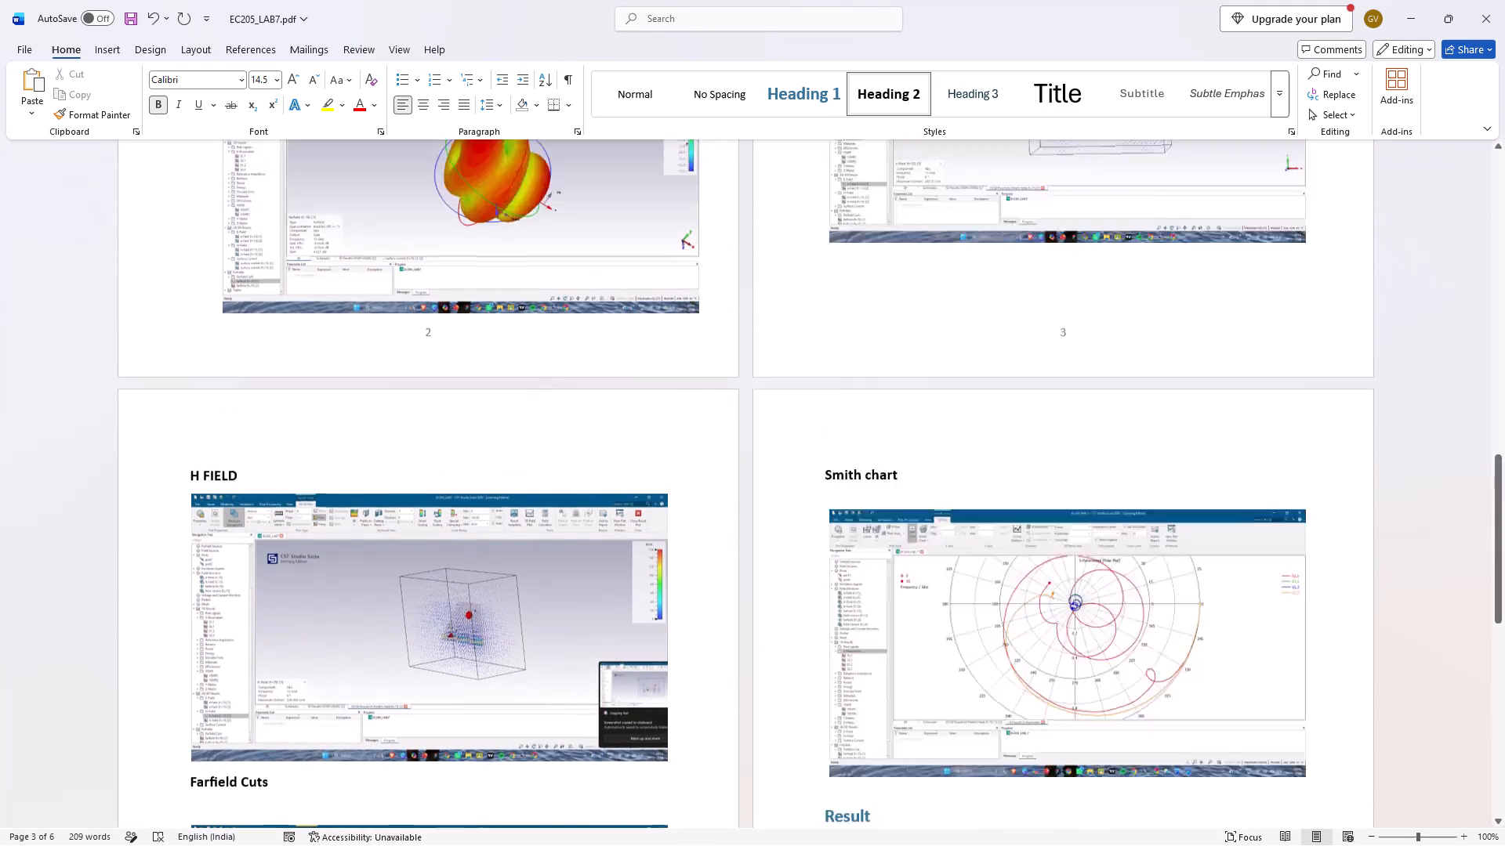
scroll(913, 574, "right", 1)
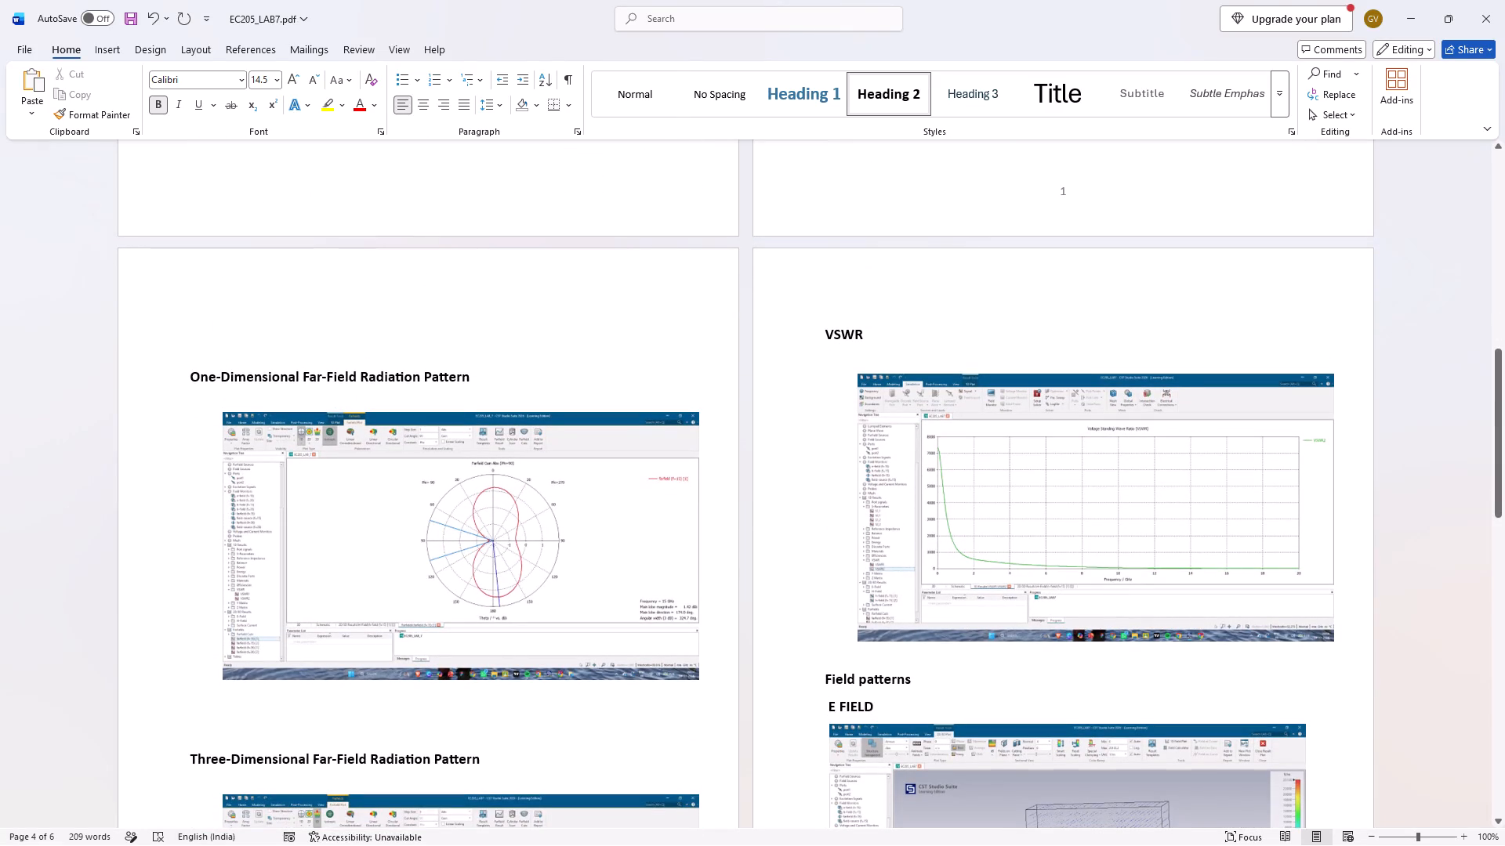
left_click(603, 543)
key("ctrl+x")
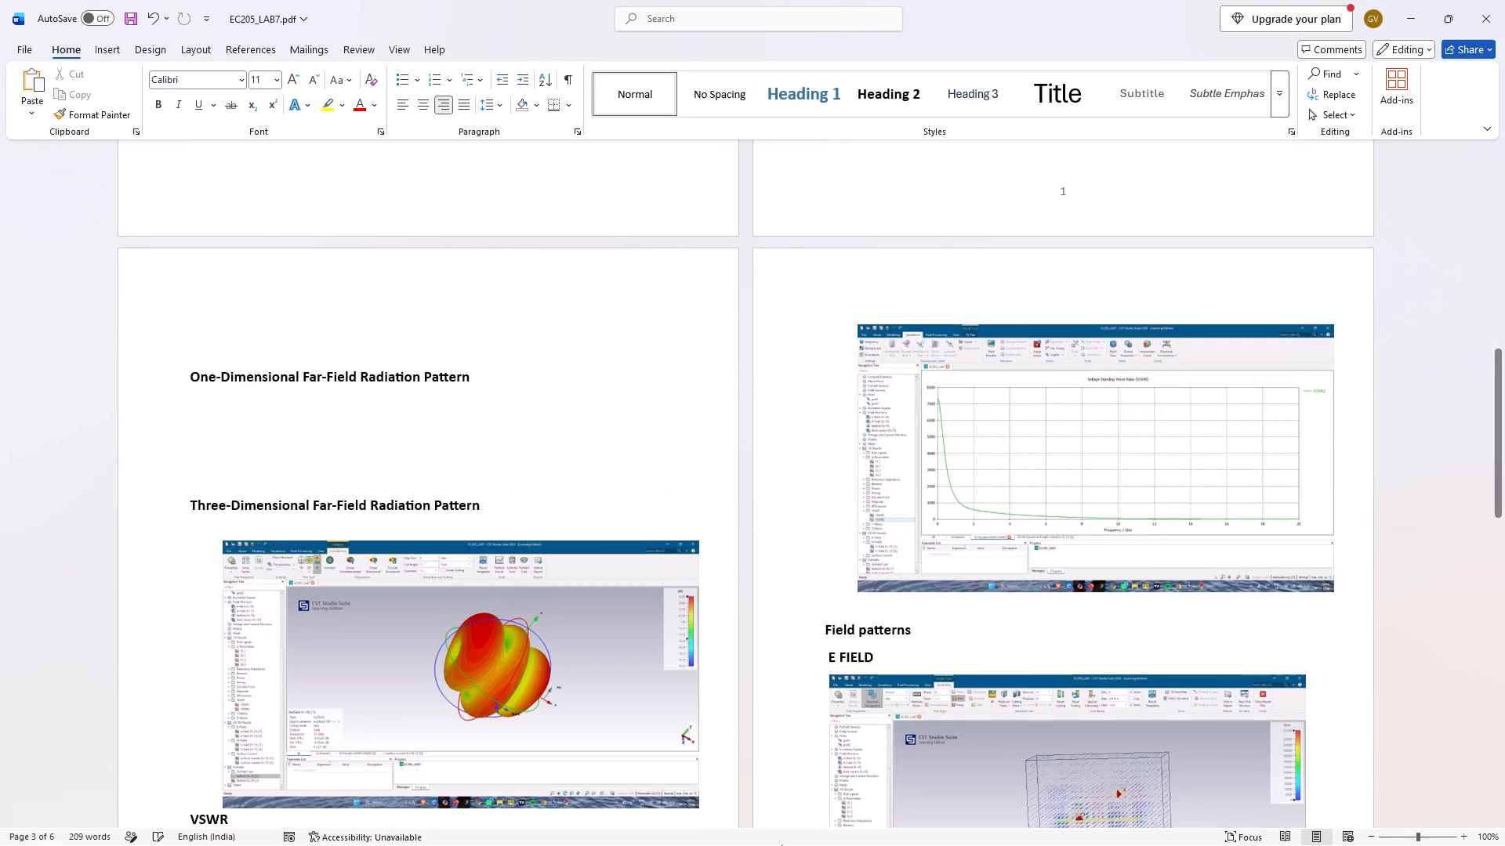
Switch to CST Studio Suite and display the farfield (f=15) [1] result of the lab_8 project as a 3D pattern.
left_click(1049, 820)
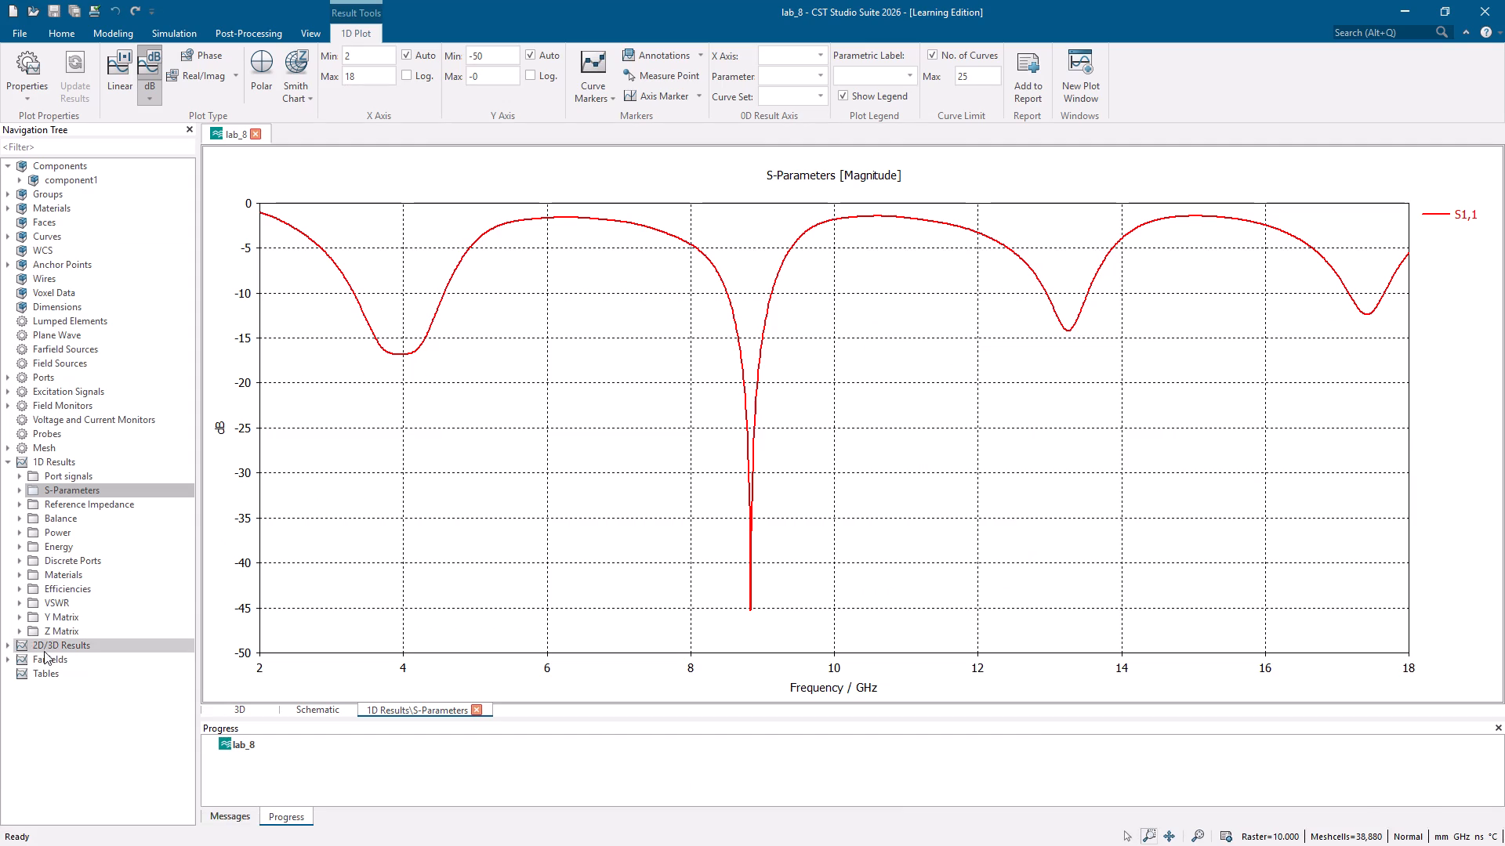
left_click(9, 659)
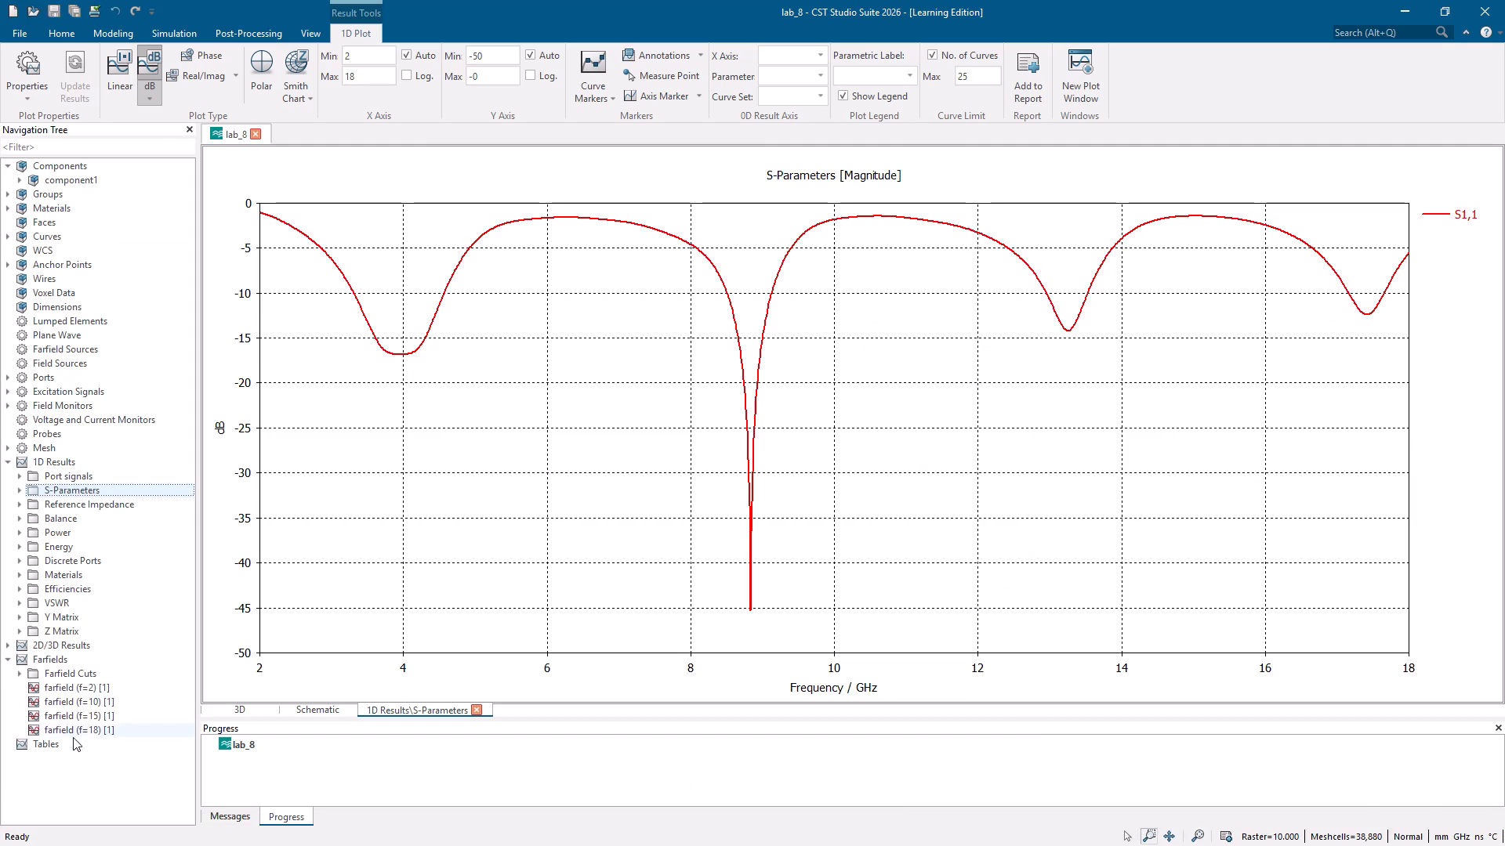
left_click(76, 721)
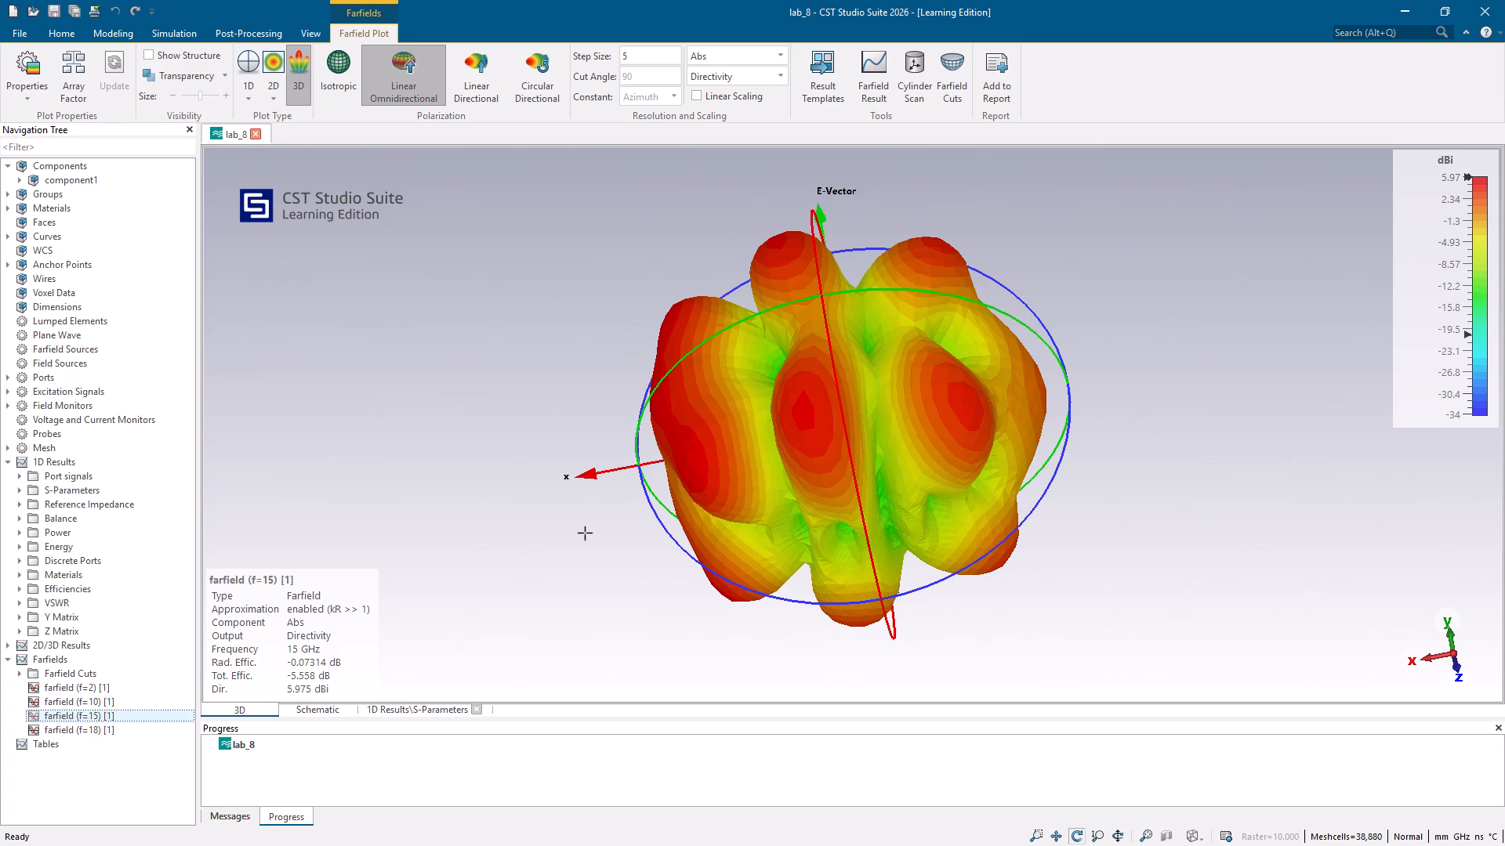
left_click_drag(559, 548, 979, 817)
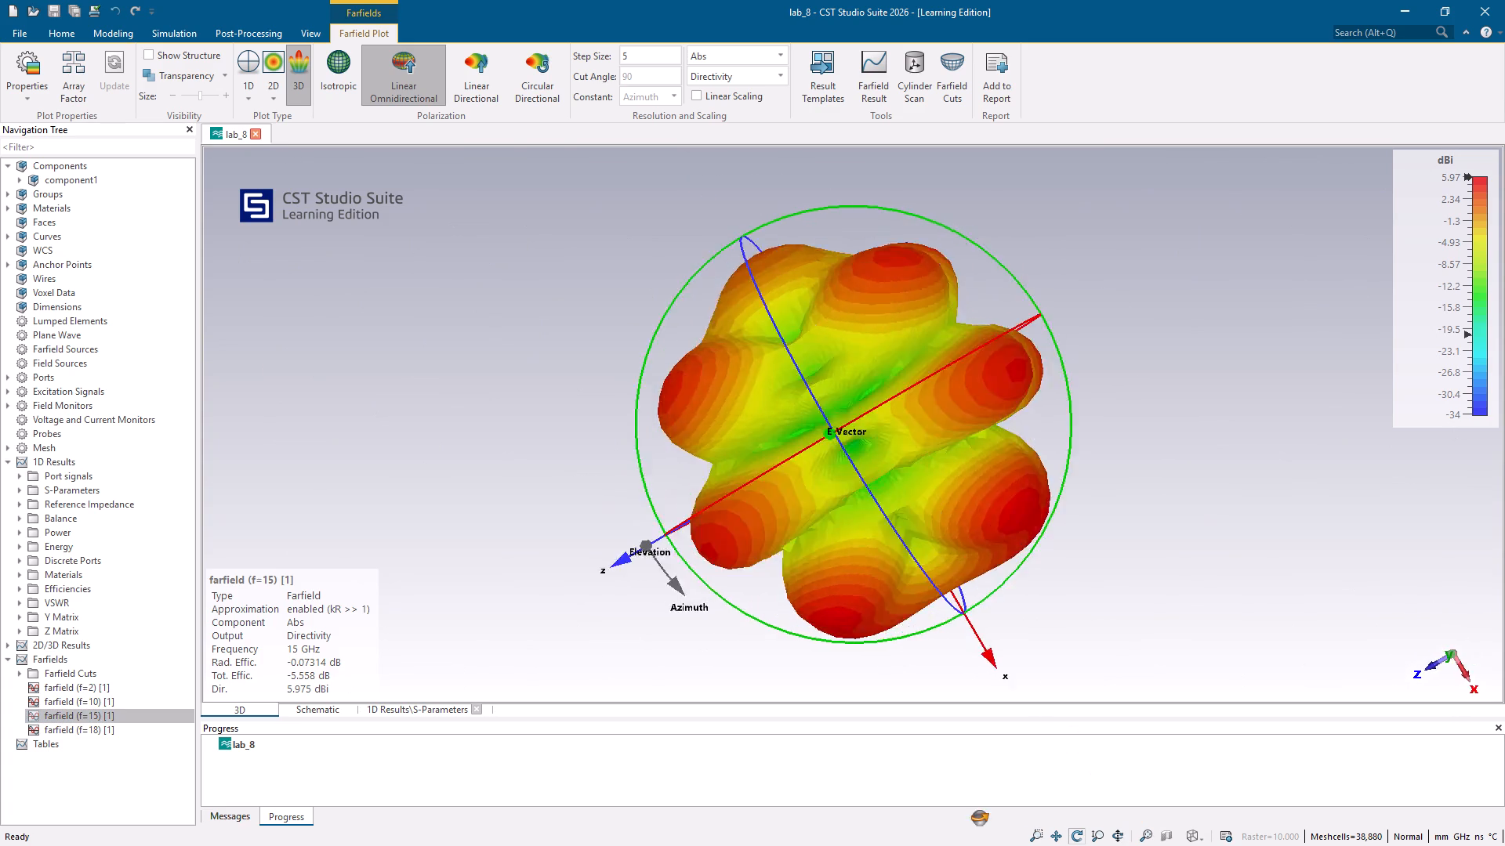
left_click_drag(979, 817, 439, 538)
left_click_drag(439, 538, 469, 549)
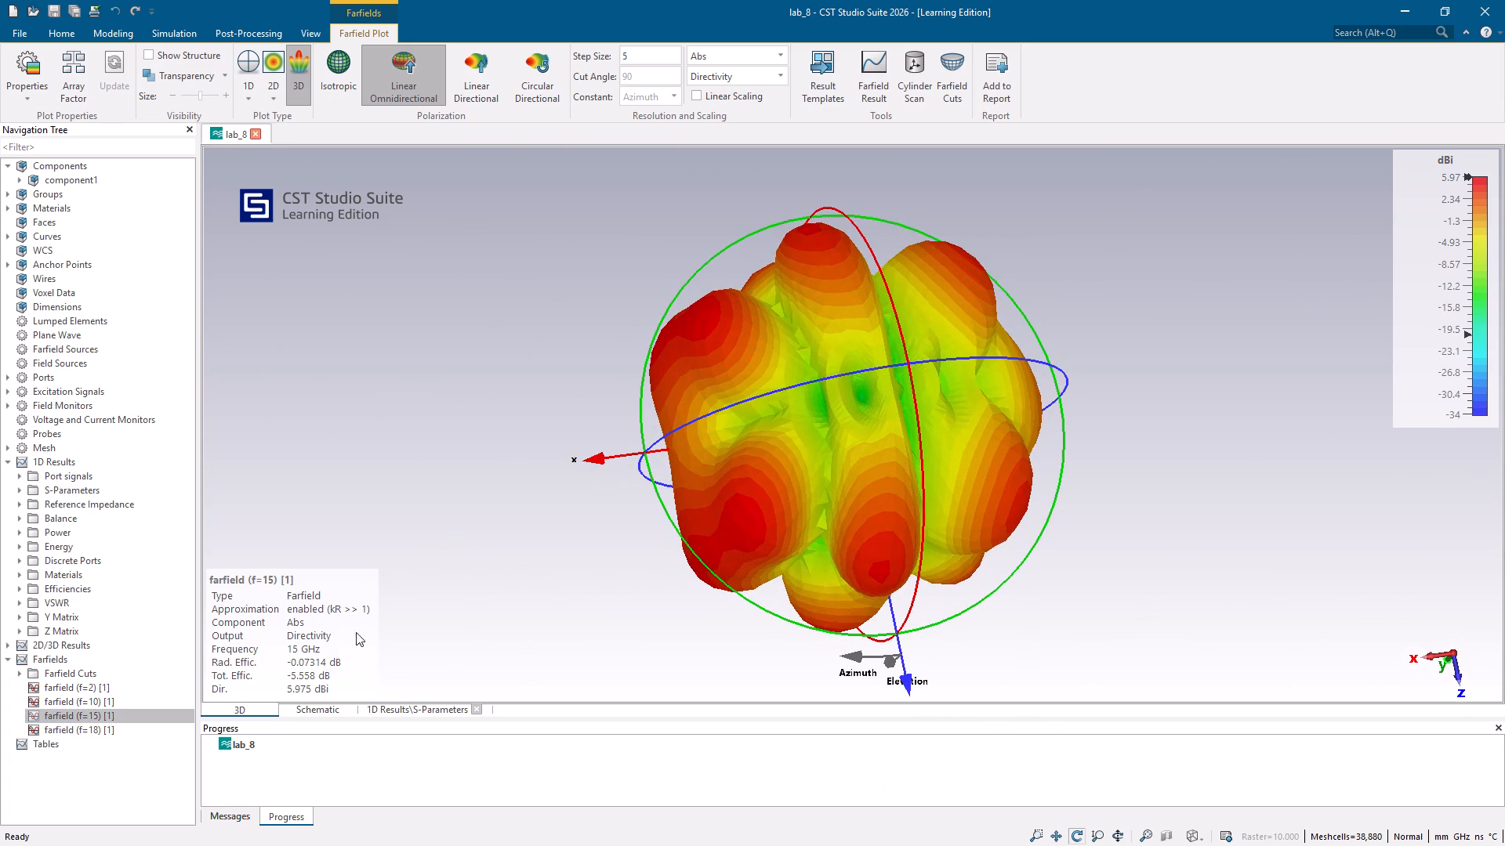
left_click_drag(625, 593, 557, 573)
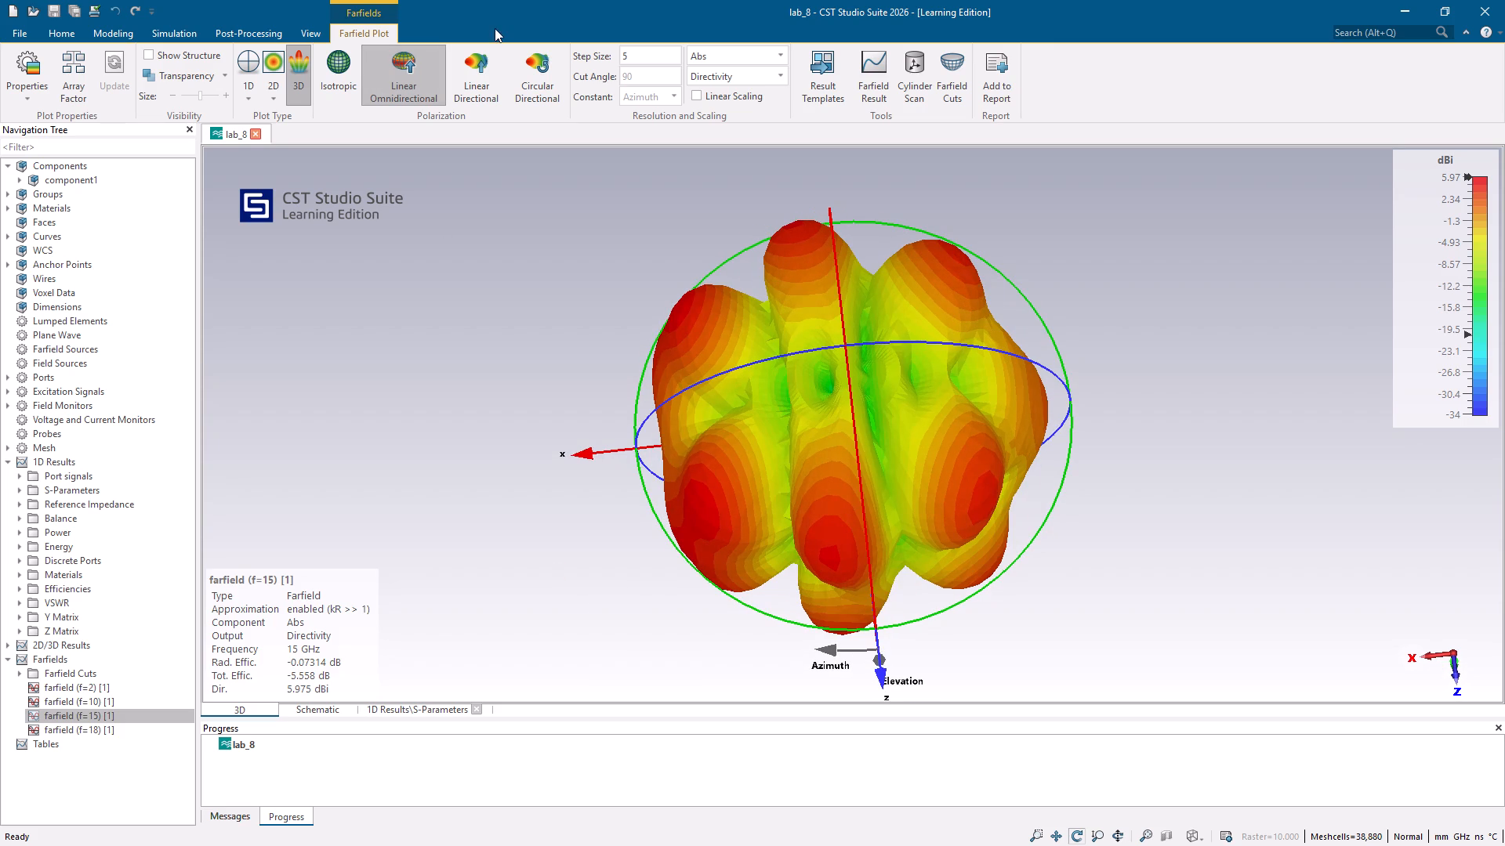
Show the f=15 farfield as a 1D polar plot with Circular Directional polarization.
left_click(471, 59)
left_click(523, 74)
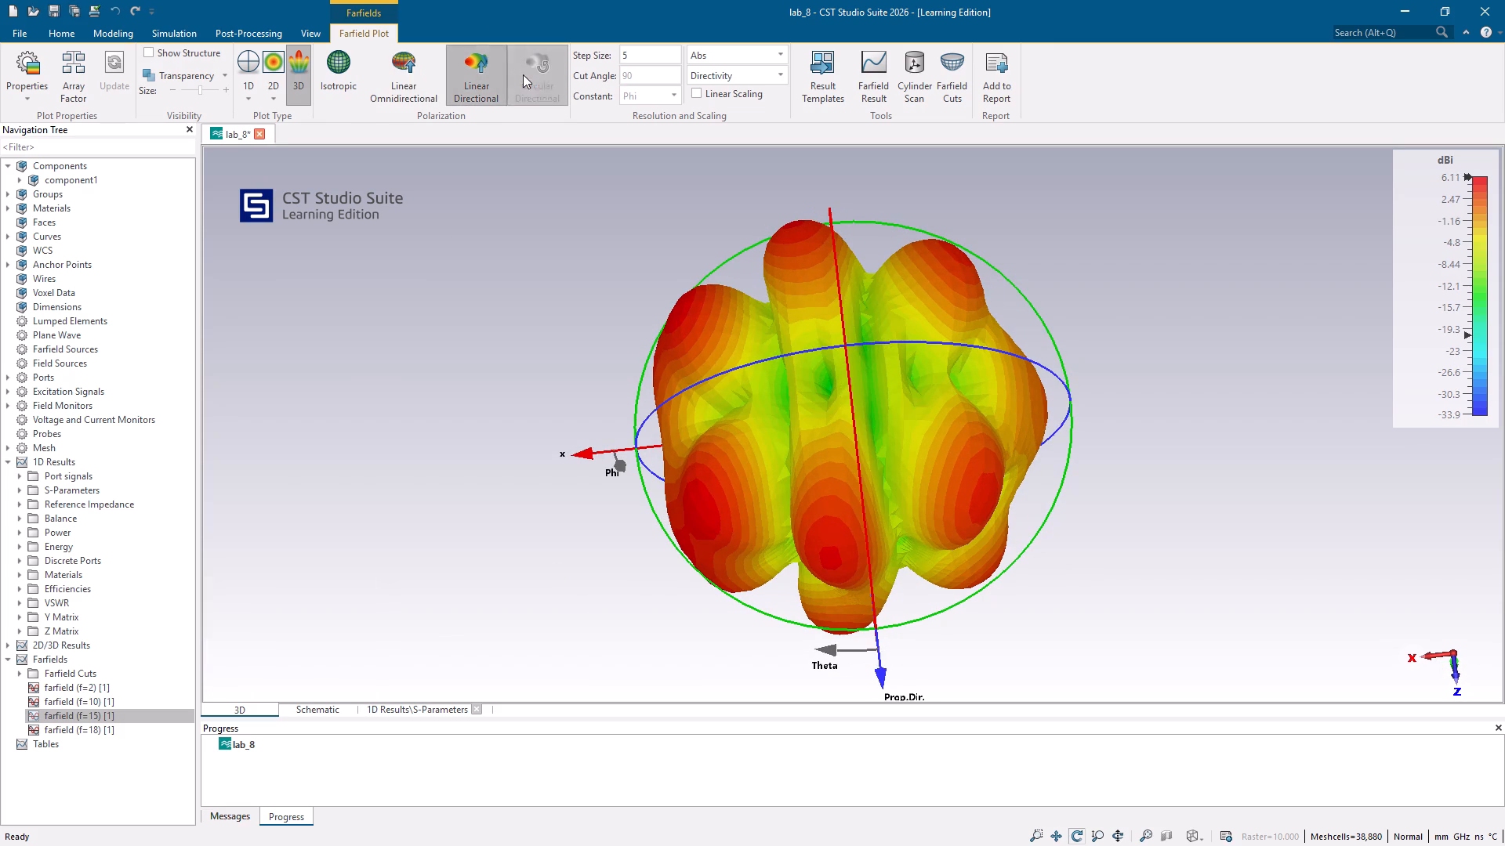
left_click(234, 67)
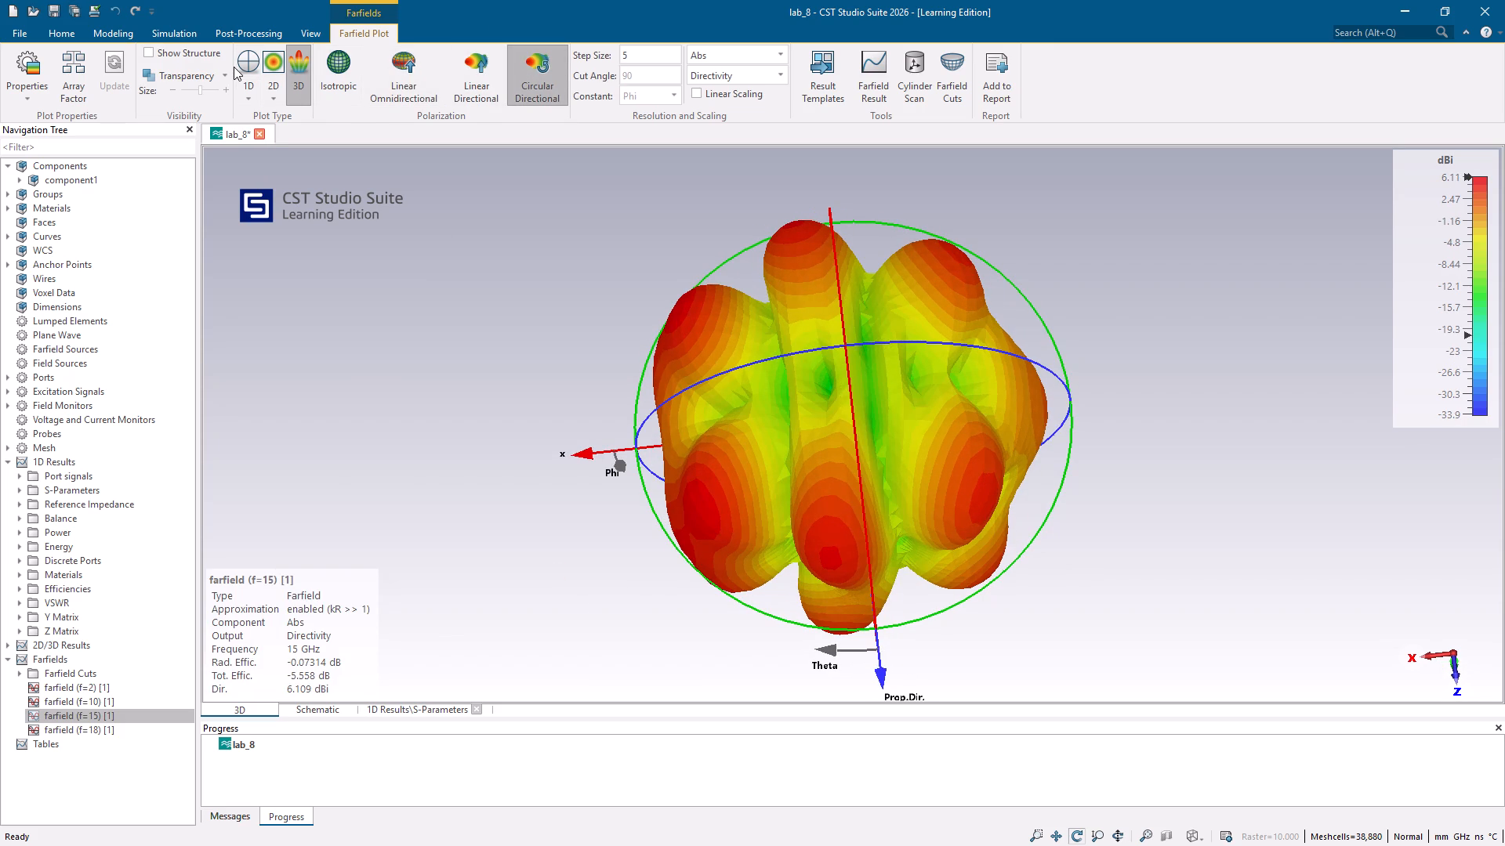
left_click(241, 67)
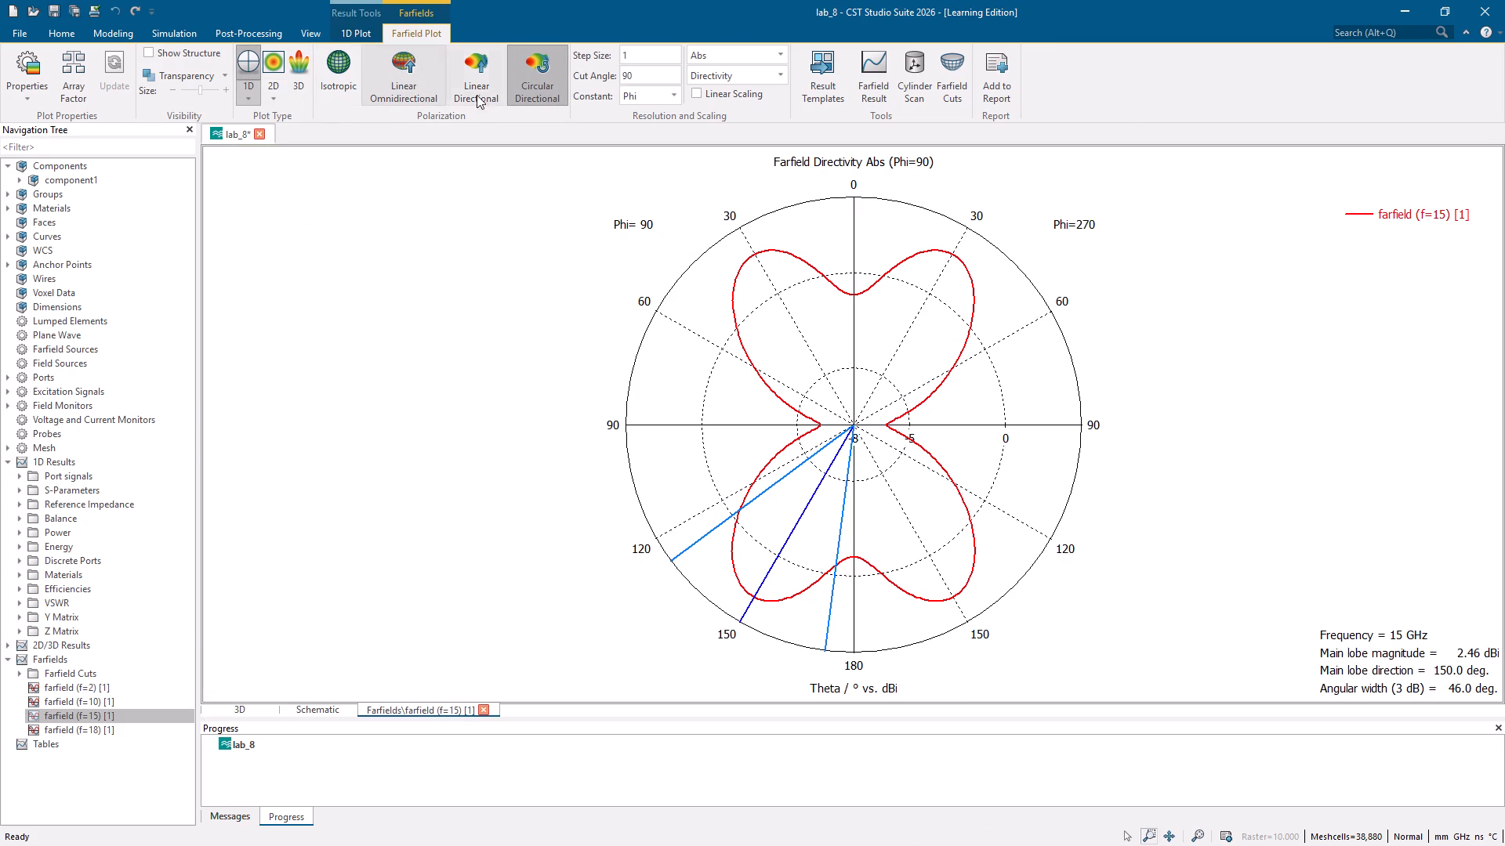
Compare the 1D farfield plot under the Linear Omnidirectional and Linear Directional polarizations.
left_click(488, 91)
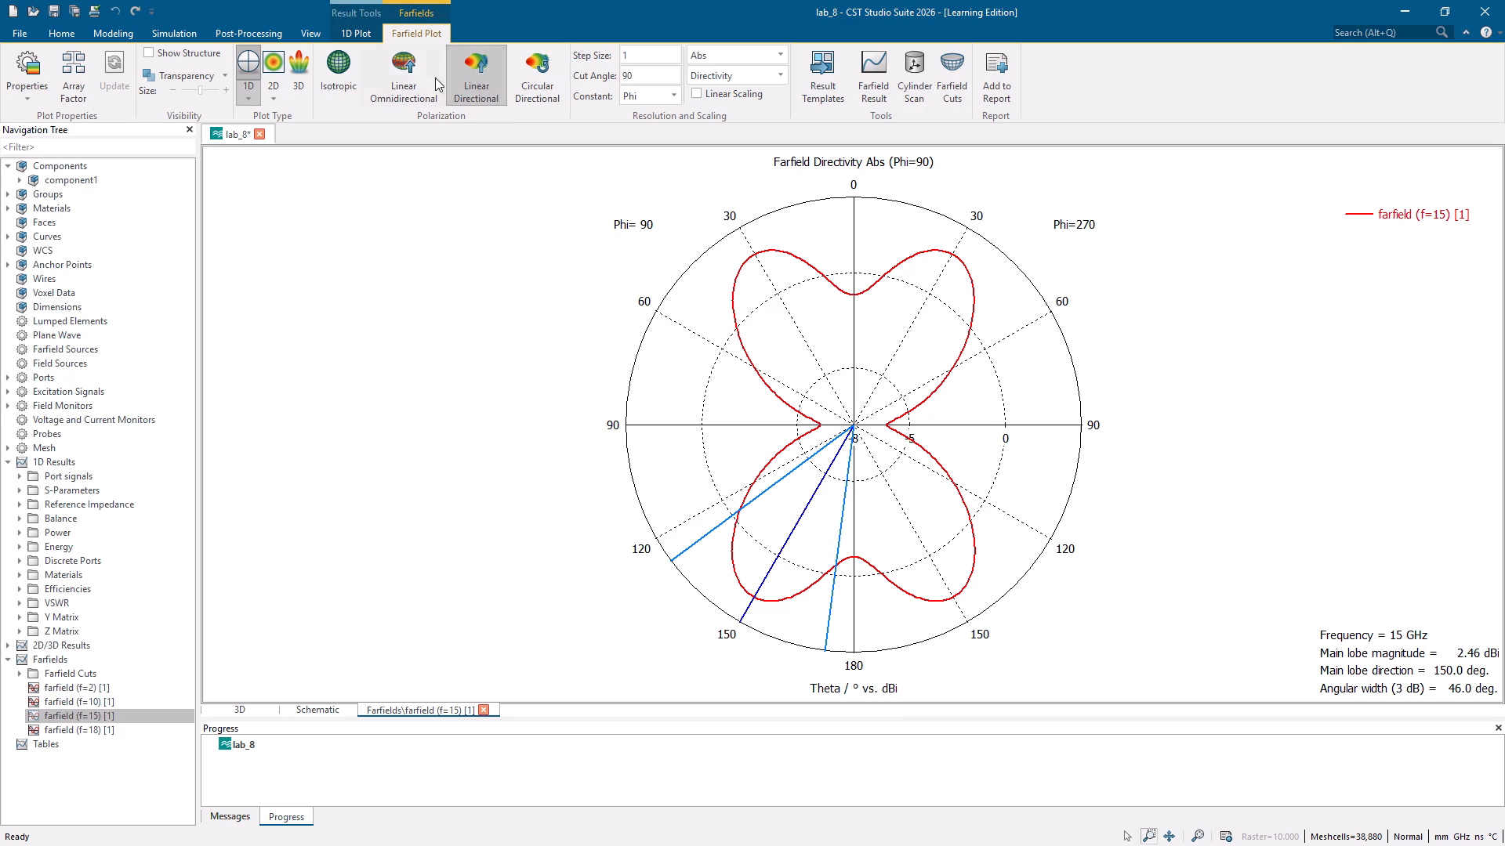
left_click(428, 76)
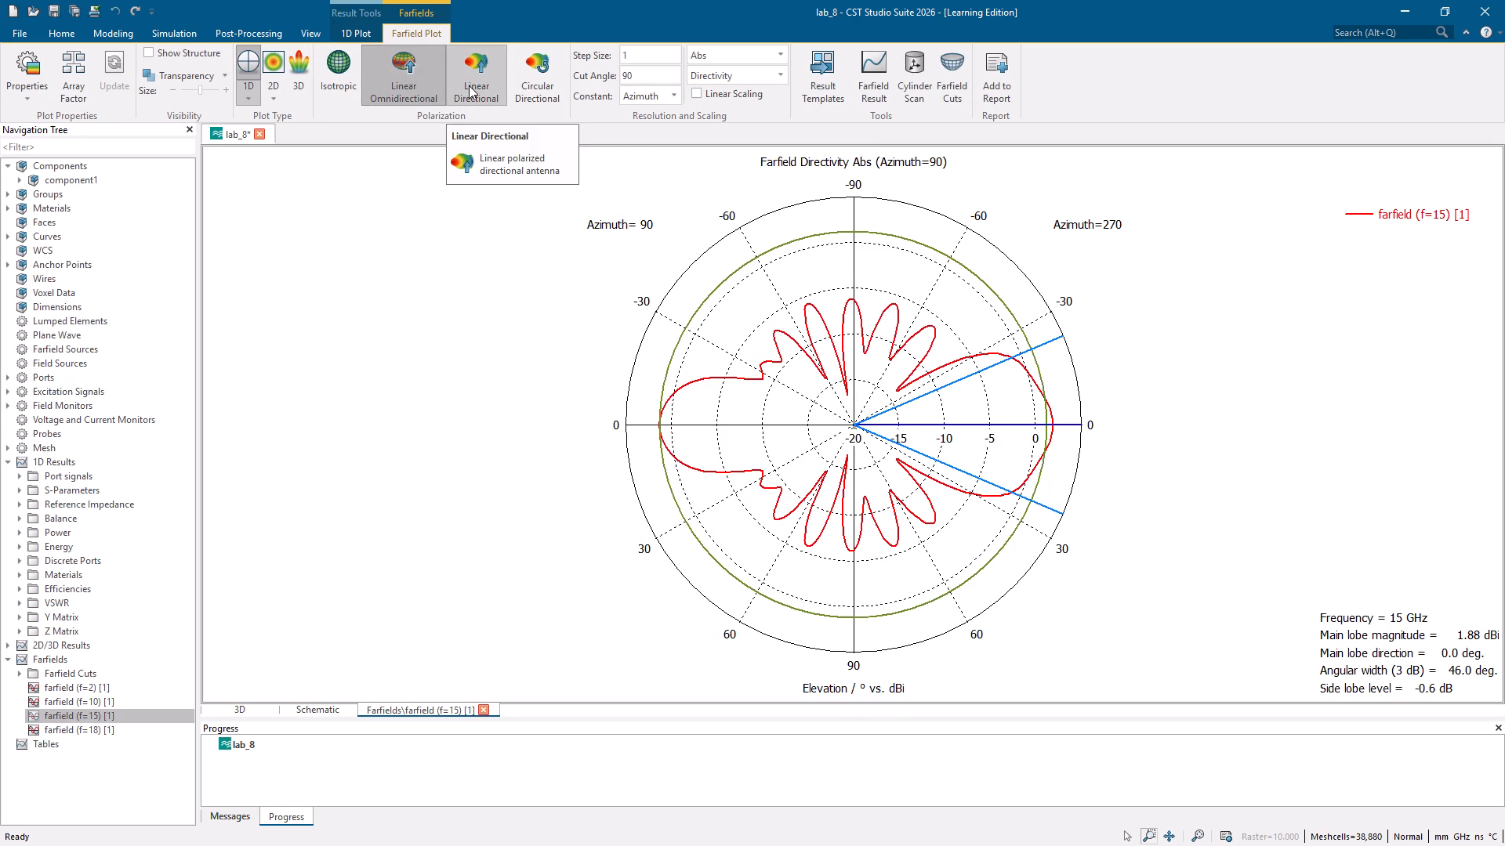
left_click(469, 85)
left_click(511, 80)
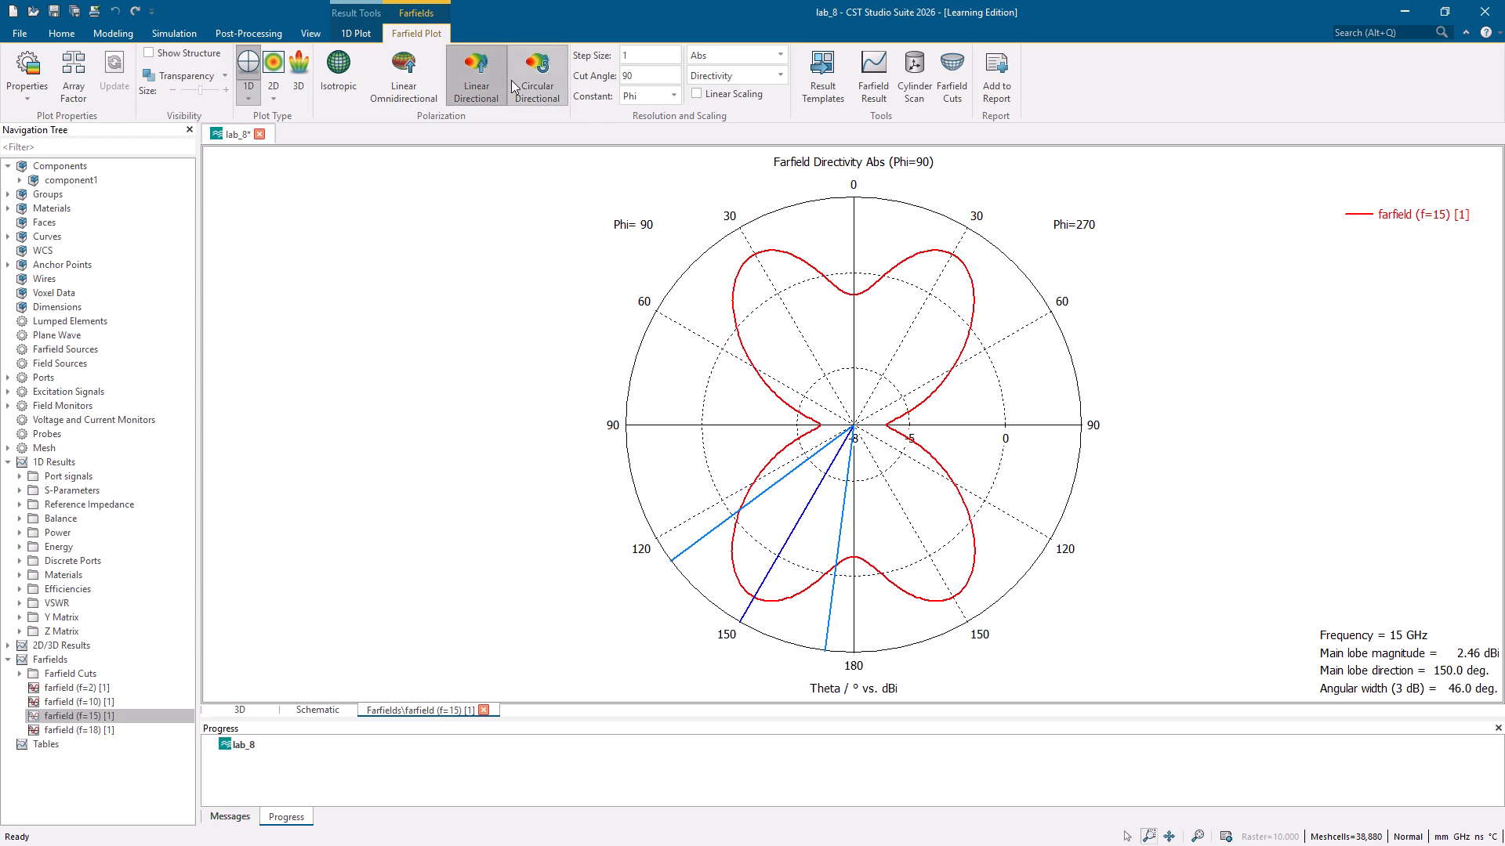
left_click(488, 77)
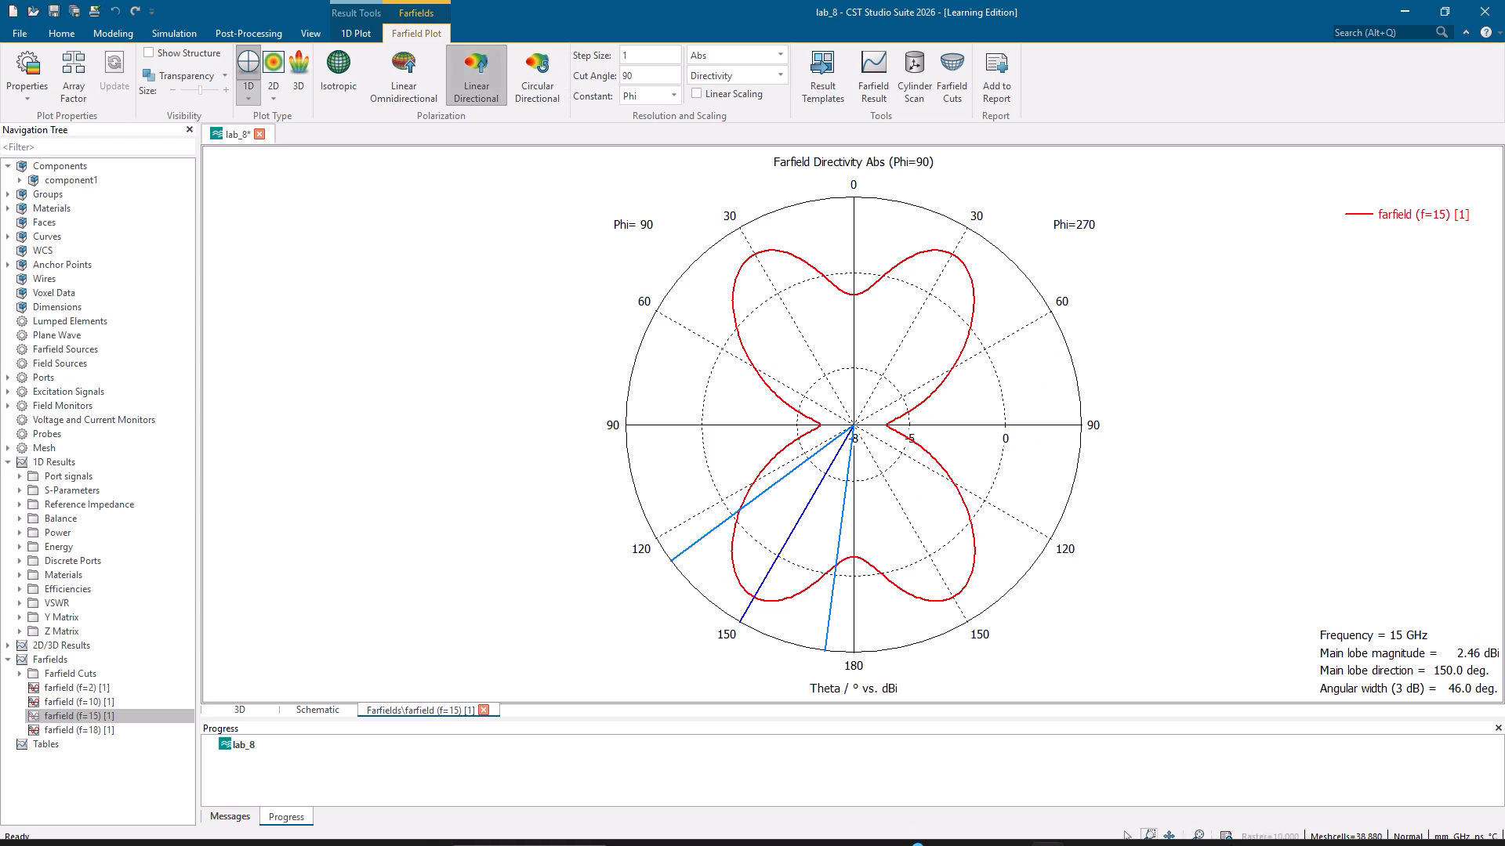
Open the Designing_Vivaldi_Antenna_with_Various_Sizes paper from the Downloads folder and view it in a maximized Chrome window.
left_click(745, 825)
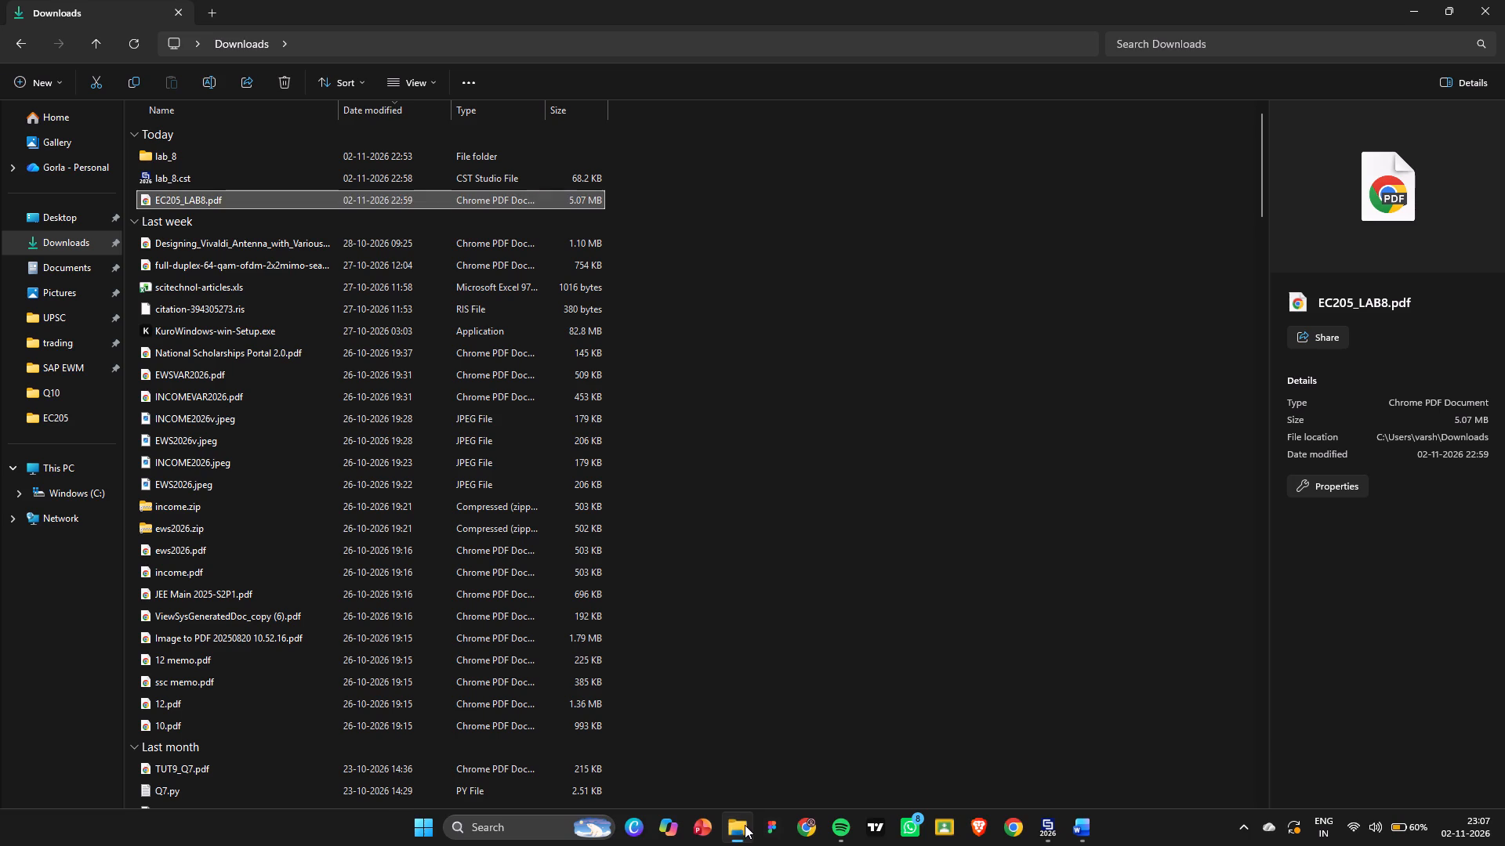
double_click(258, 249)
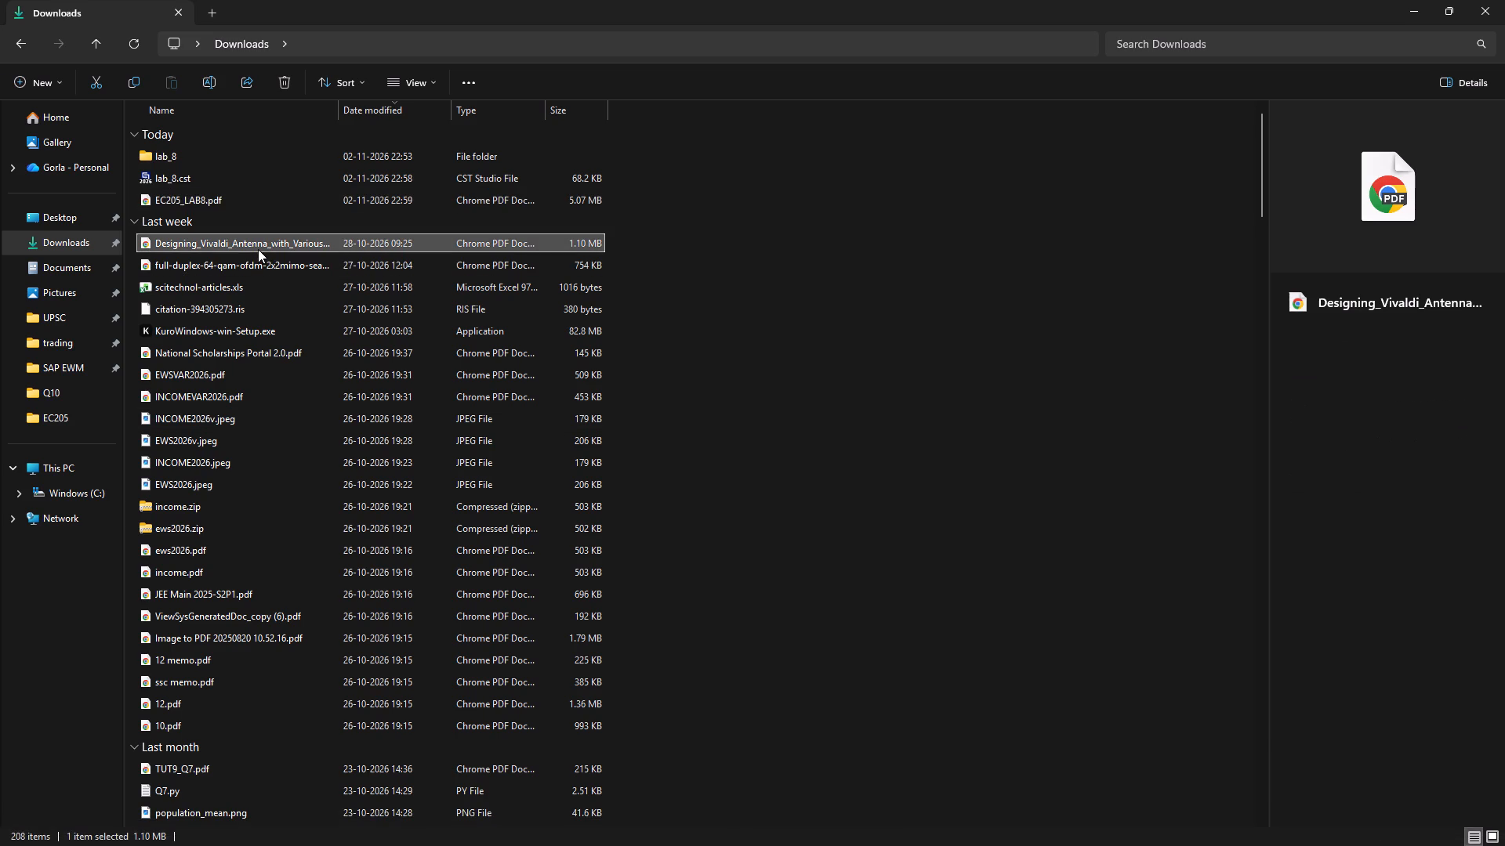
left_click_drag(589, 433, 767, 0)
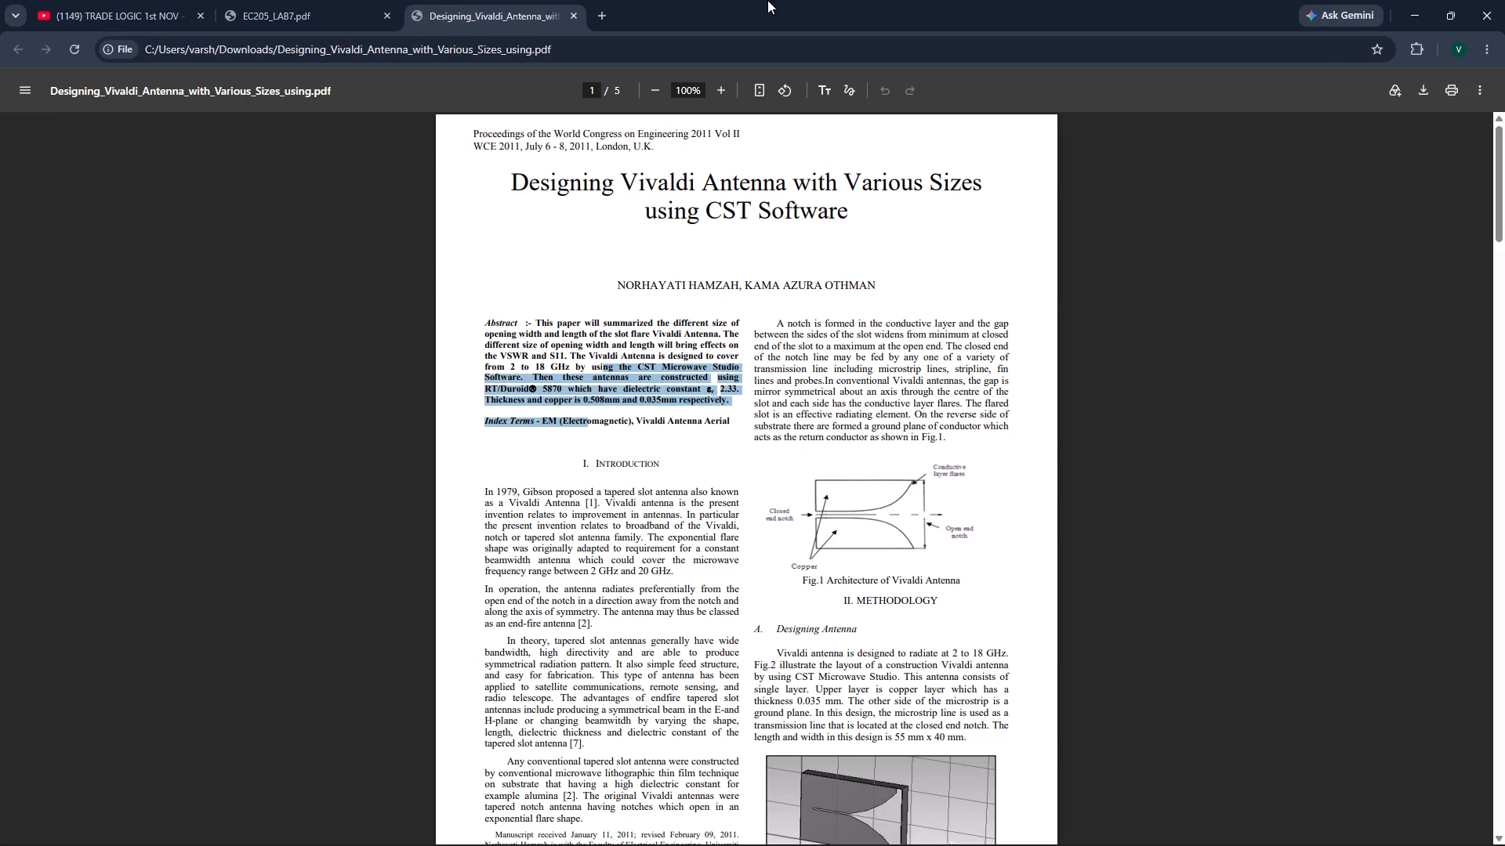
left_click_drag(767, 0, 875, 0)
left_click_drag(875, 0, 819, 0)
left_click_drag(819, 0, 819, 608)
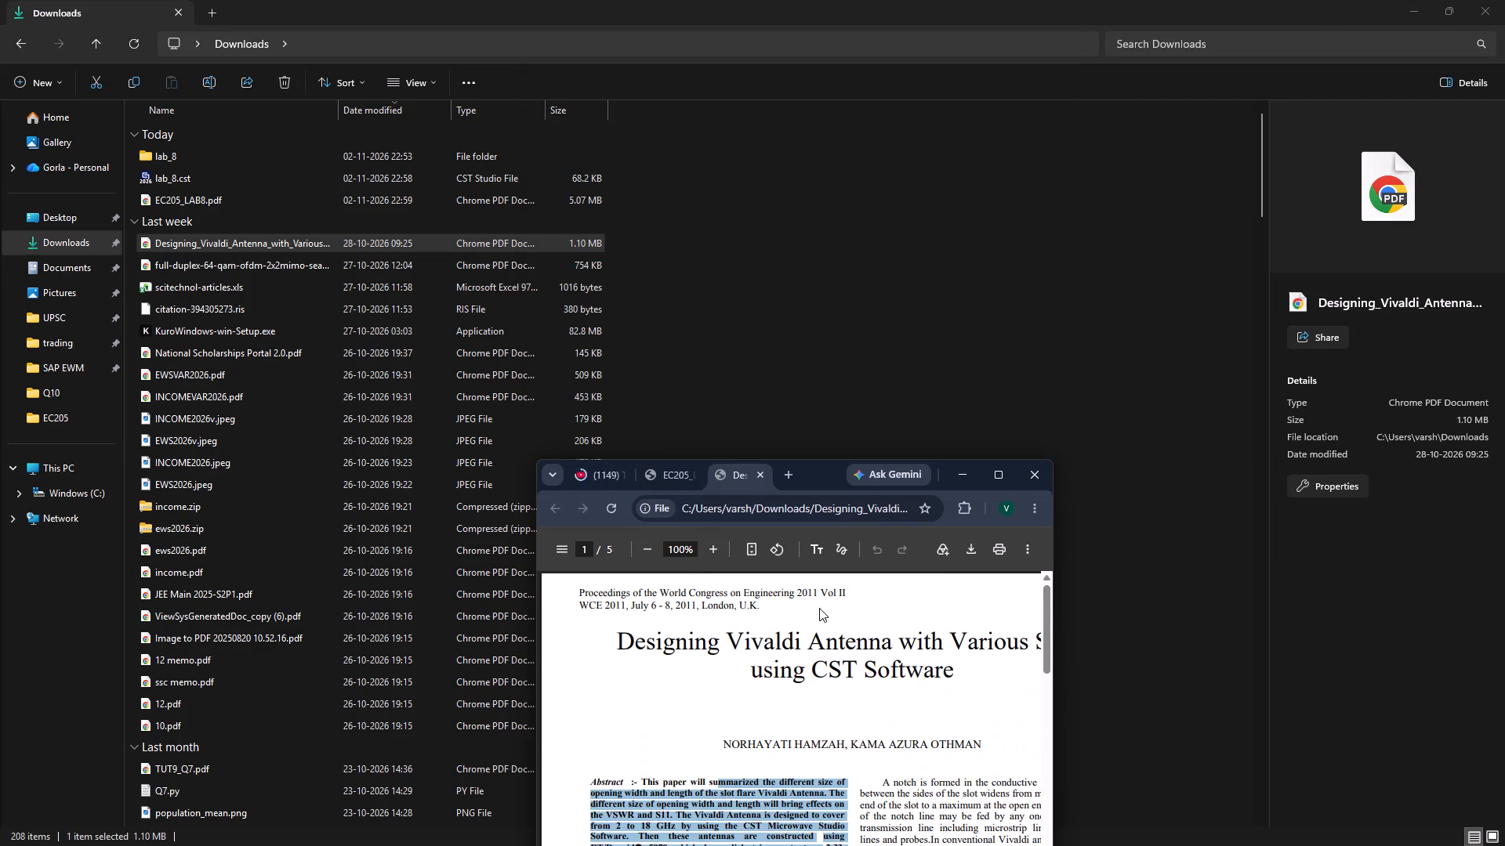
left_click_drag(819, 608, 763, 0)
left_click_drag(763, 0, 575, 0)
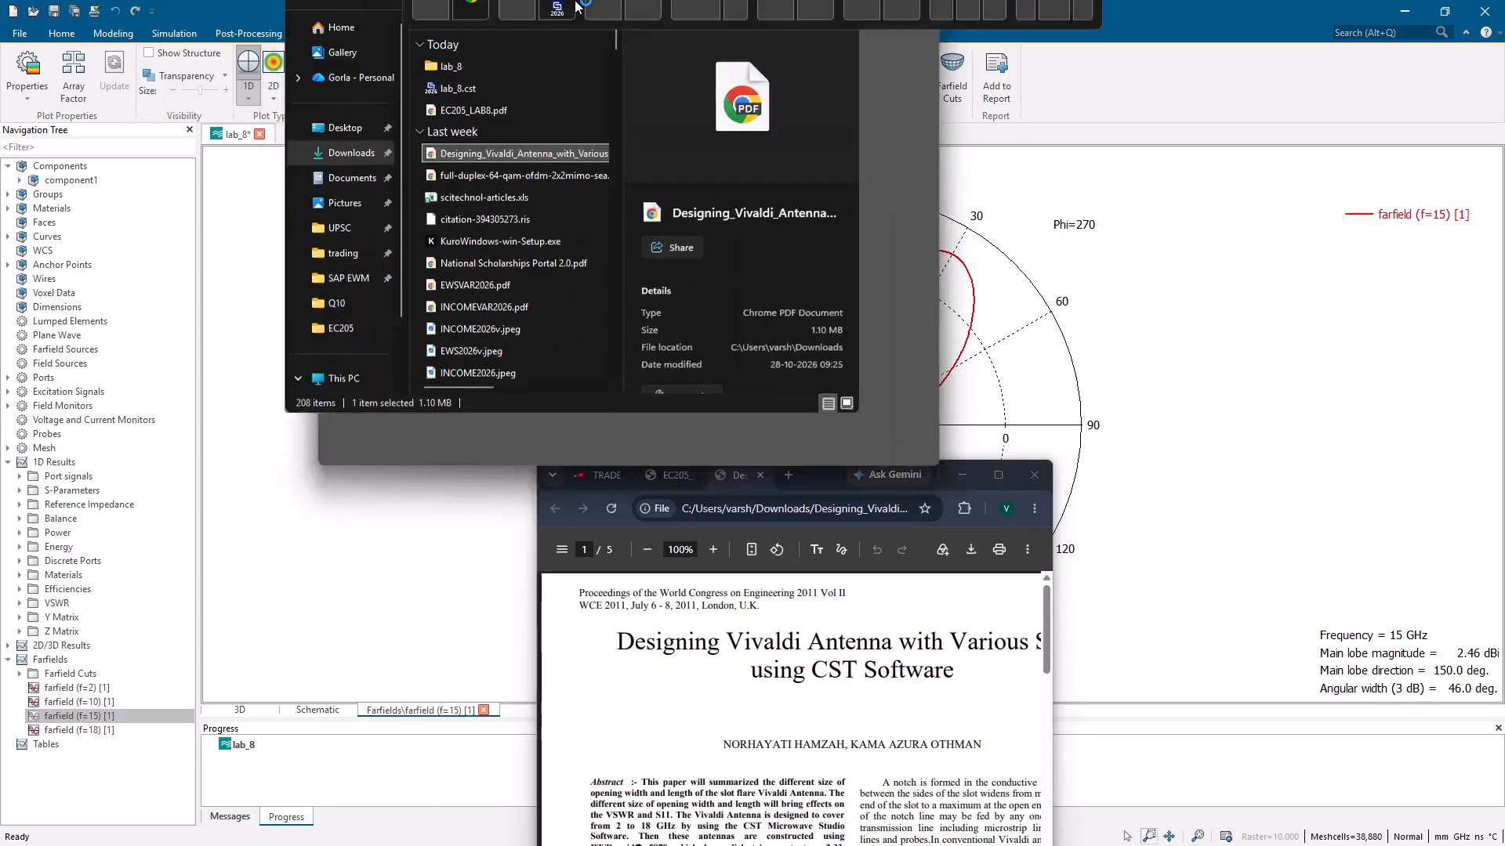
left_click_drag(828, 645, 911, 753)
left_click_drag(911, 753, 932, 383)
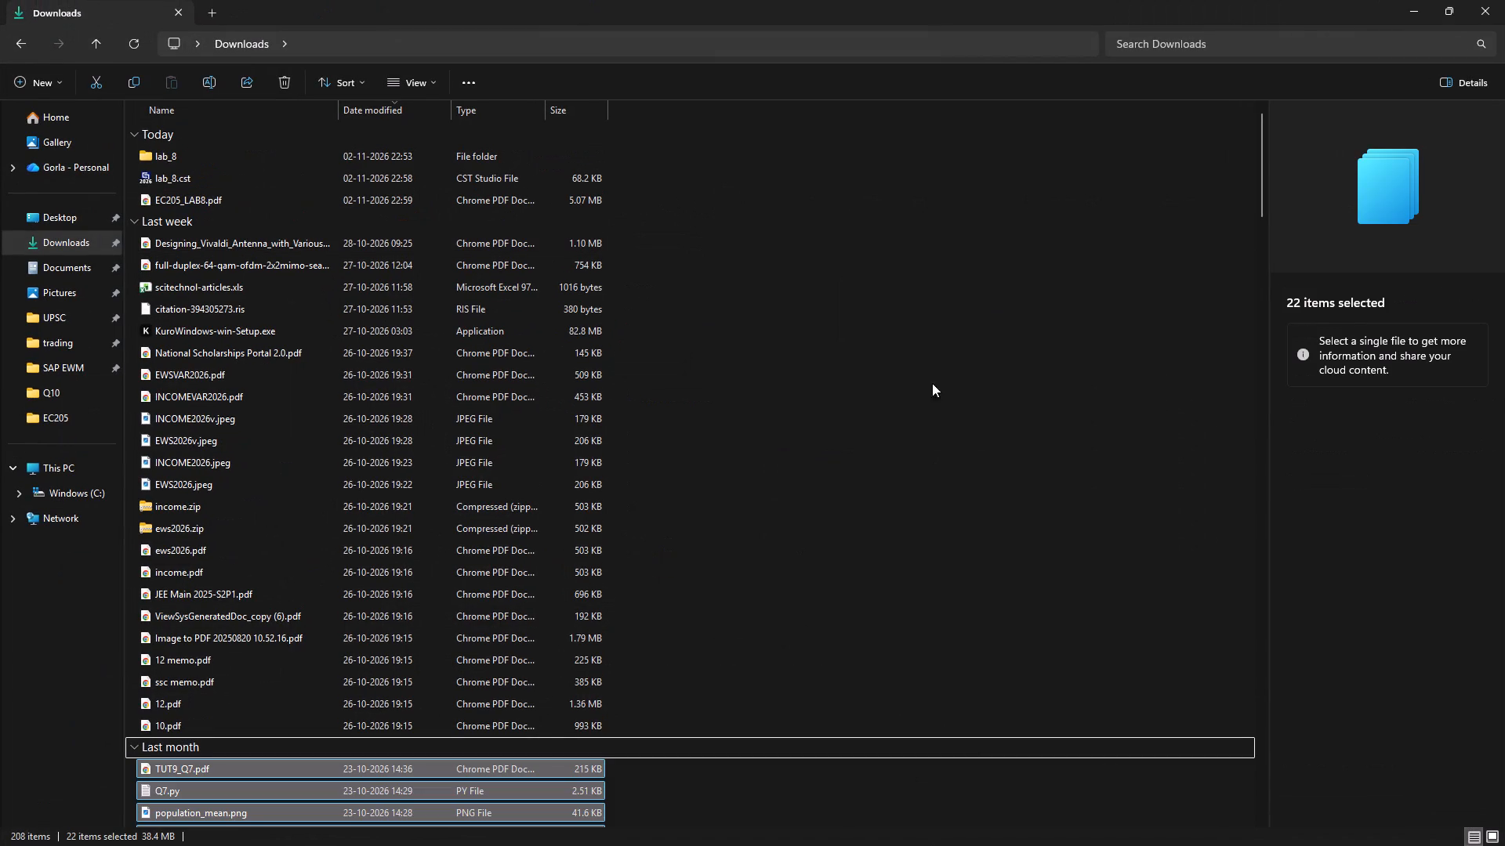
left_click_drag(932, 383, 916, 405)
left_click(916, 405)
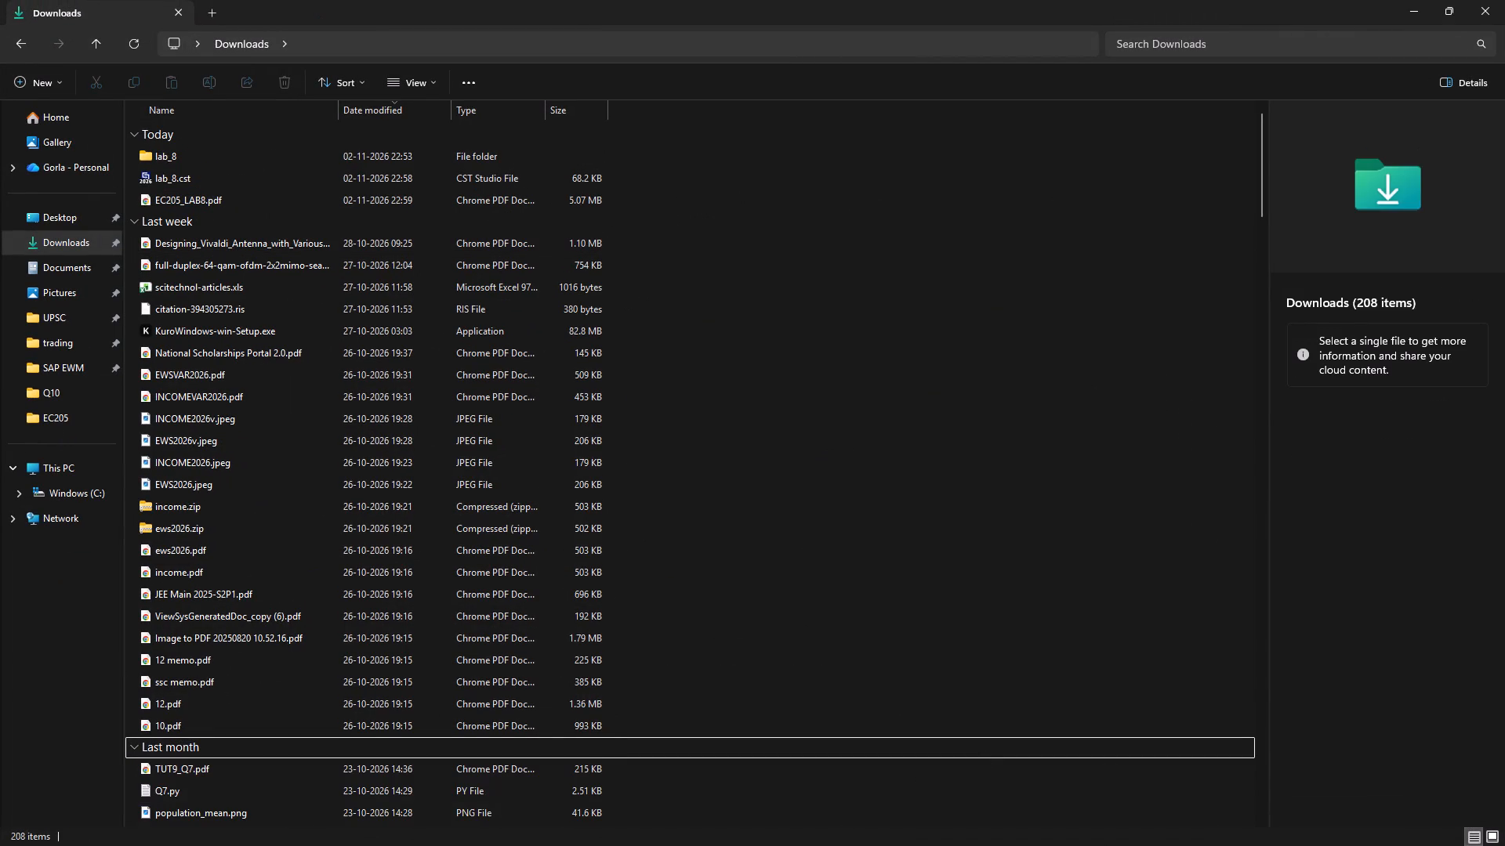
left_click(814, 685)
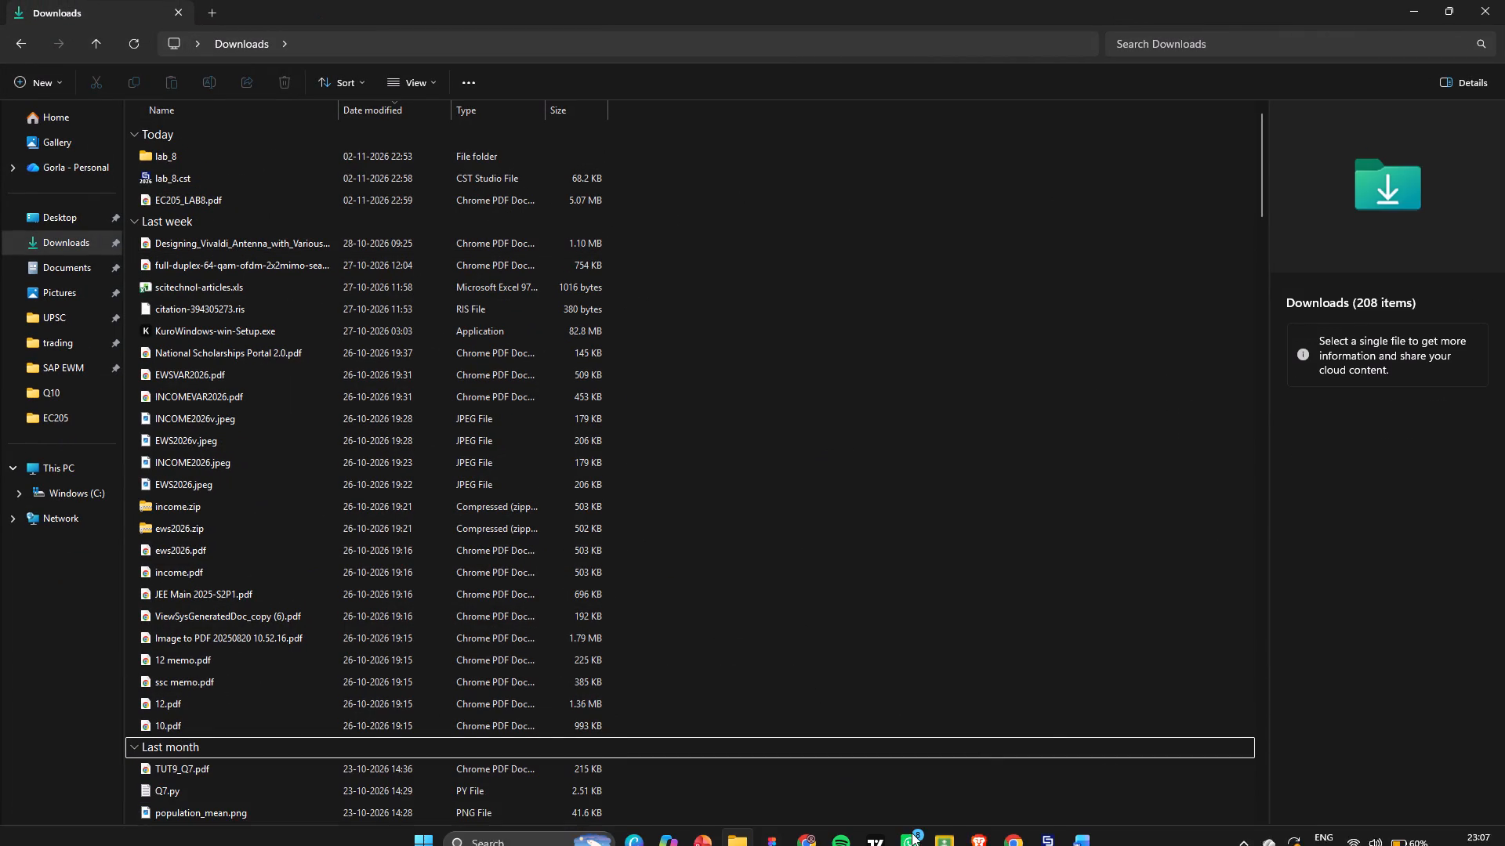
left_click(1006, 833)
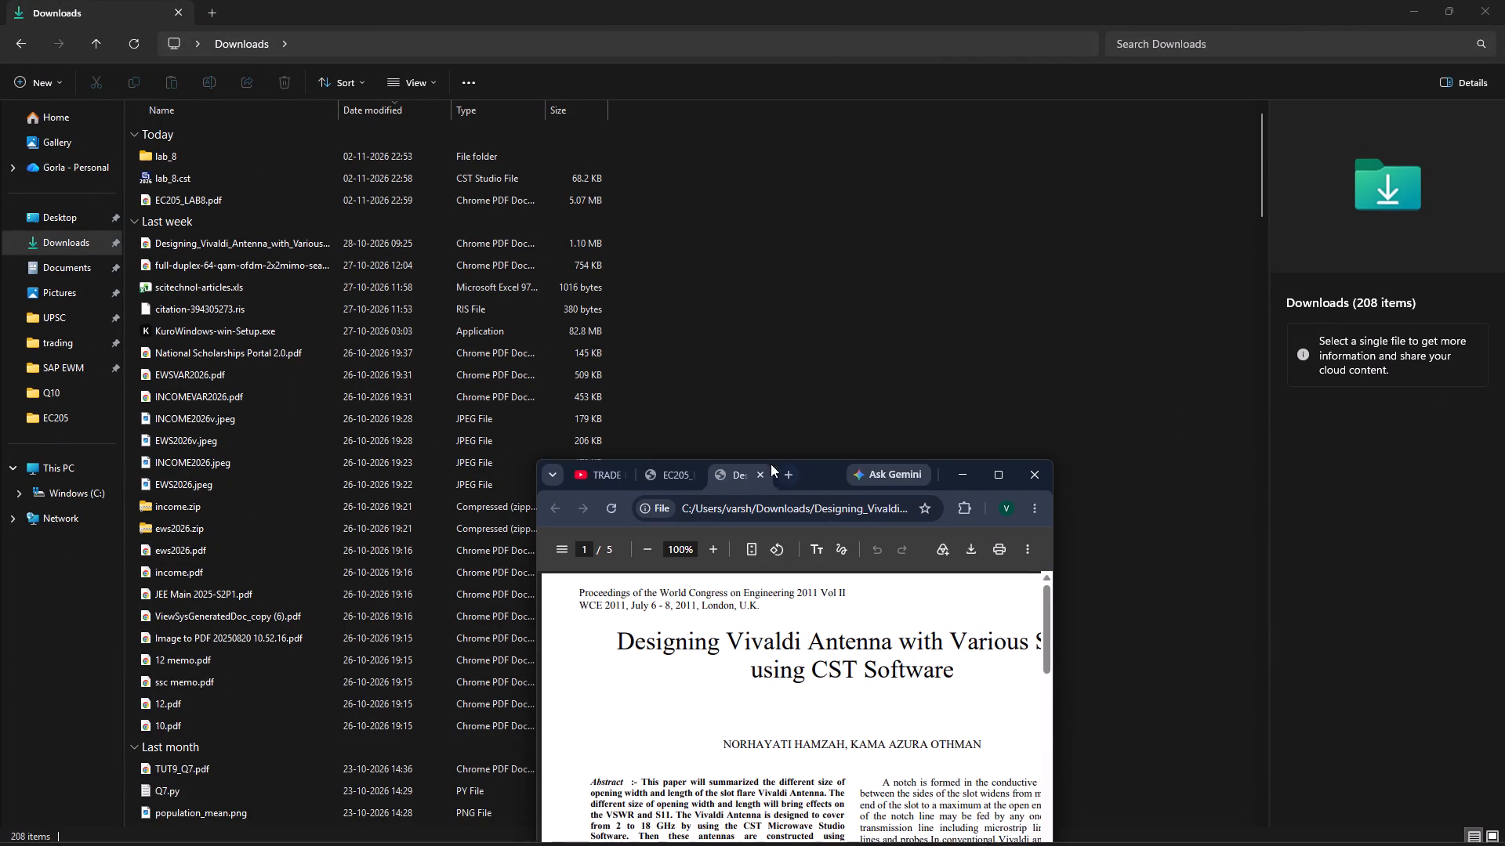
left_click(994, 464)
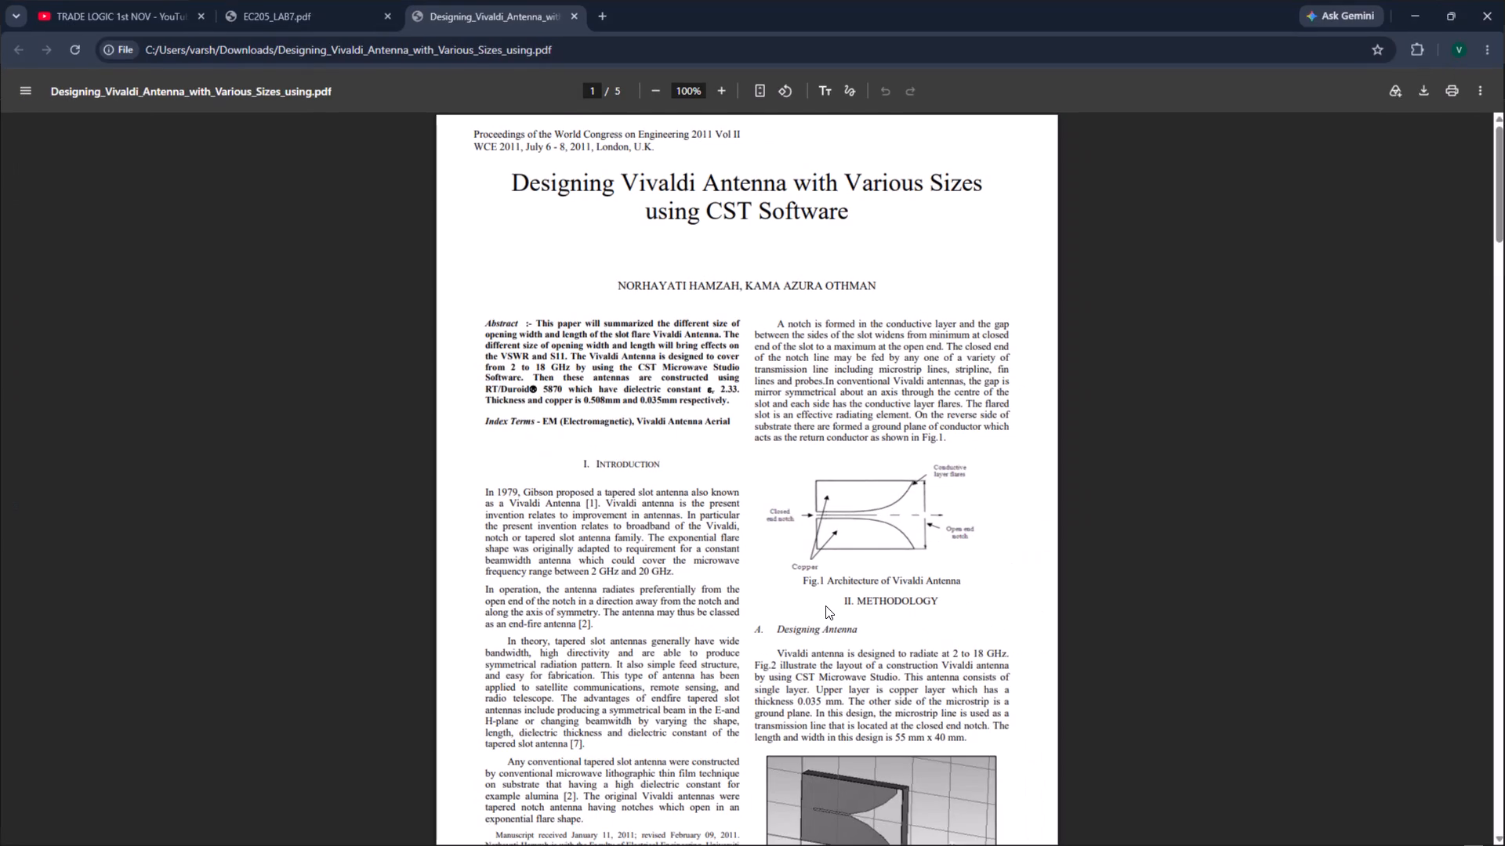
Examine the paper's simulated and experimental S11, VSWR, farfield and radiation pattern figures for the Vivaldi antenna.
scroll(825, 606, "down", 11)
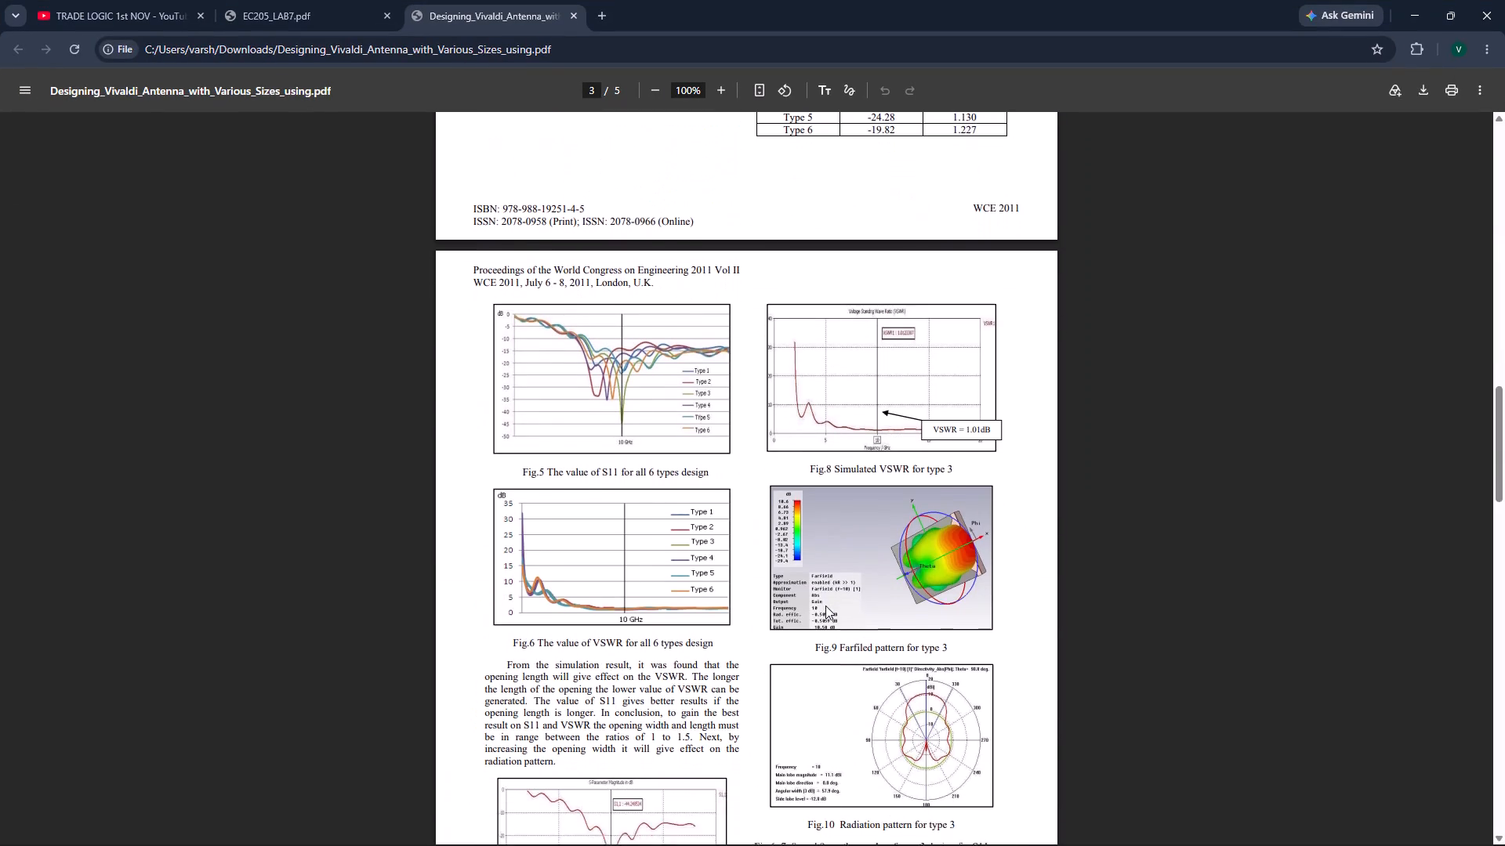
scroll(825, 606, "down", 1)
scroll(825, 606, "up", 3)
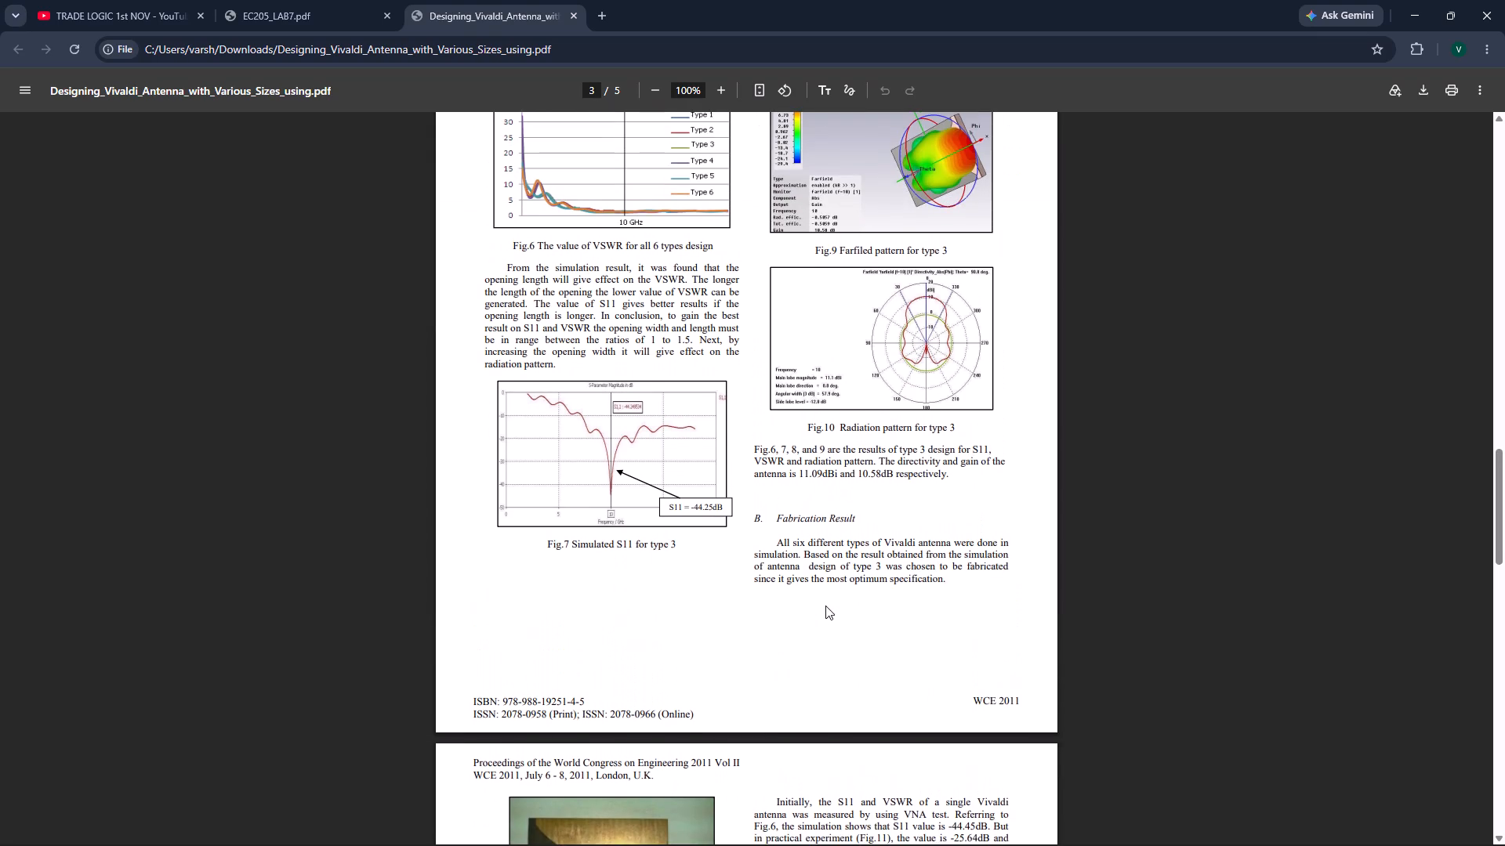
scroll(825, 606, "up", 5)
scroll(825, 606, "down", 1)
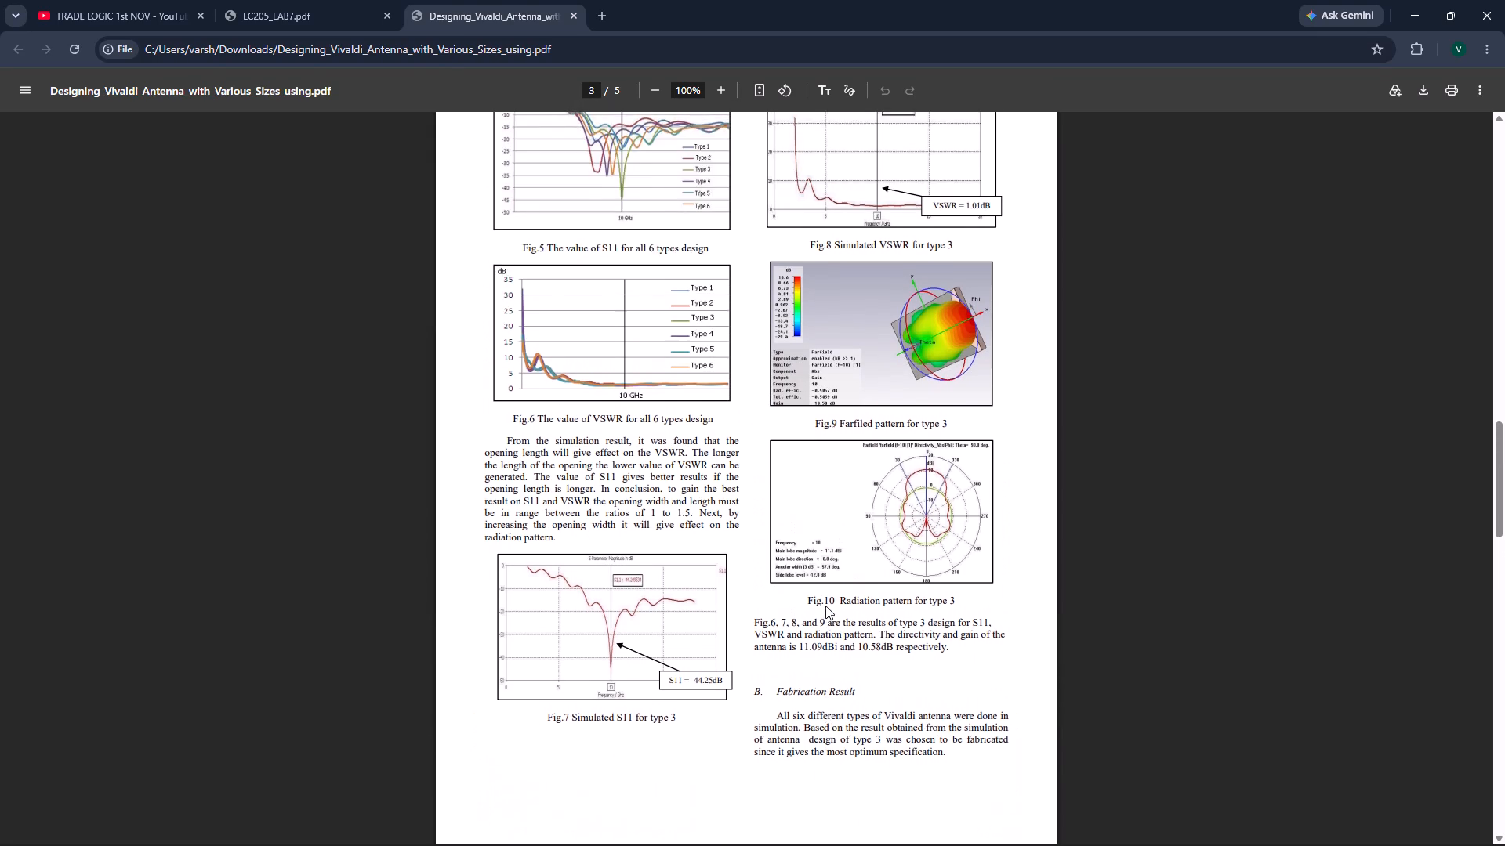
scroll(825, 606, "down", 15)
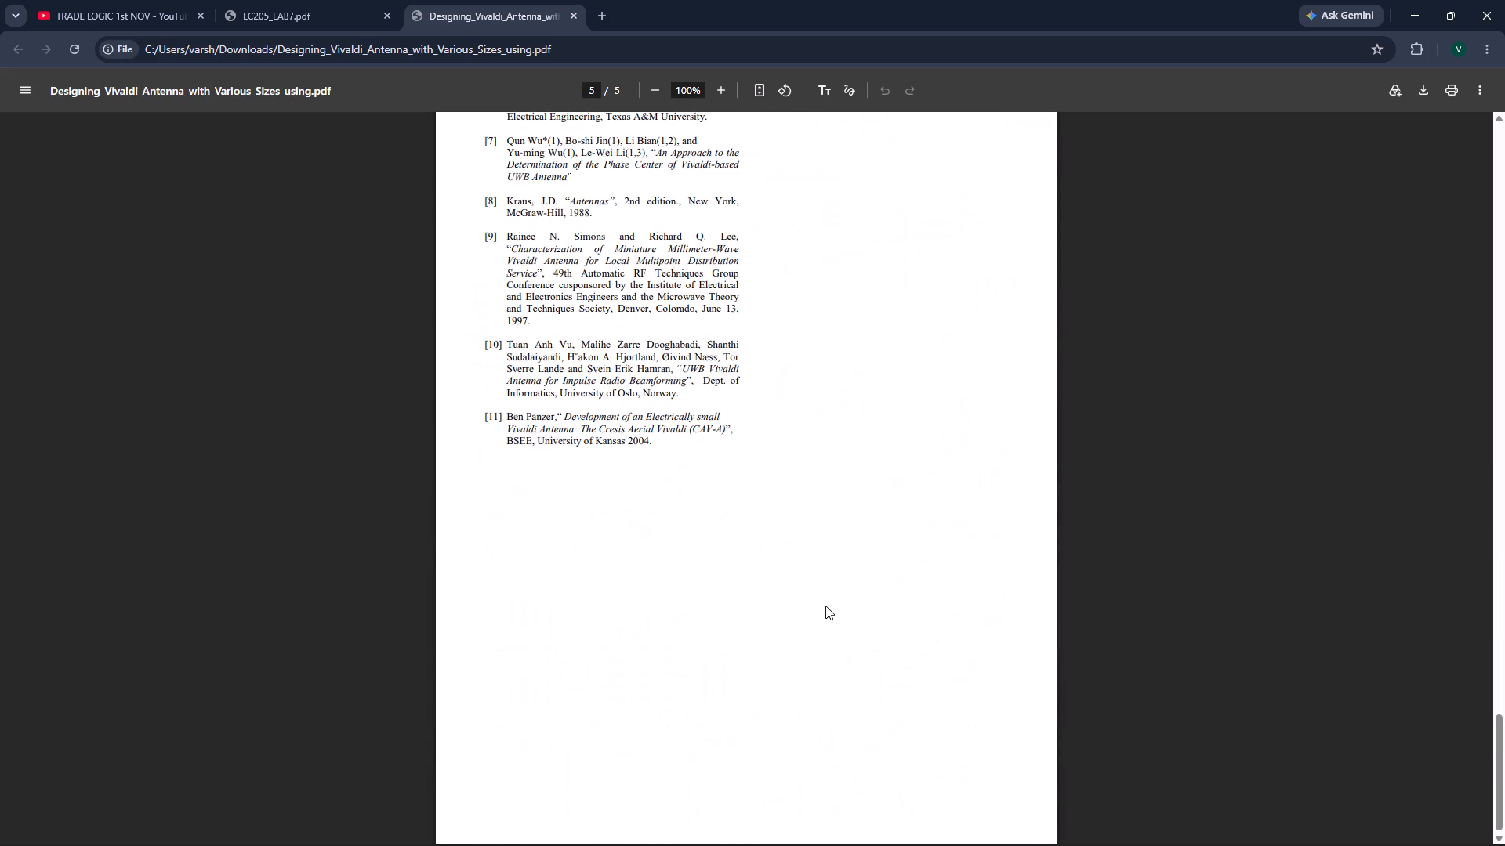
scroll(826, 530, "up", 3)
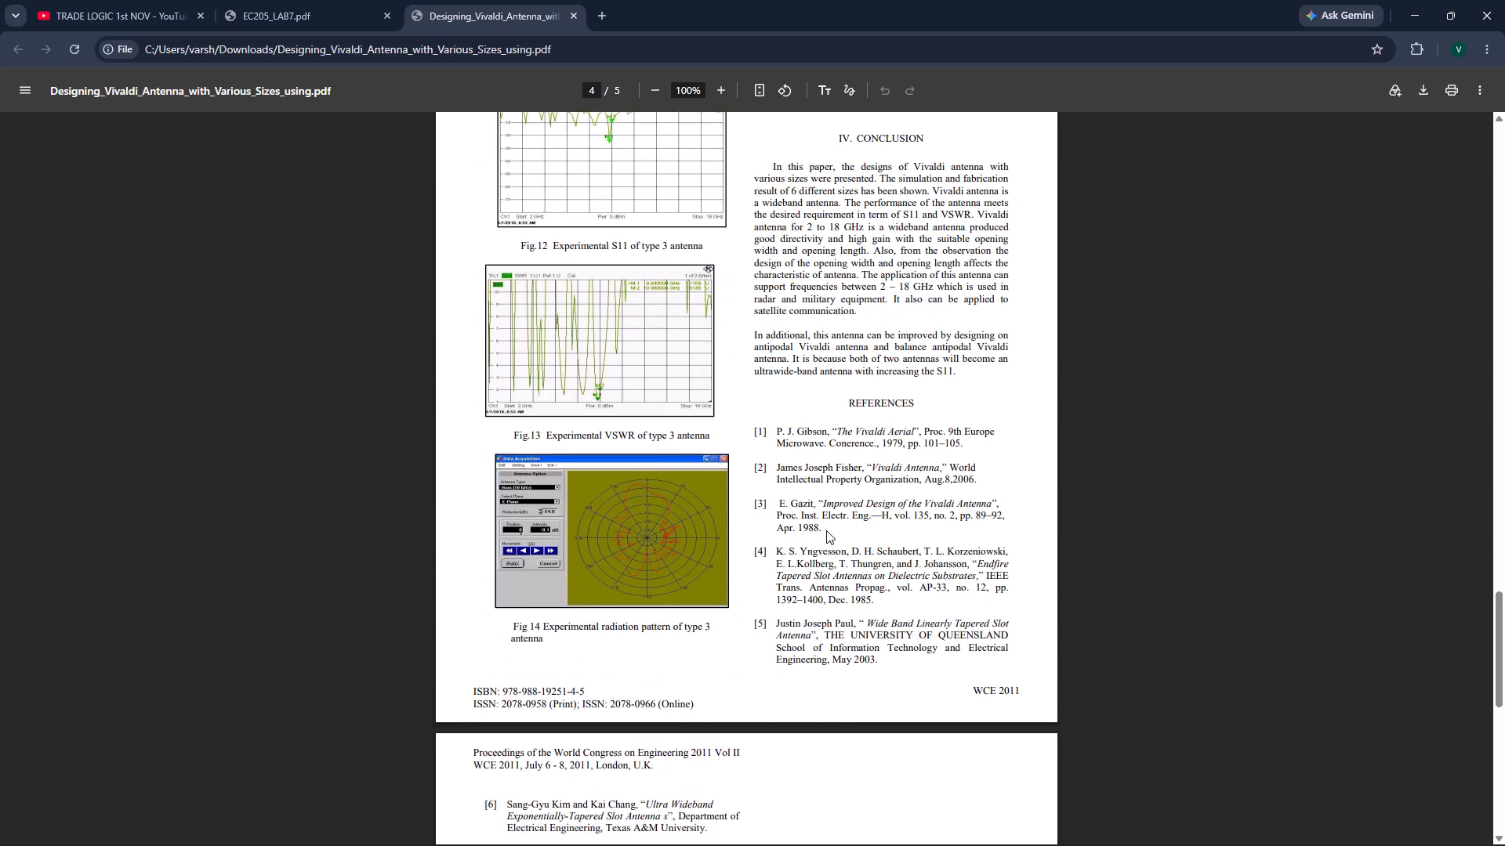
scroll(826, 530, "up", 3)
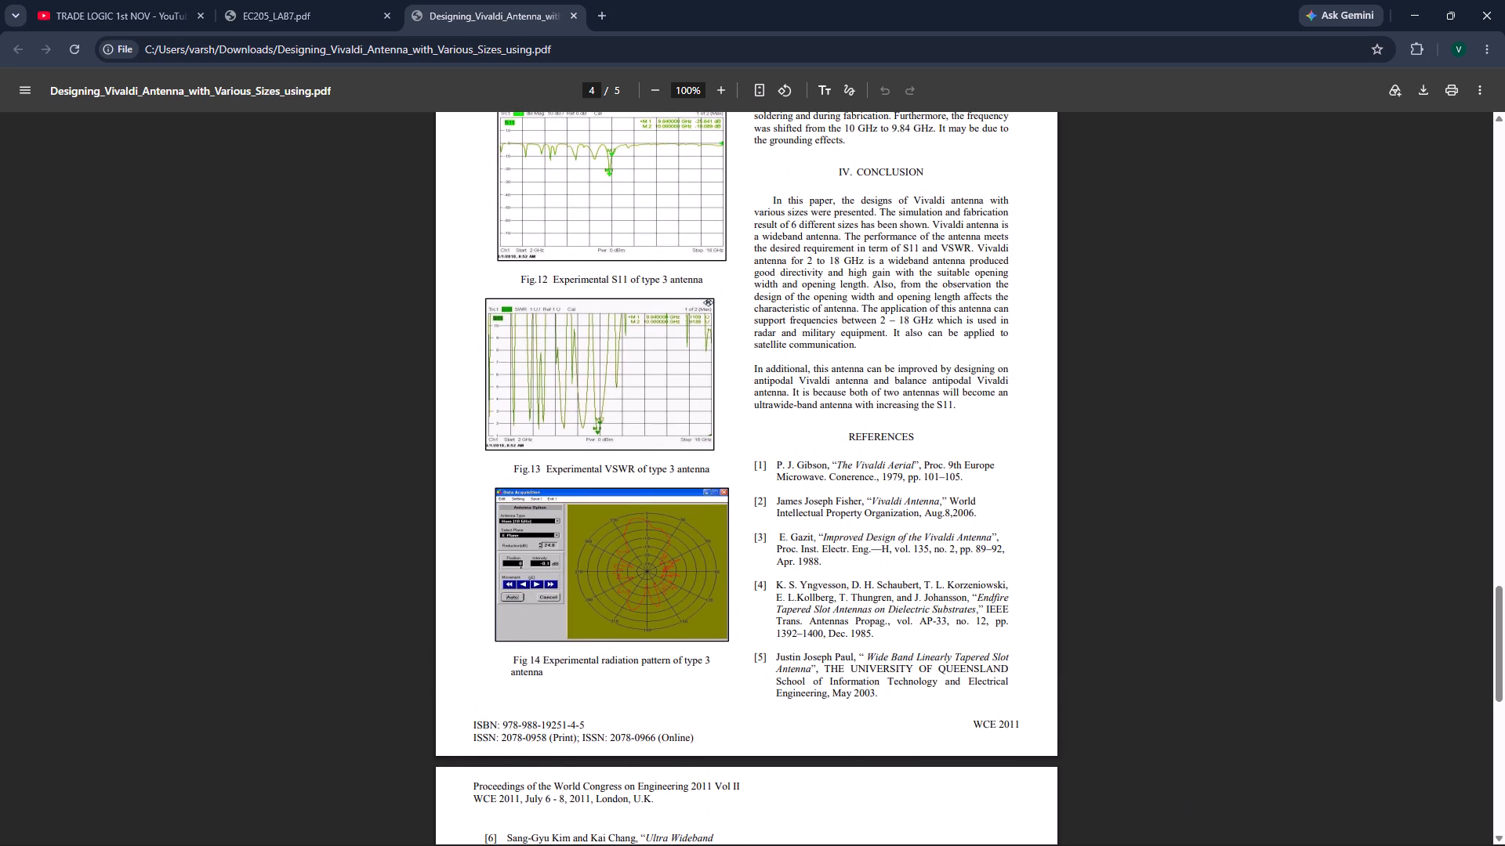
Switch back to CST Studio Suite and set the f=15 1D farfield plot to Linear Omnidirectional polarization.
left_click(1043, 830)
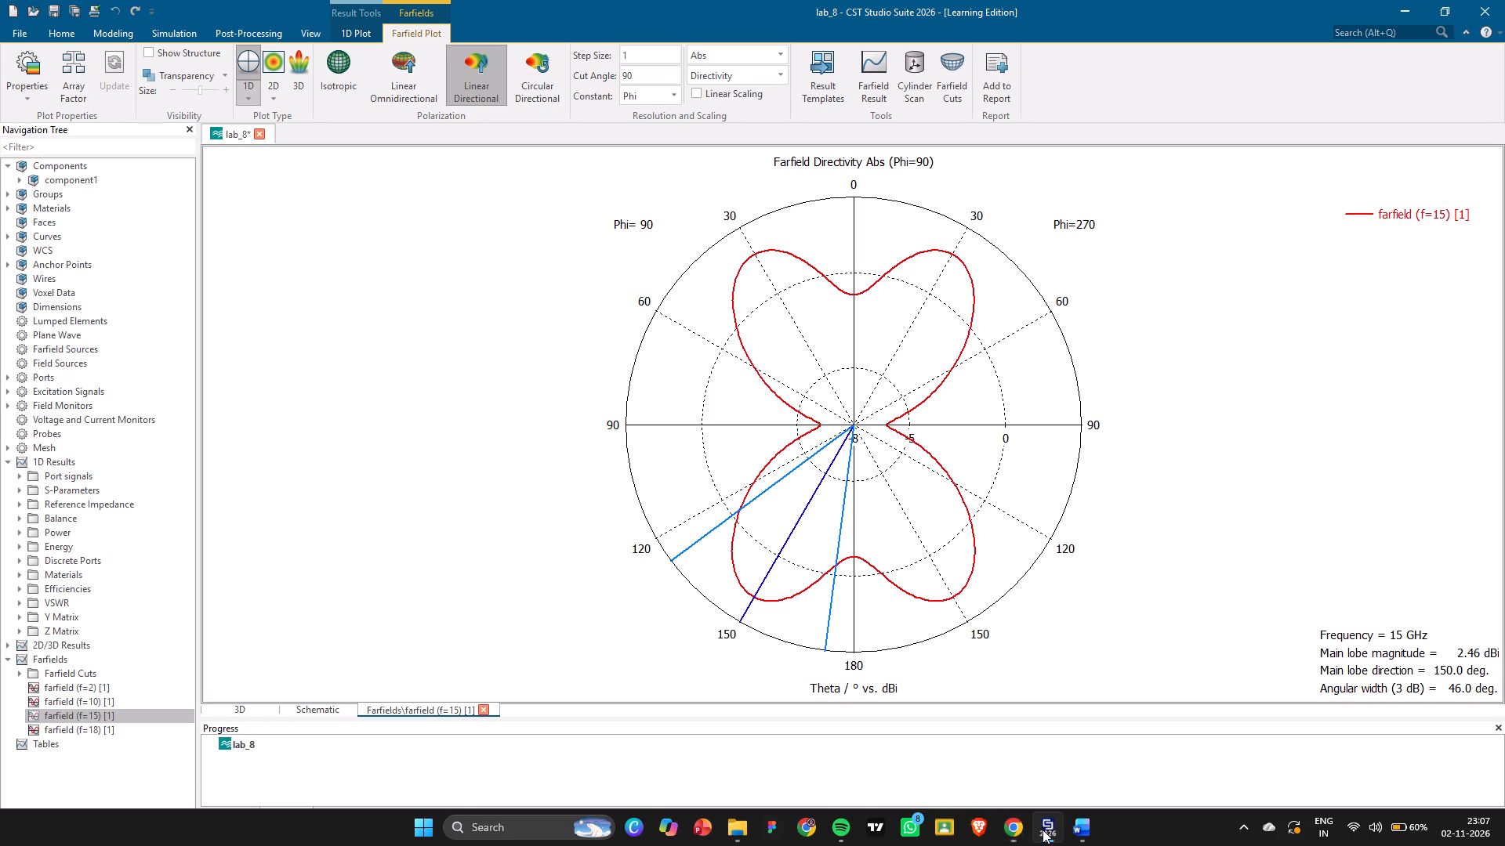
left_click(391, 65)
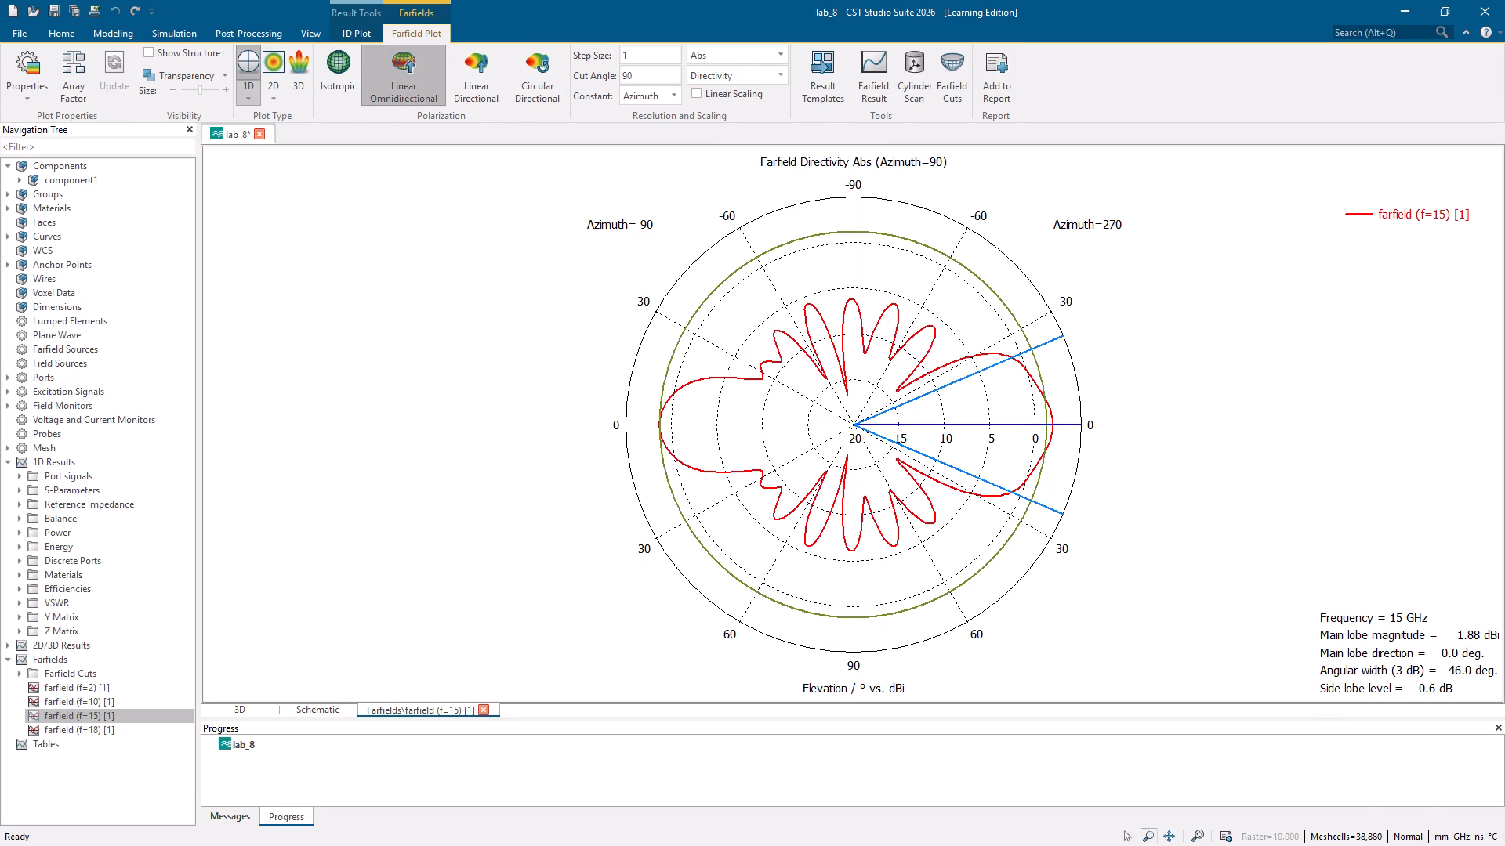
scroll(1060, 405, "up", 3, "ctrl")
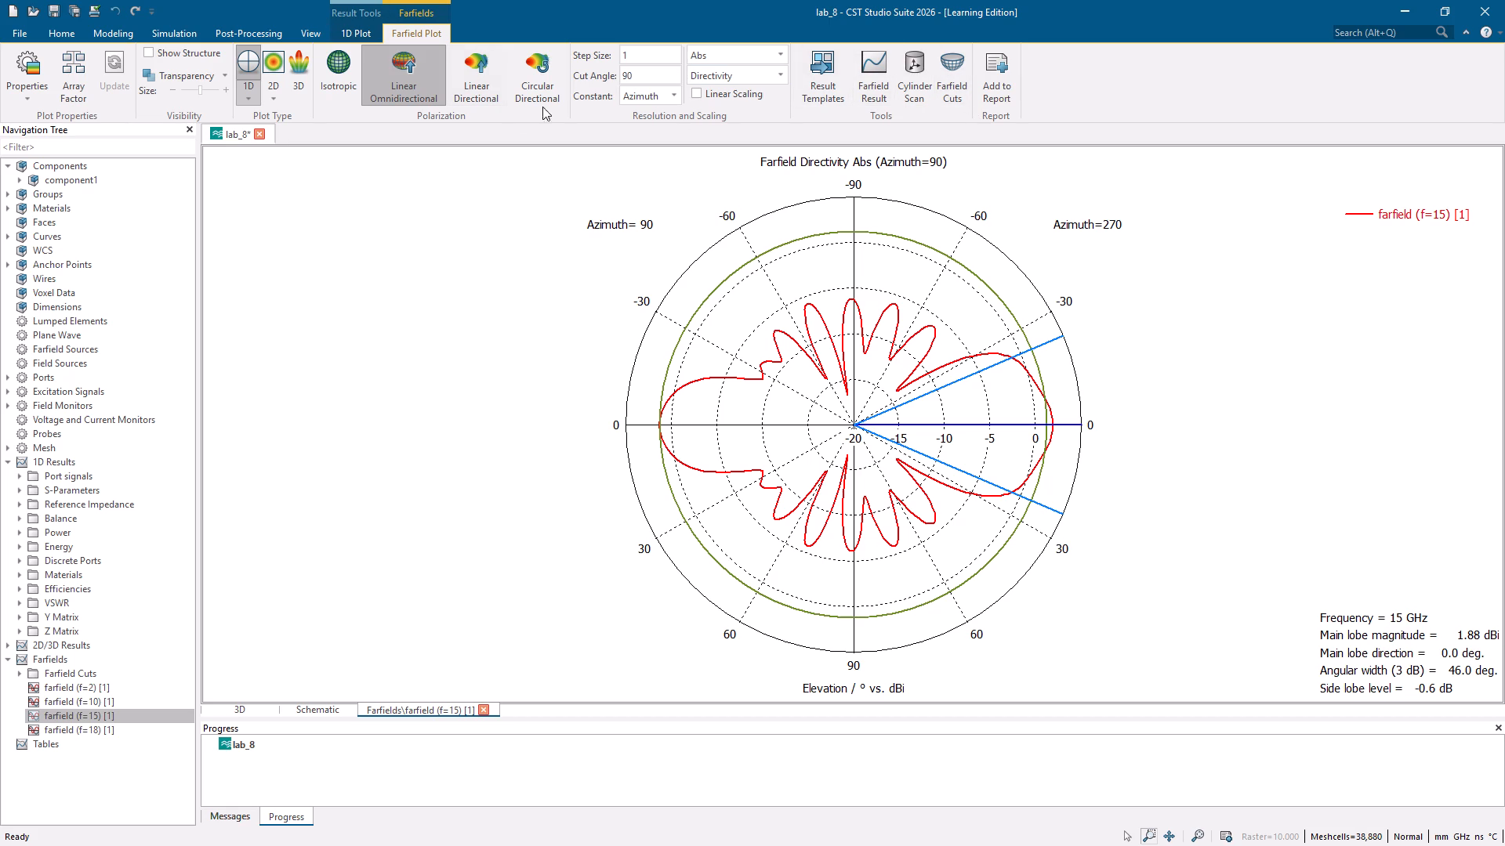
left_click(642, 80)
left_click(642, 80)
left_click(547, 208)
Capture a full-screen screenshot of the f=15 1D farfield directivity plot.
key("Print")
key("Print")
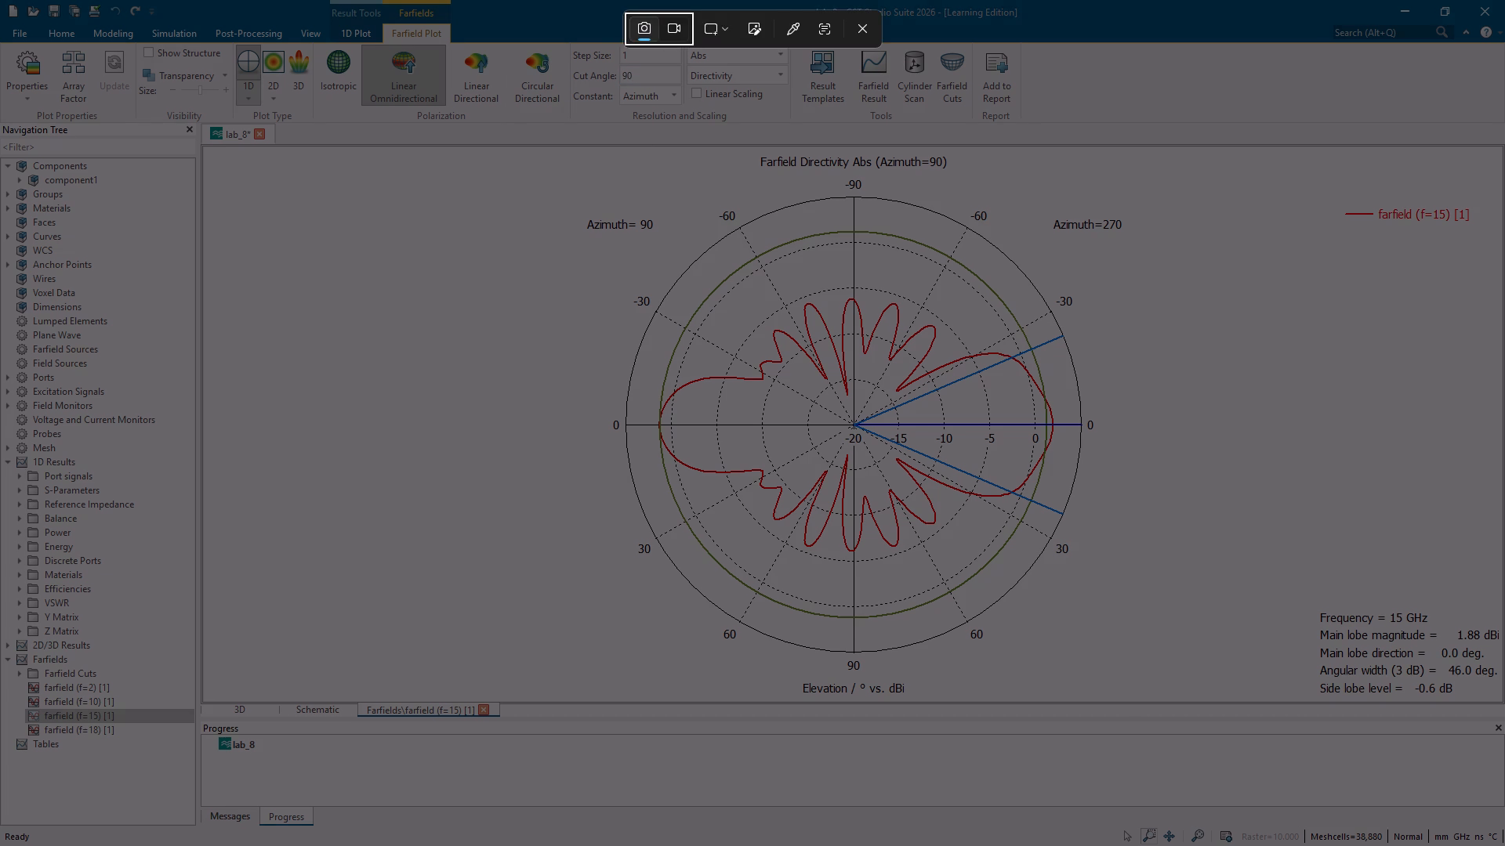
left_click(732, 27)
left_click(733, 96)
left_click(728, 23)
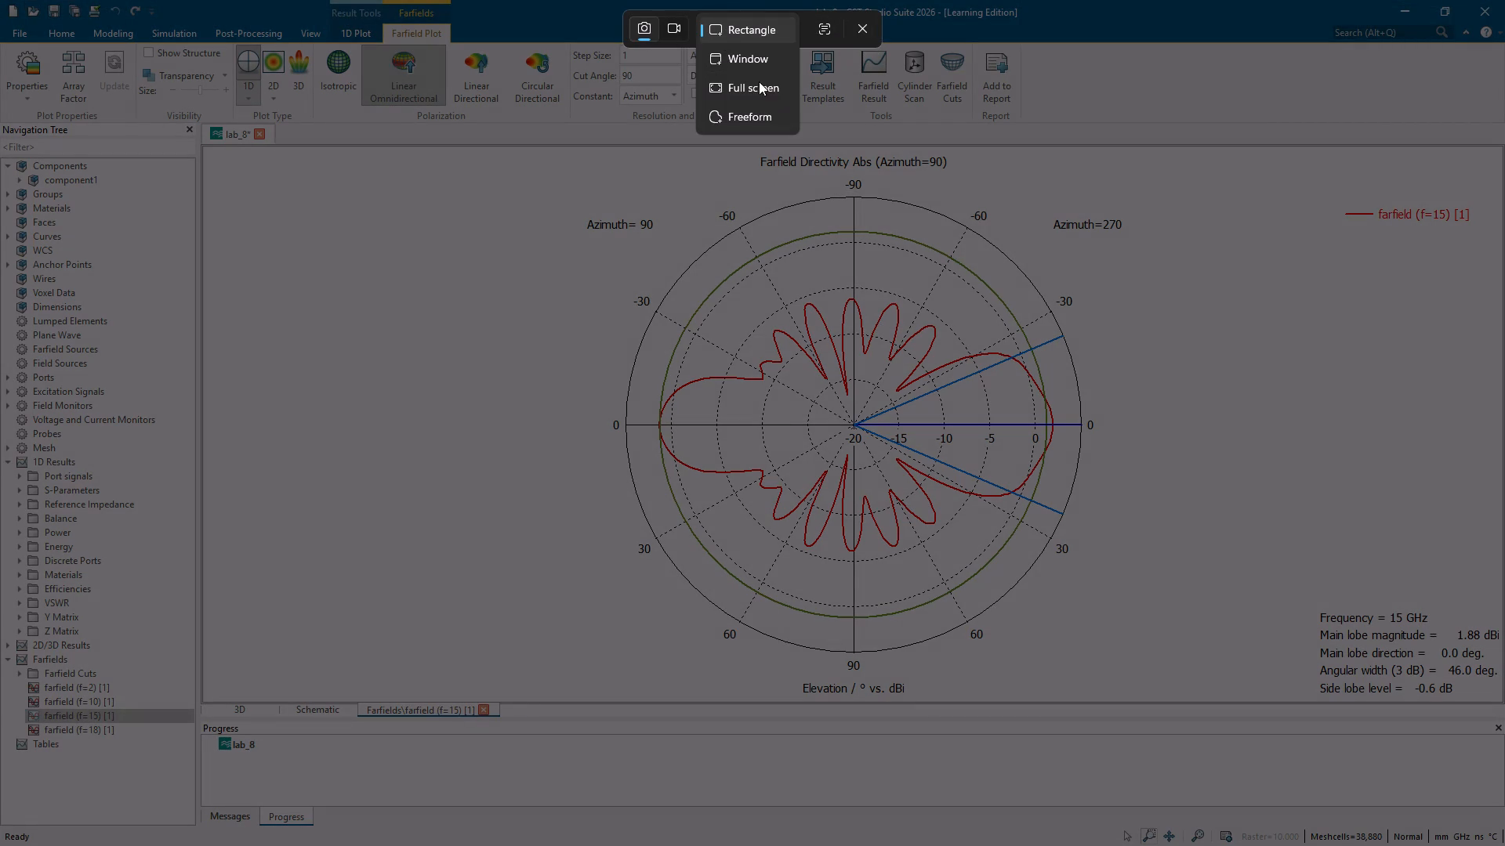
left_click(756, 96)
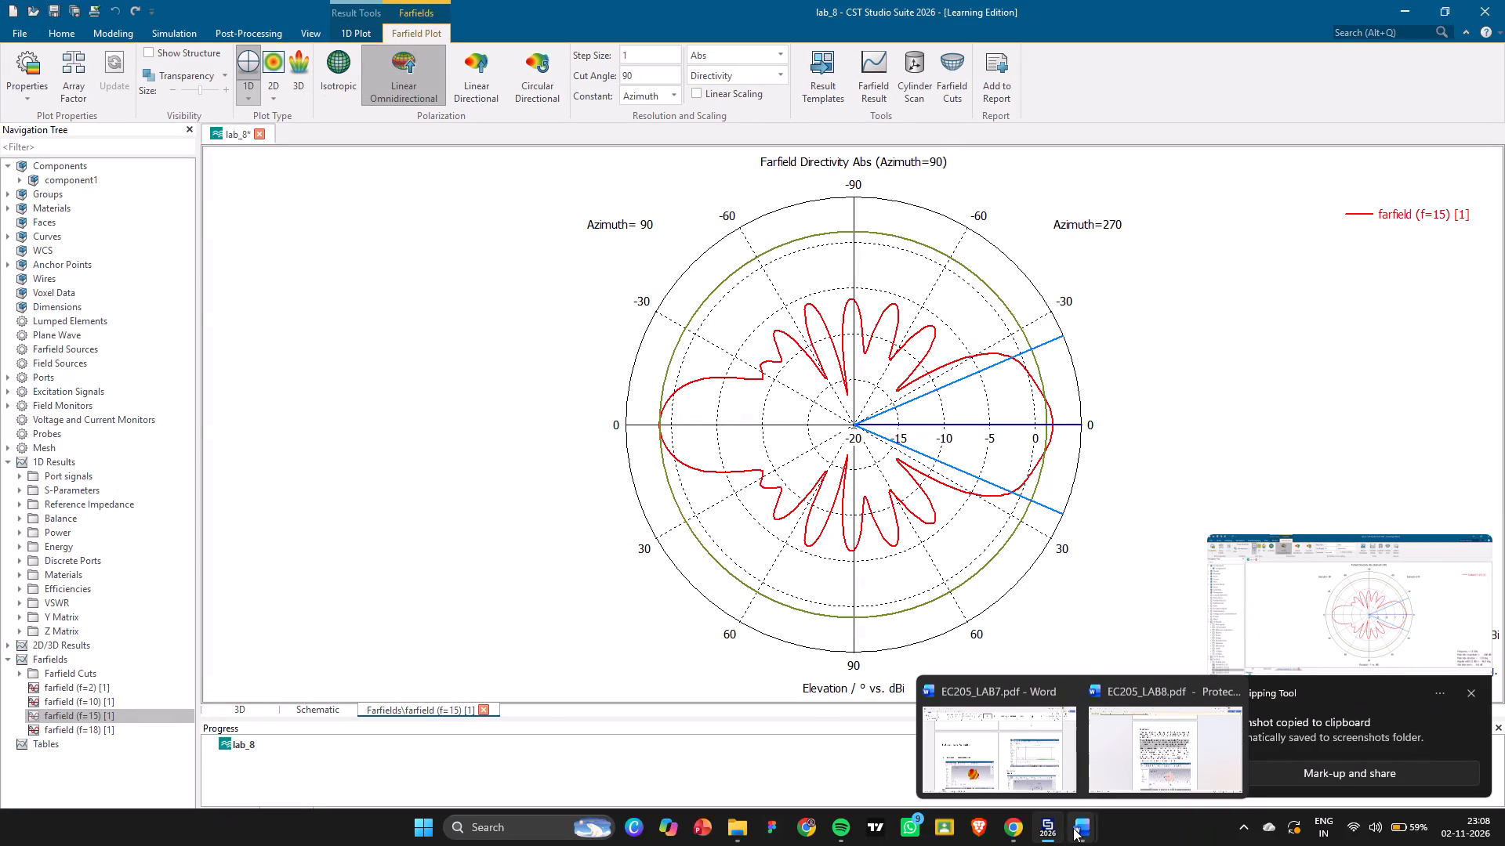
Paste the screenshot under the One-Dimensional Far-Field Radiation Pattern heading in the EC205_LAB7 Word report and shrink it slightly.
left_click(1026, 736)
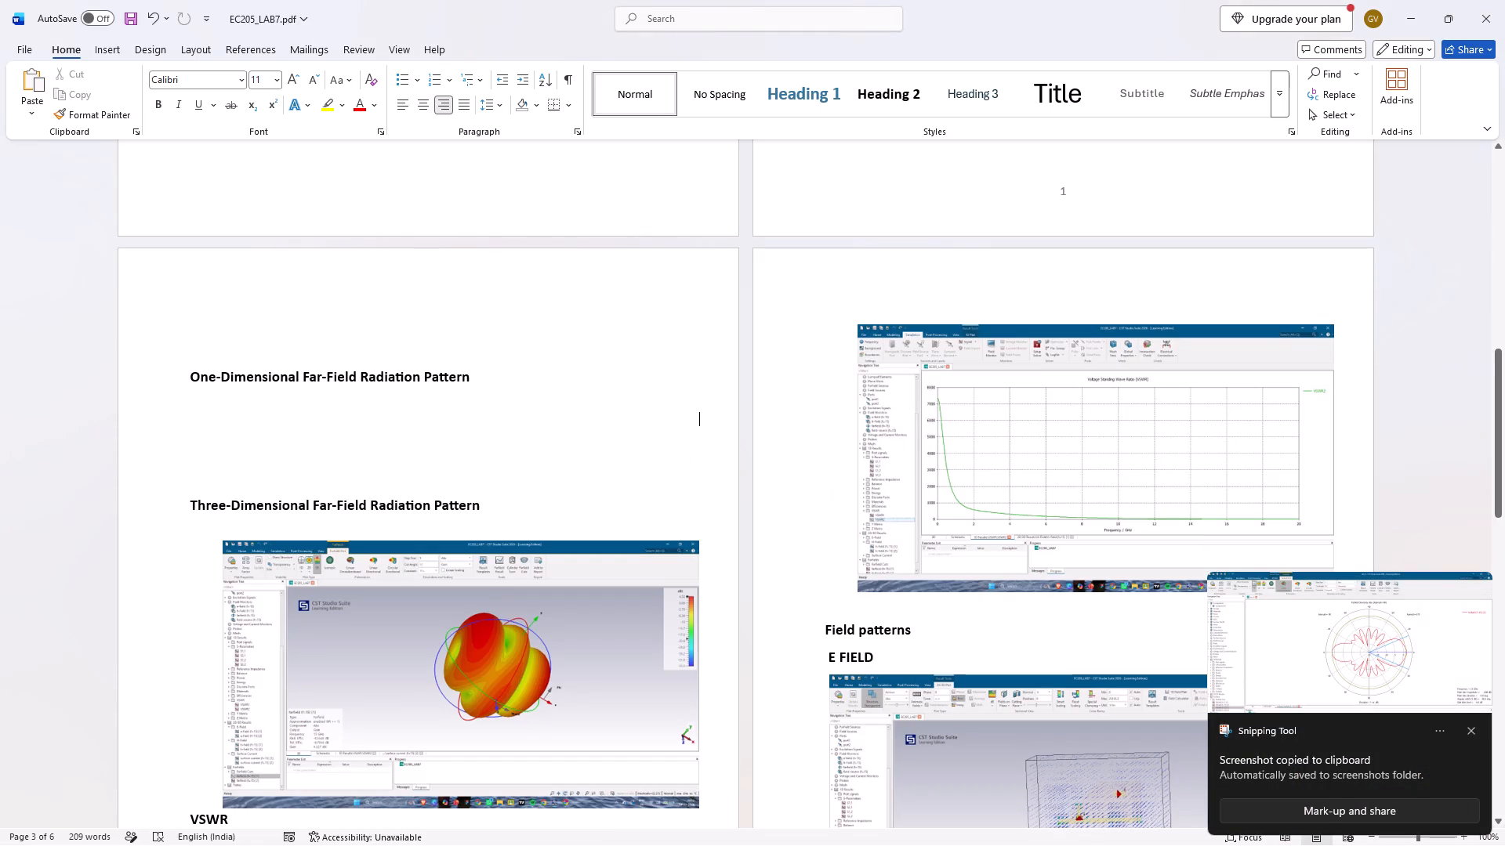
scroll(946, 631, "down", 1)
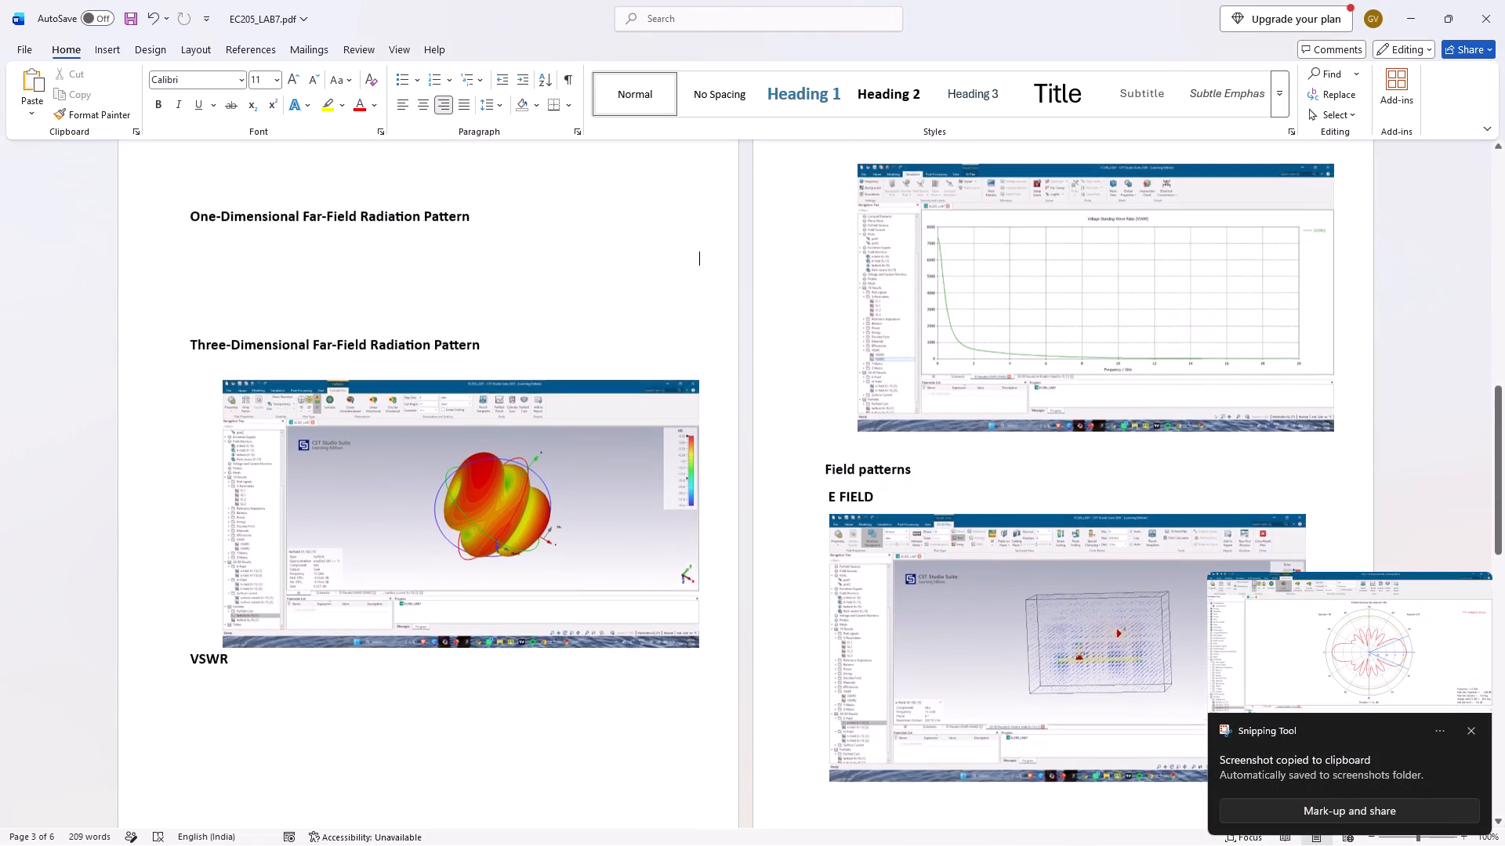
key("ctrl+v")
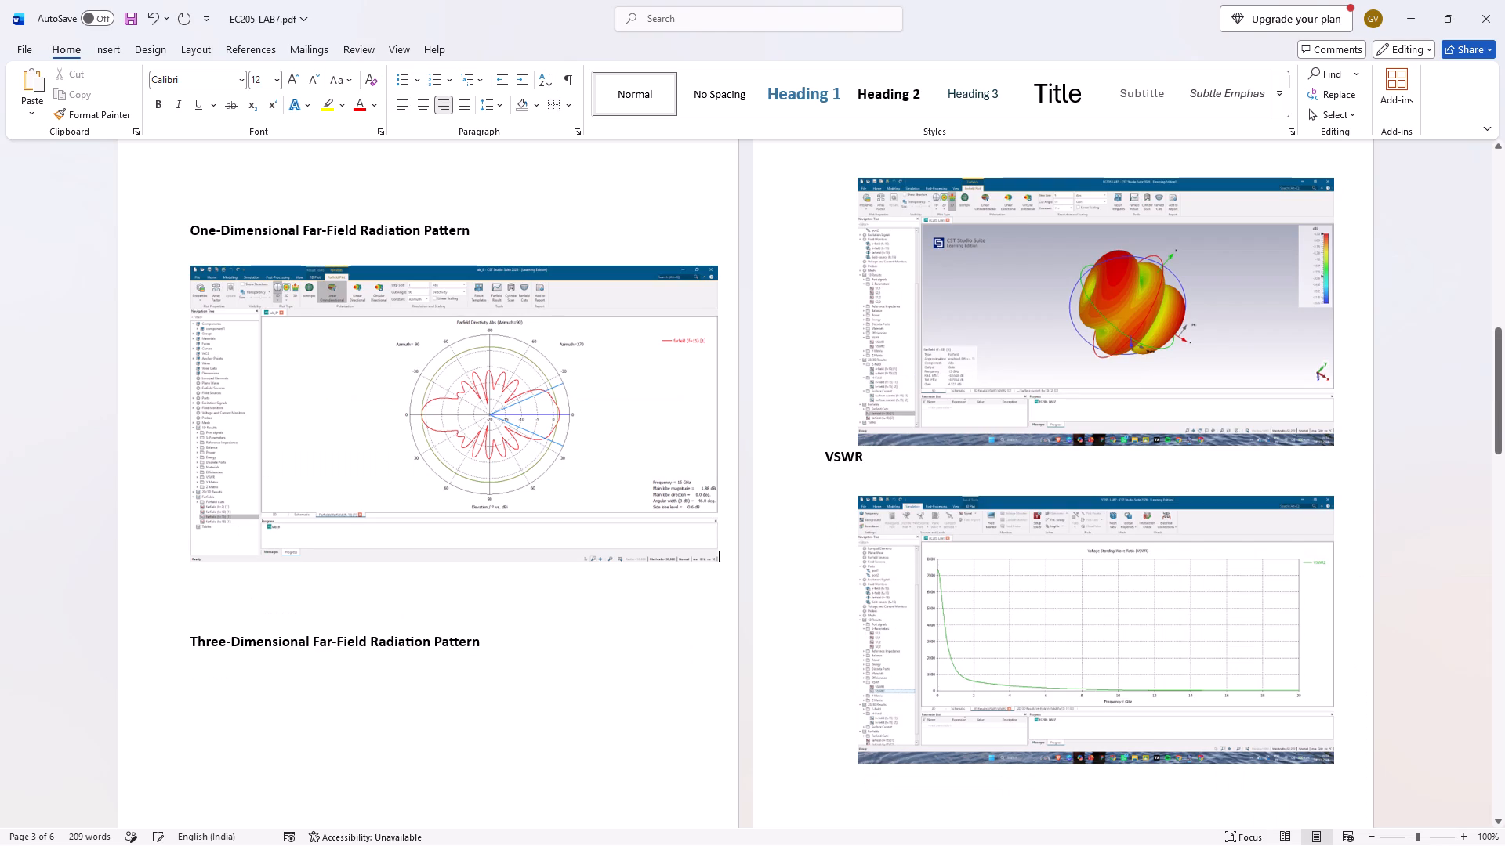
left_click(711, 559)
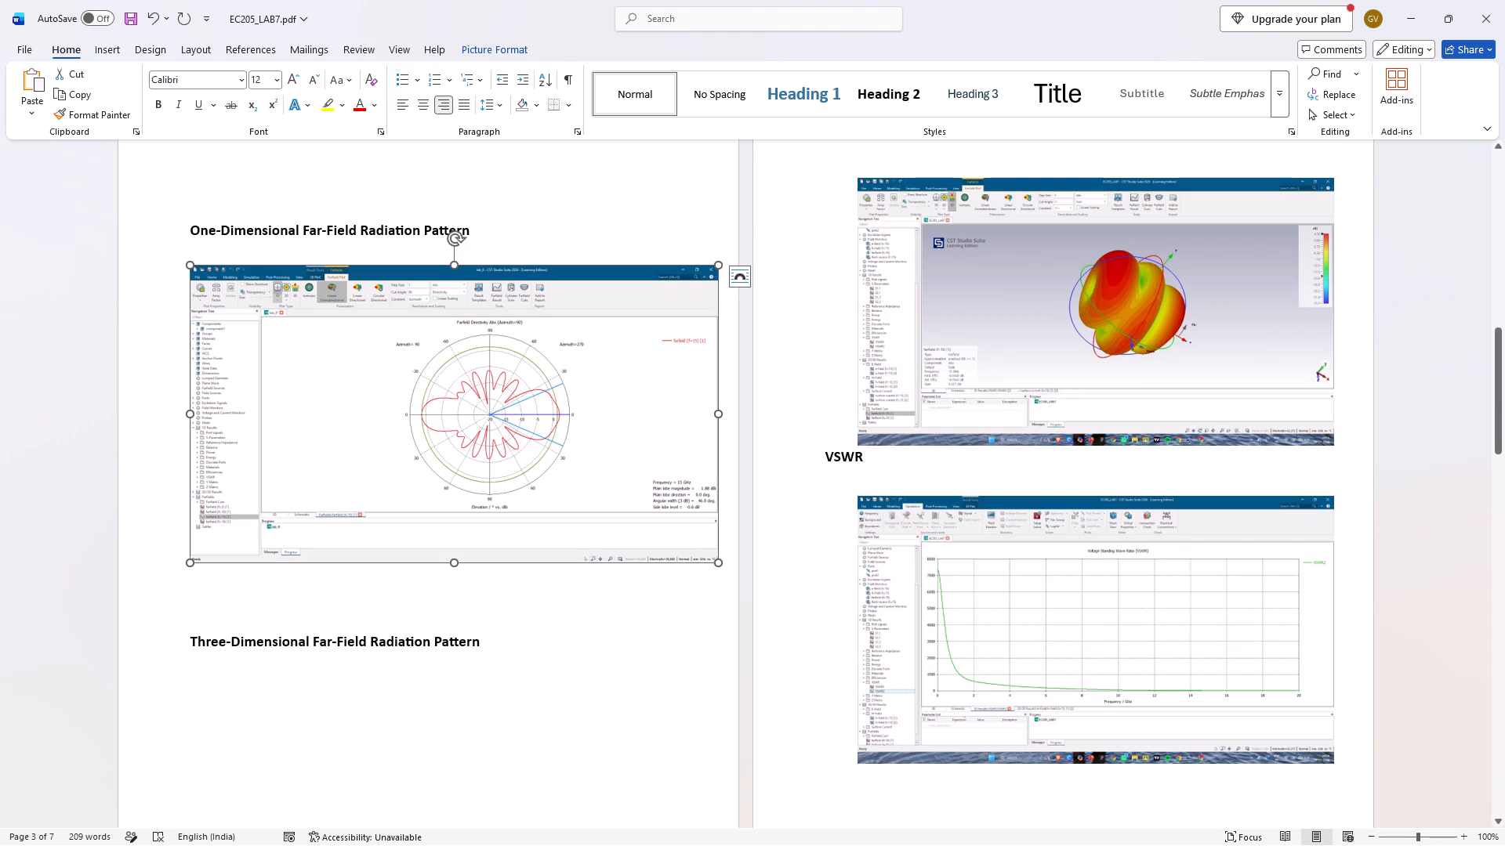
left_click_drag(716, 559, 665, 502)
left_click(629, 587)
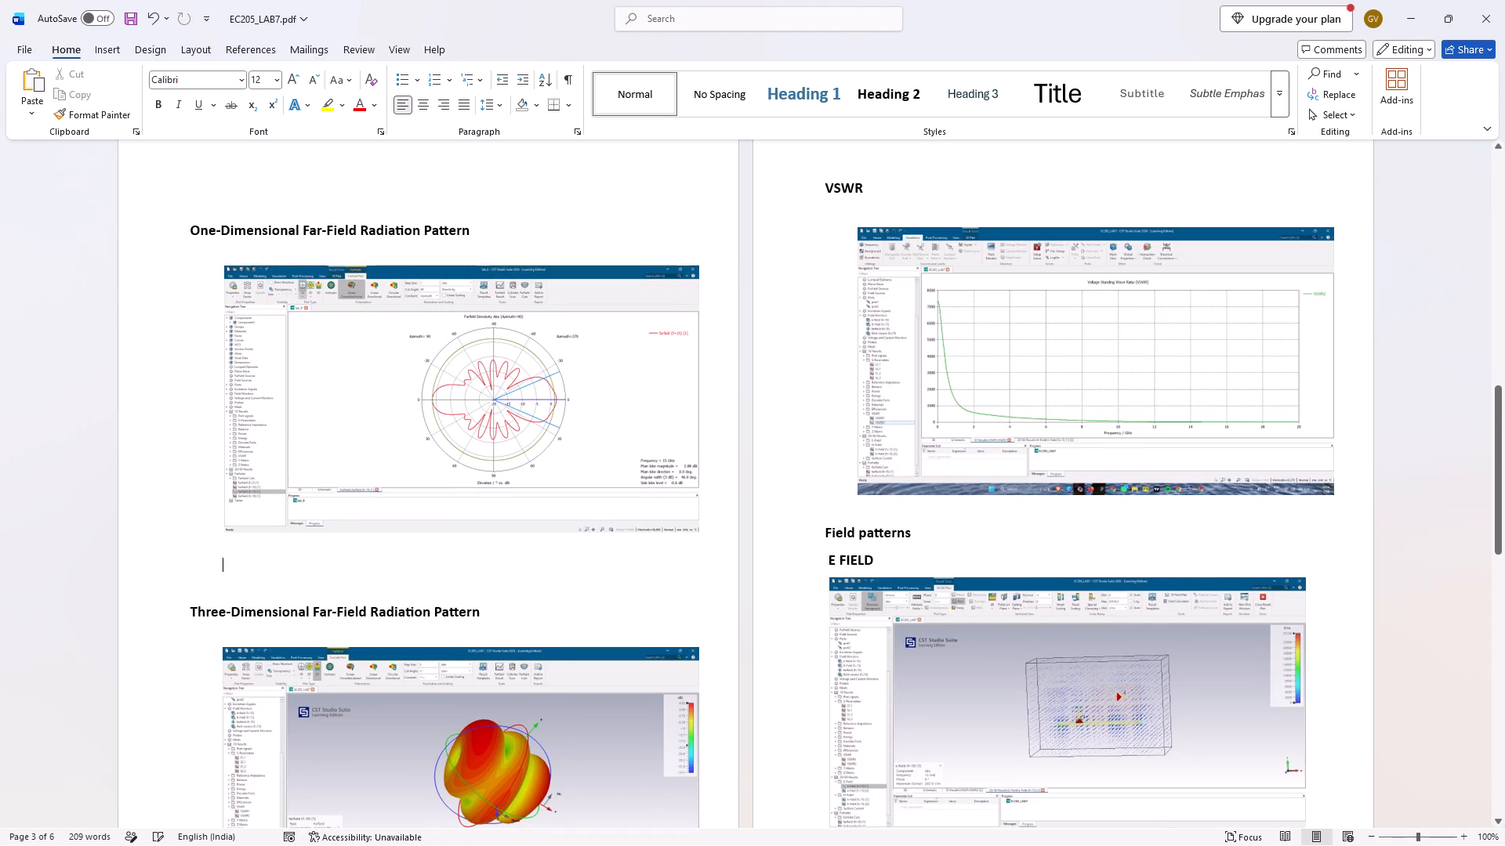
Cut the old picture under the Three-Dimensional Far-Field Radiation Pattern heading.
scroll(629, 587, "down", 2)
left_click(600, 576)
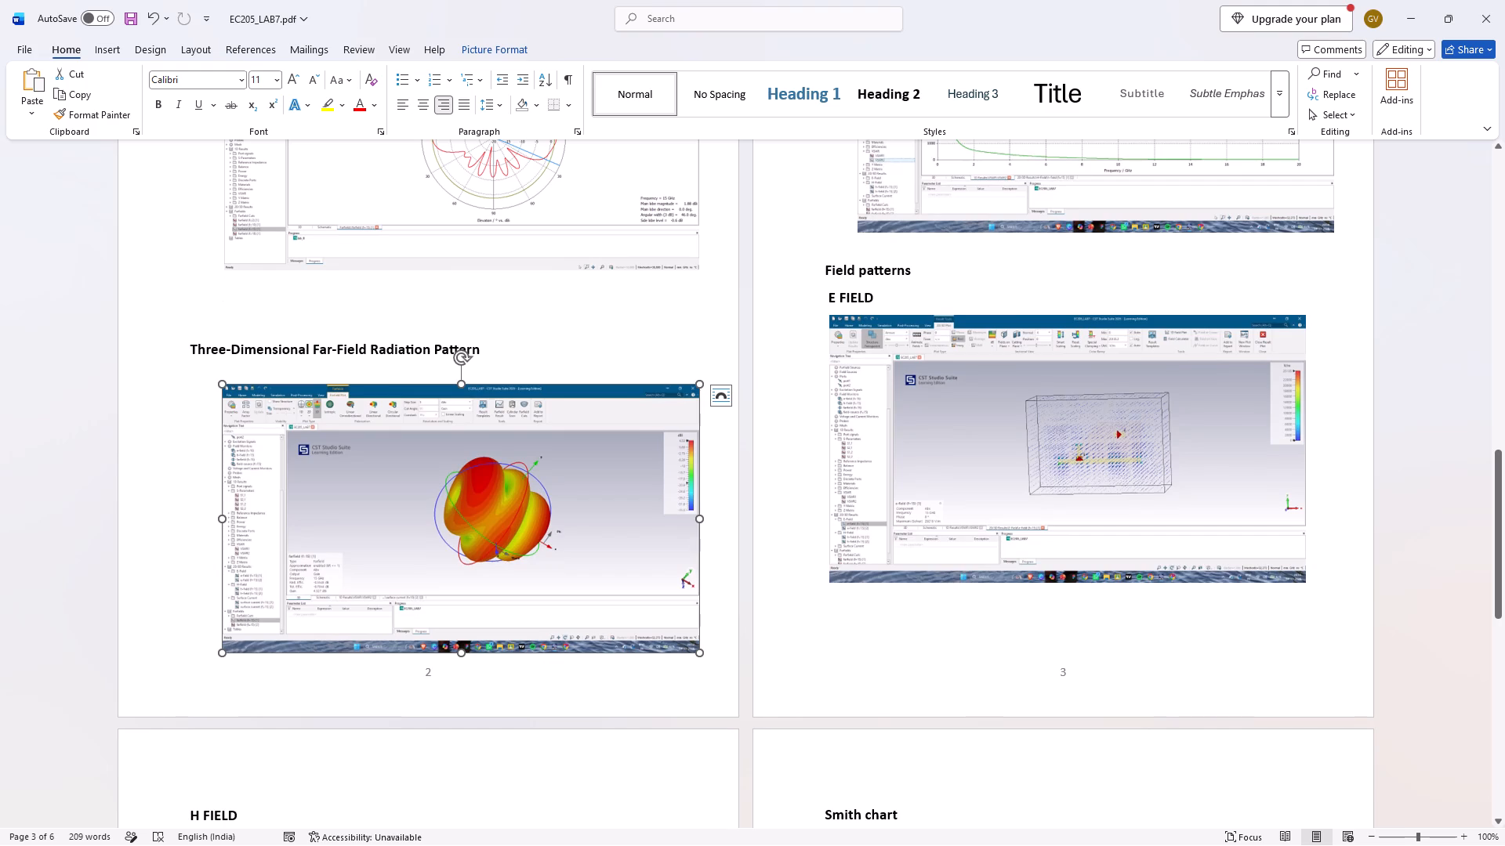
key("ctrl+x")
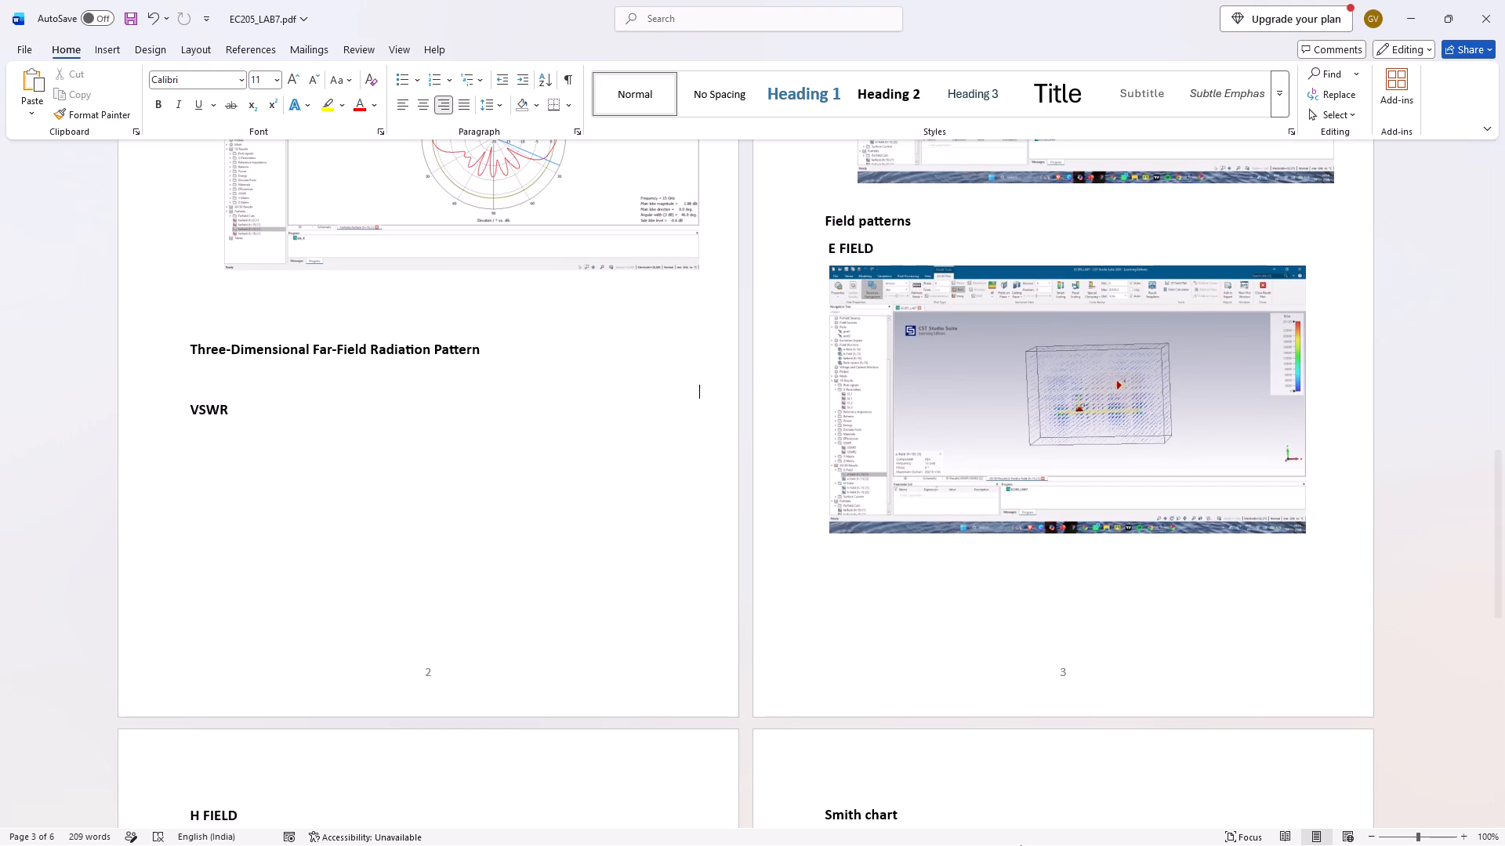
In CST Studio Suite, show the f=15 farfield as a 3D plot, rotate it slightly and capture a full-screen screenshot.
left_click(1040, 829)
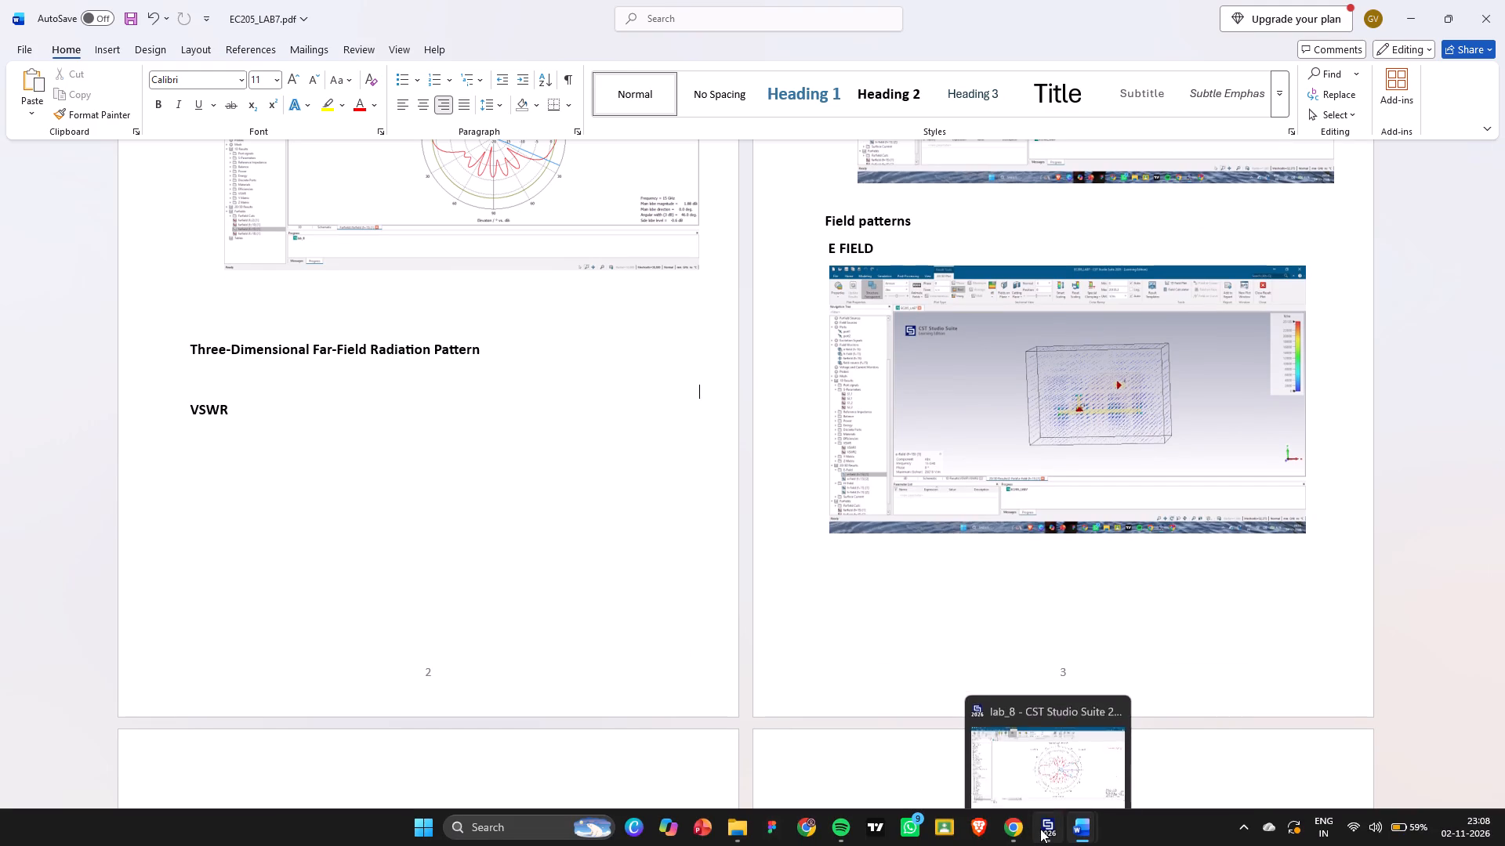
left_click(291, 85)
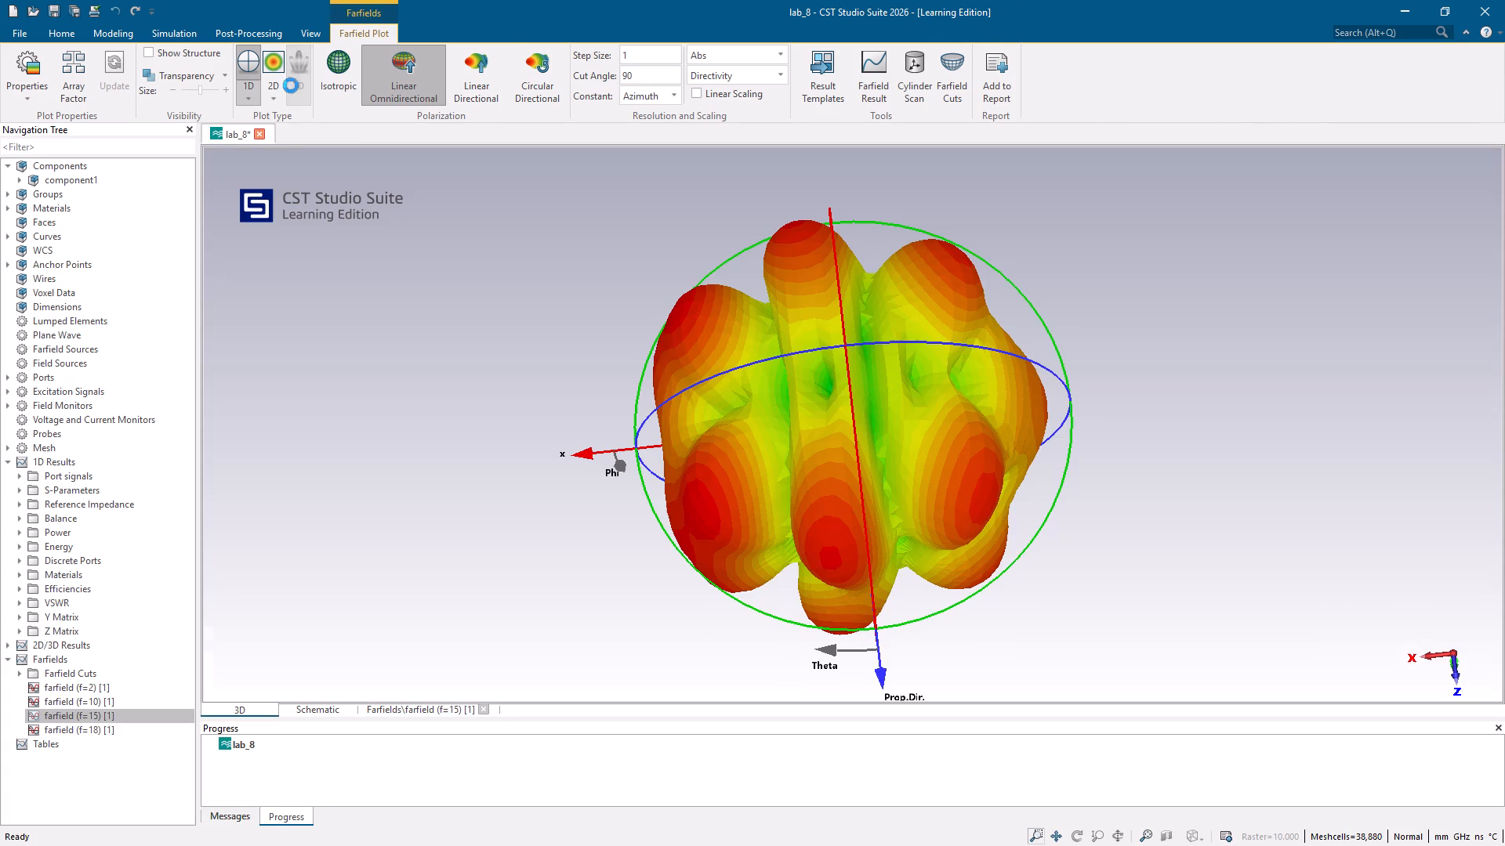
left_click_drag(496, 273, 201, 425)
left_click_drag(397, 439, 694, 345)
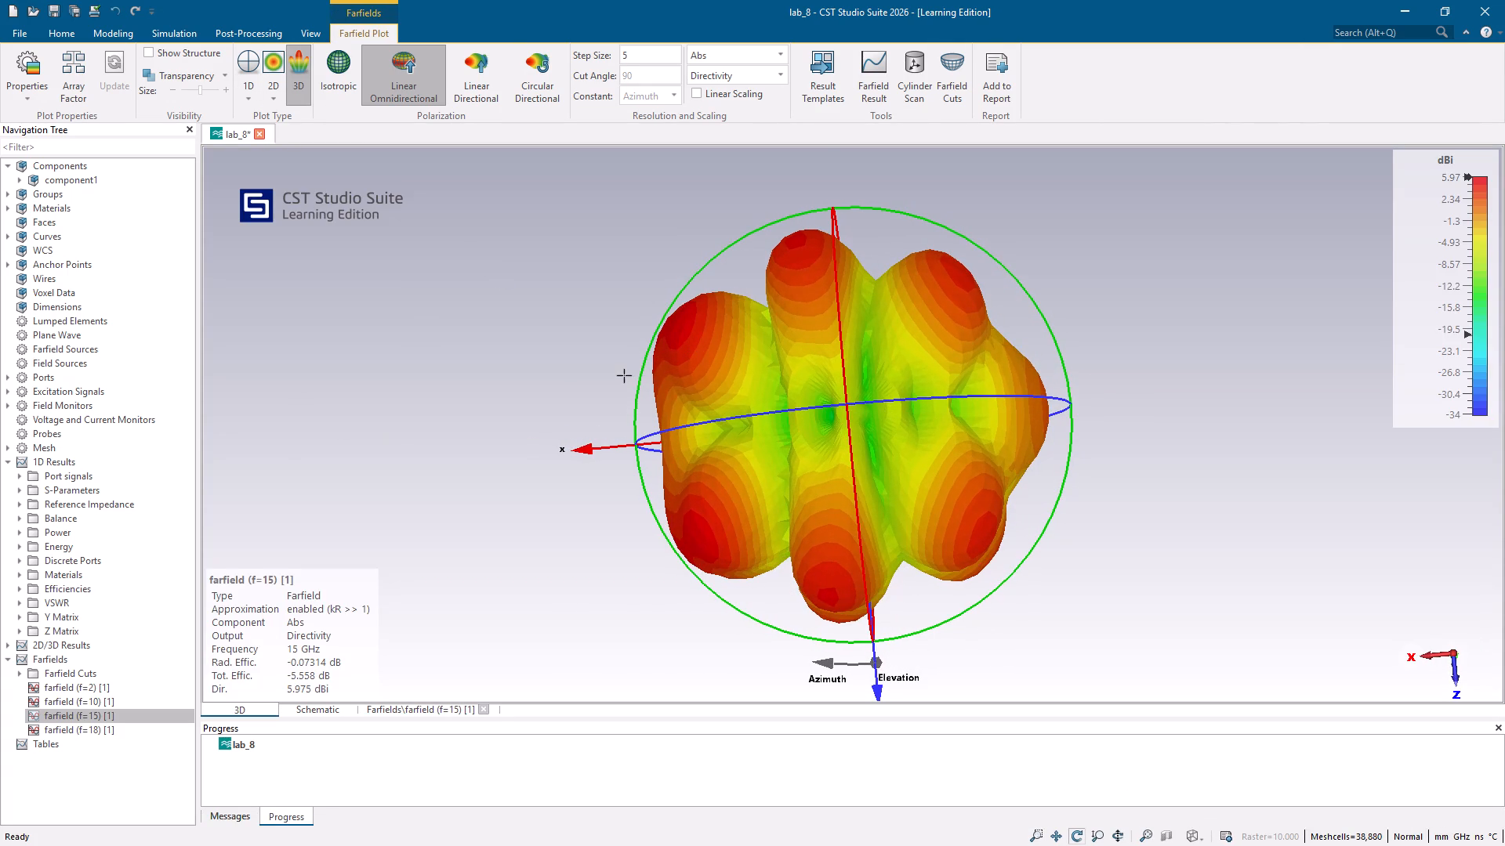
key("Print")
left_click(727, 29)
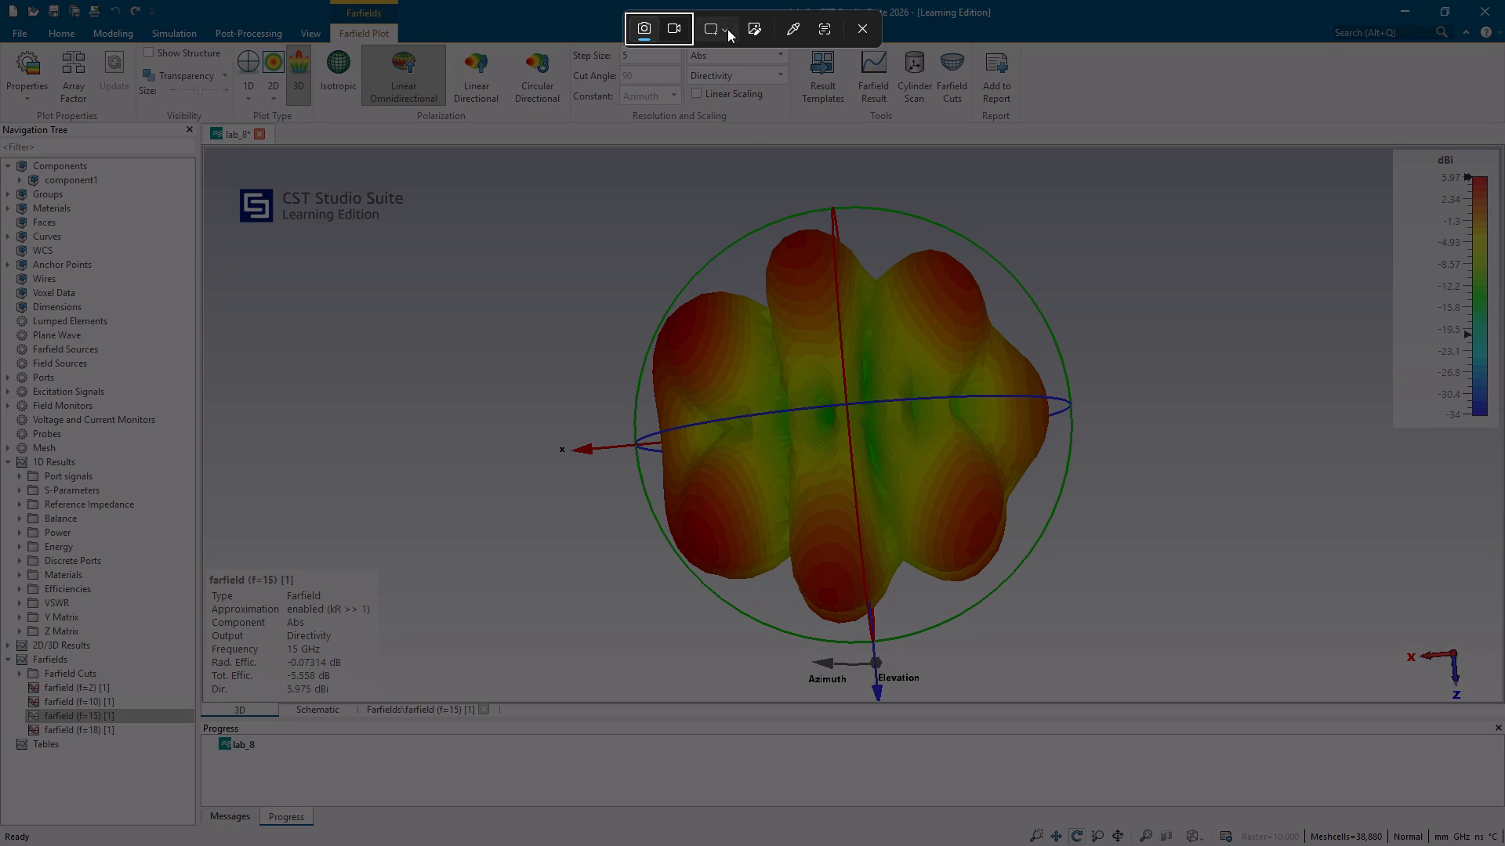
left_click(730, 91)
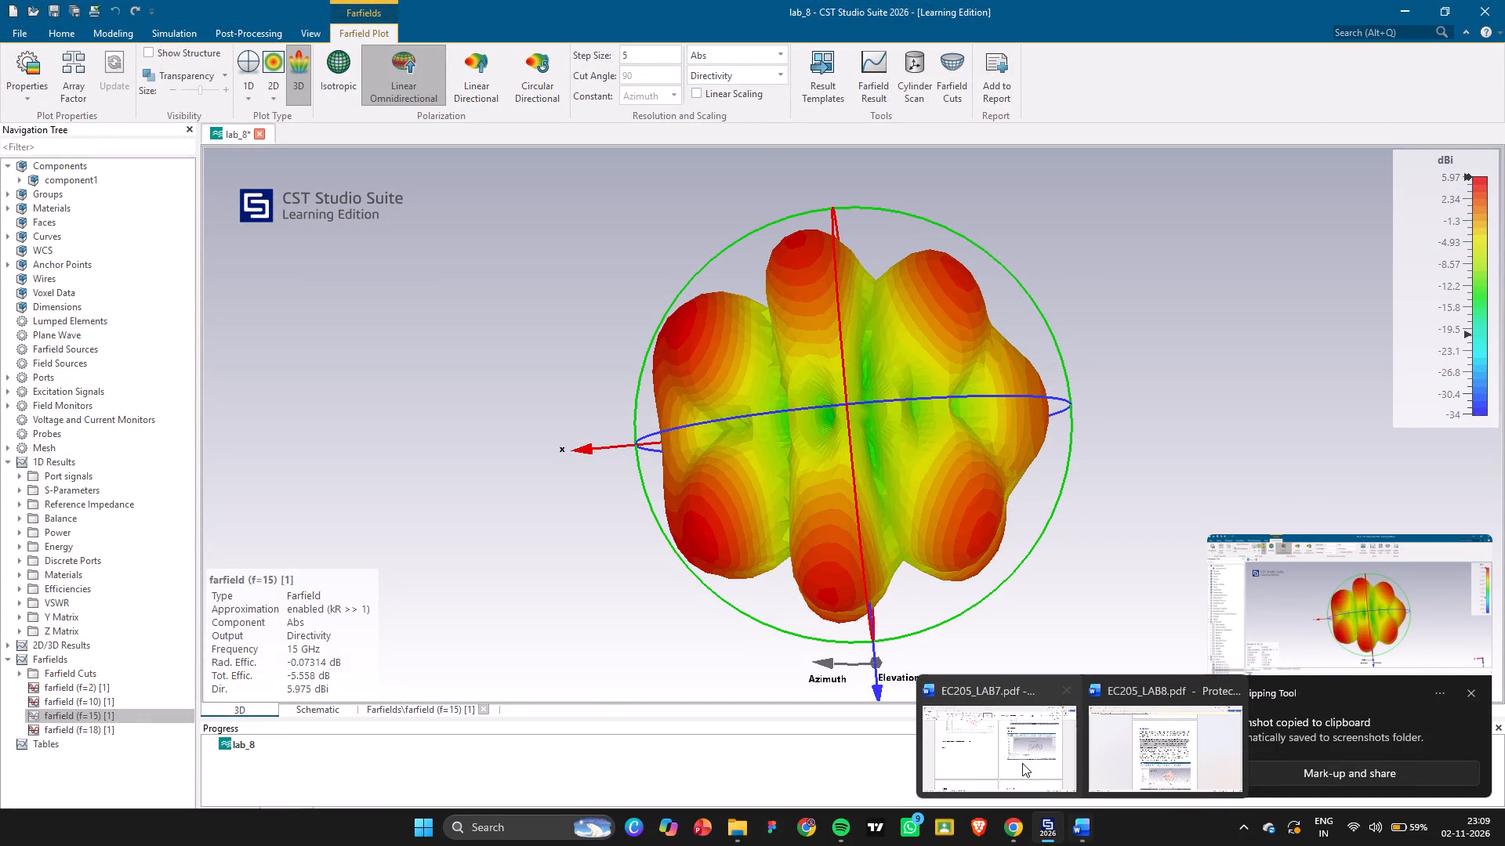
Paste the 3D farfield screenshot under the Three-Dimensional Far-Field Radiation Pattern heading in the EC205_LAB7 Word report and shrink it to fit page 2.
left_click(1021, 761)
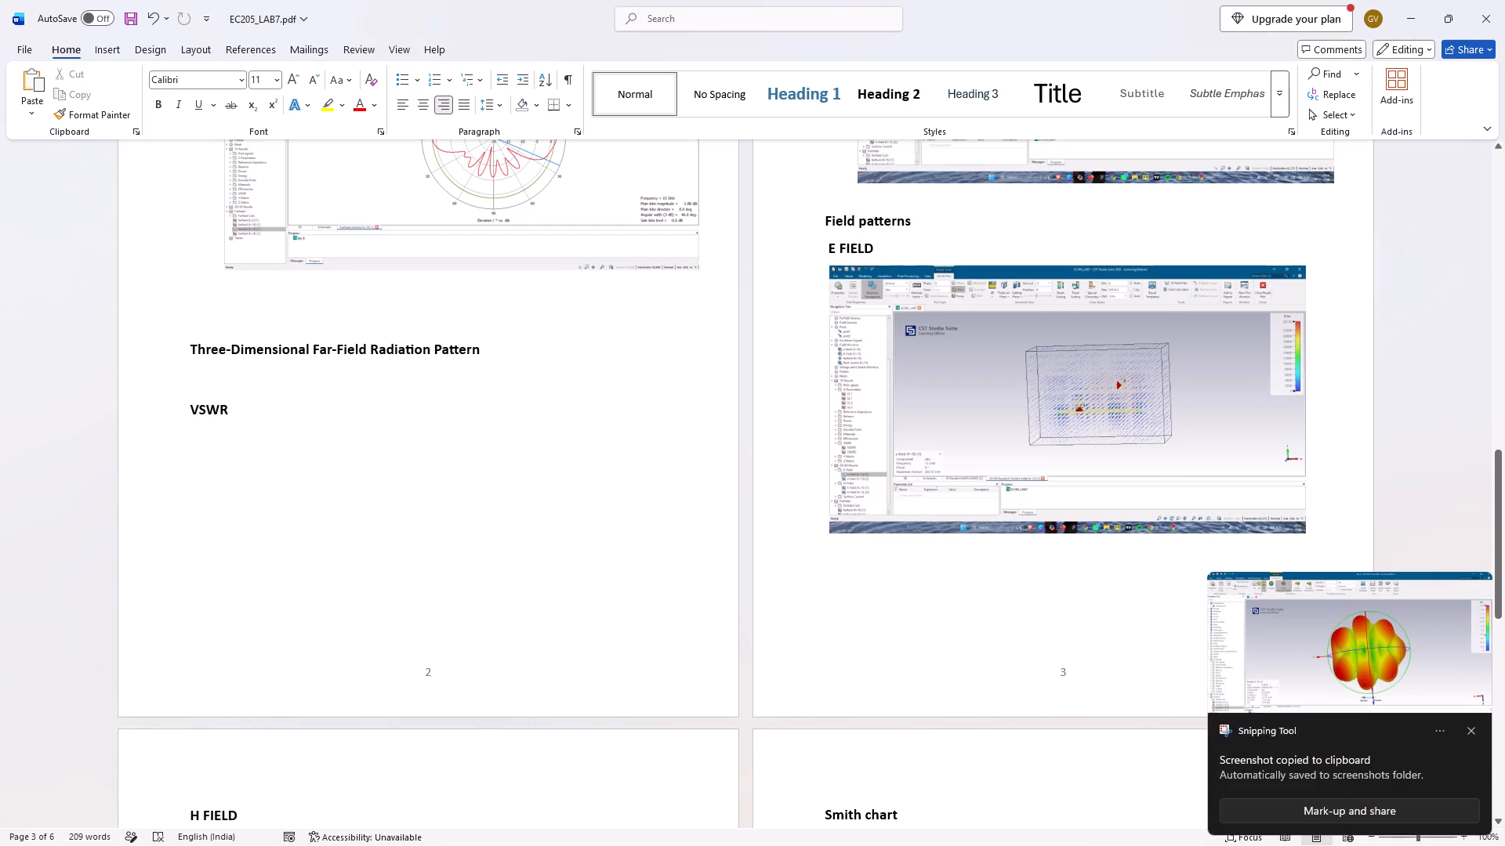
key("ctrl+v")
scroll(939, 541, "up", 2)
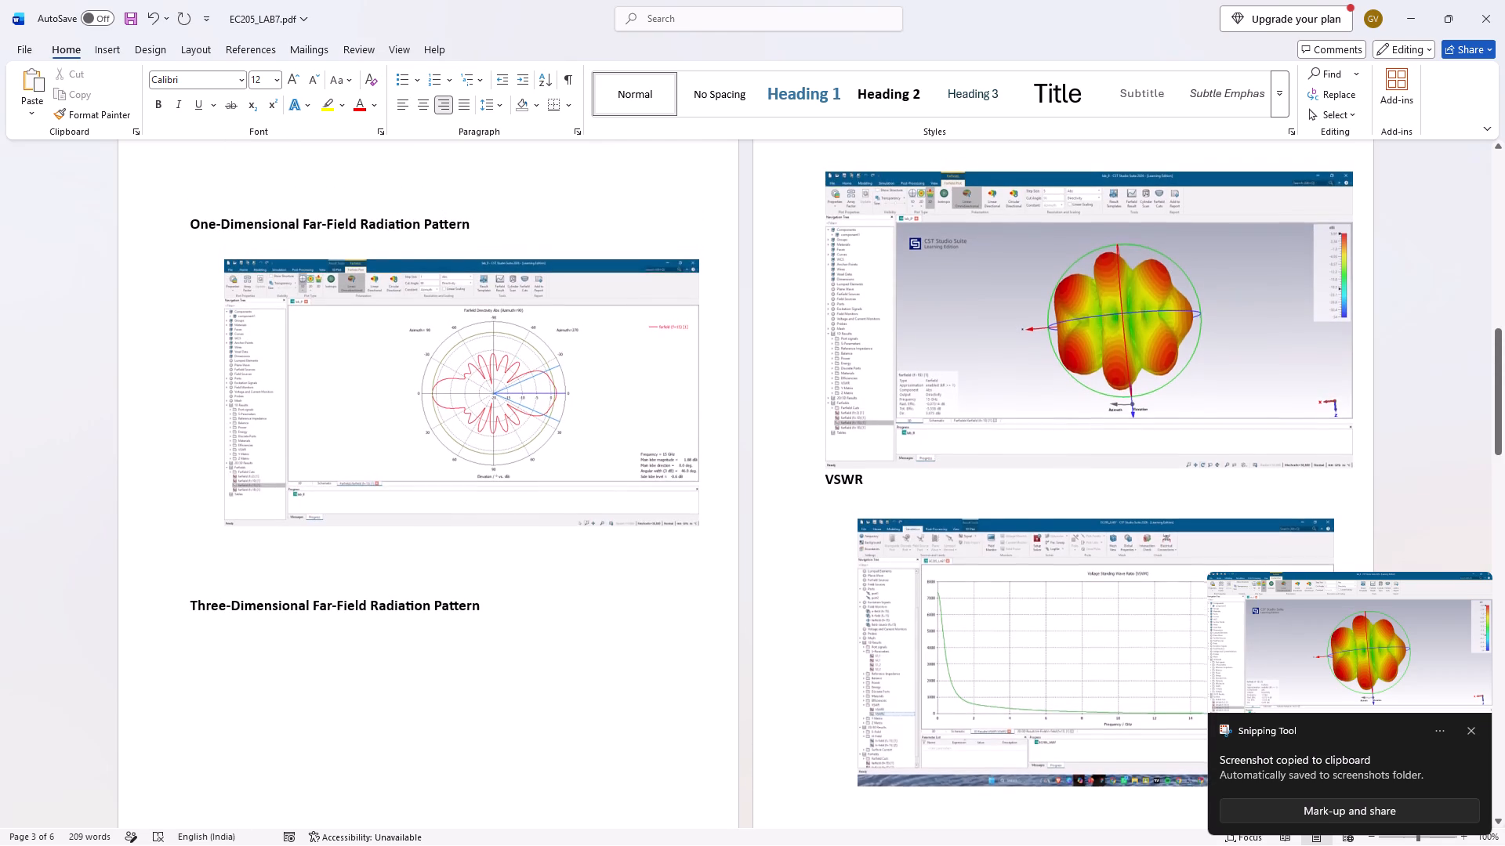
left_click(1237, 429)
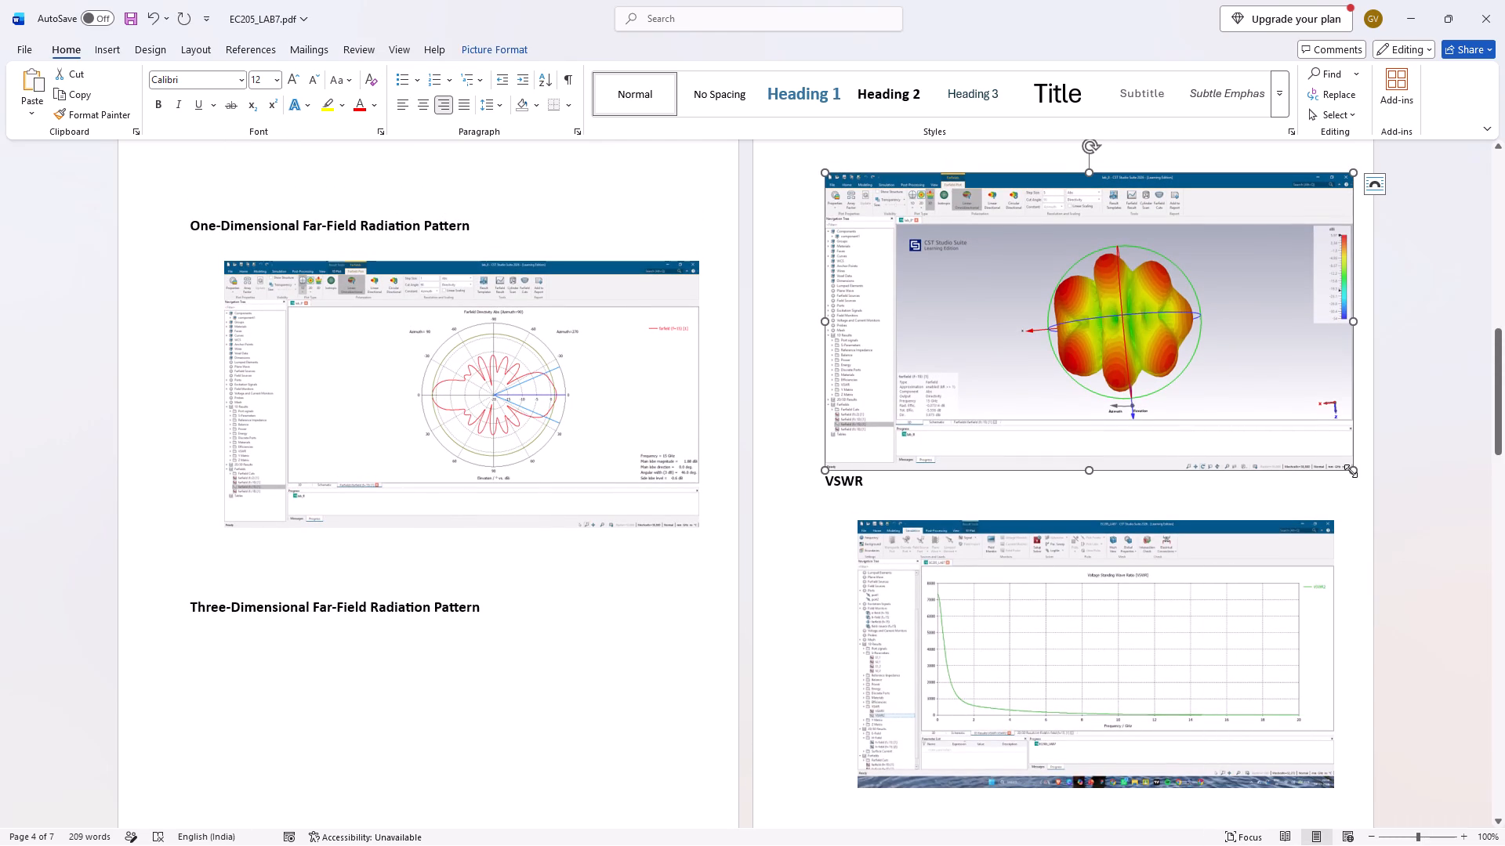
left_click_drag(1351, 471, 1295, 429)
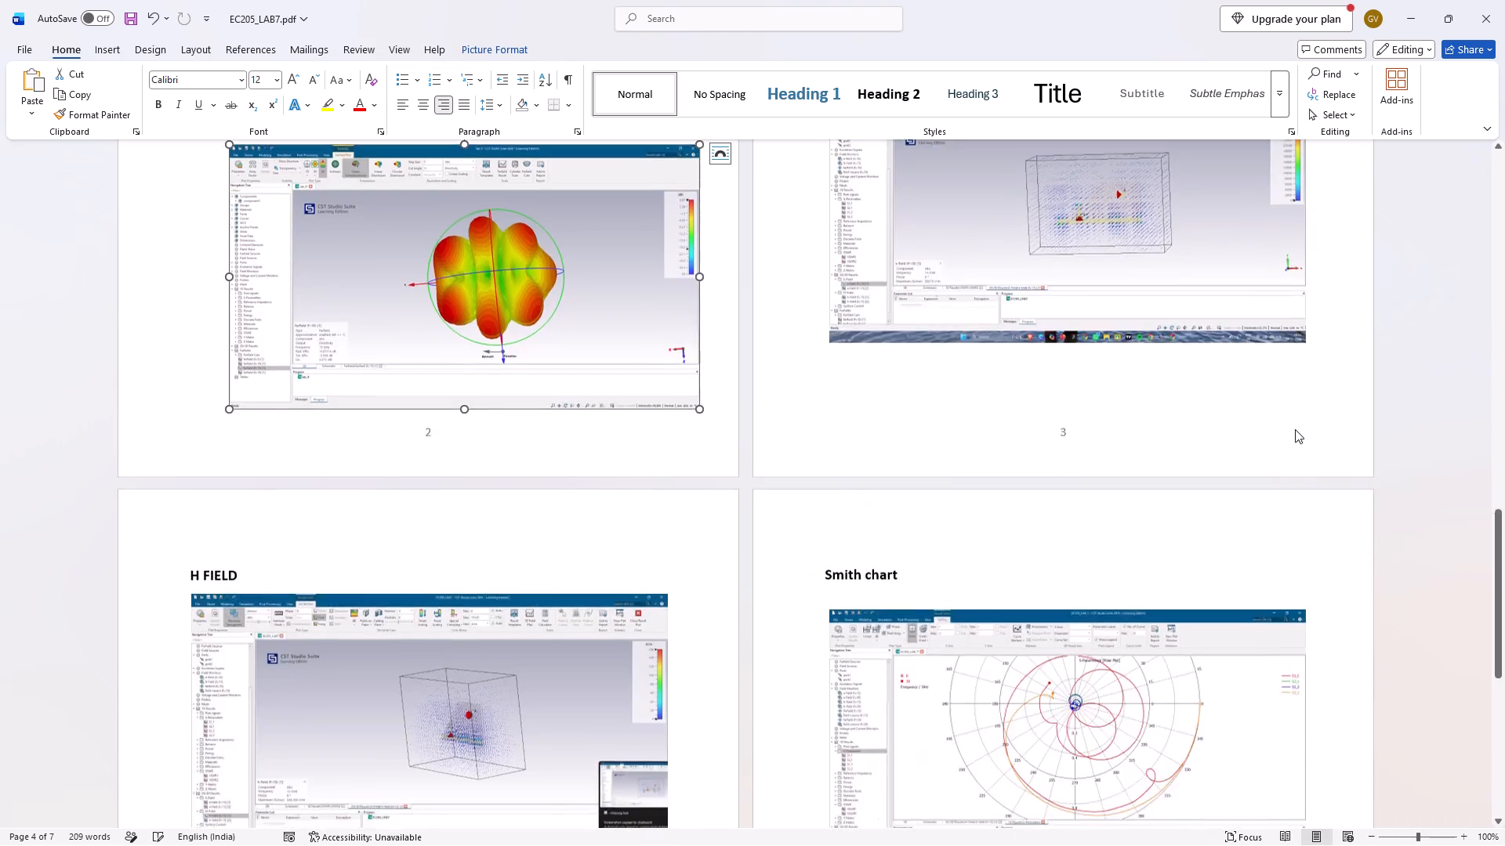
scroll(763, 515, "up", 2)
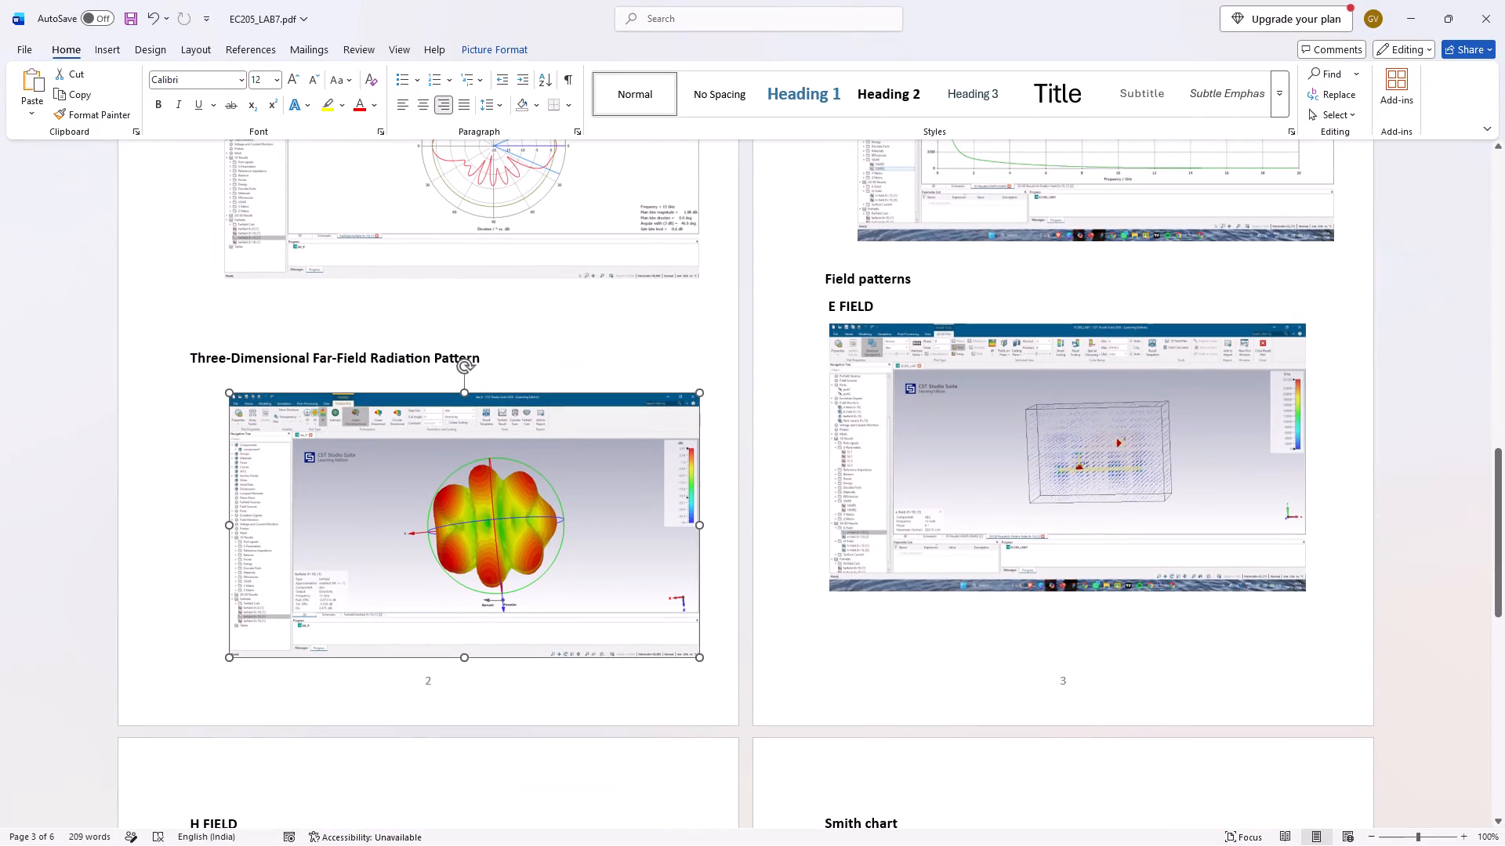
left_click(694, 340)
Delete the old plot picture under the VSWR heading.
scroll(694, 340, "up", 2)
left_click(933, 305)
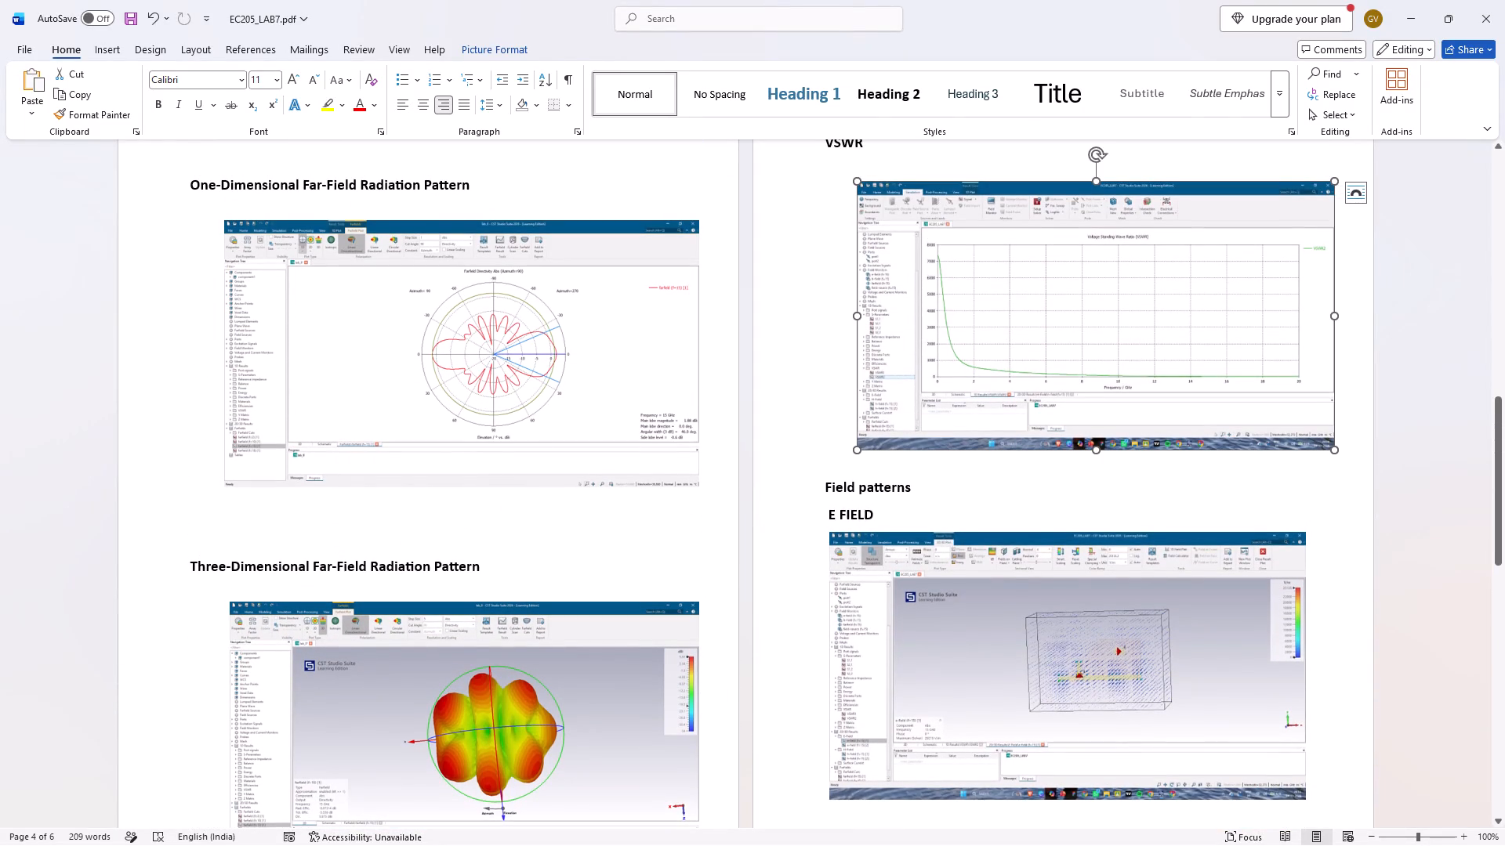
key("Delete")
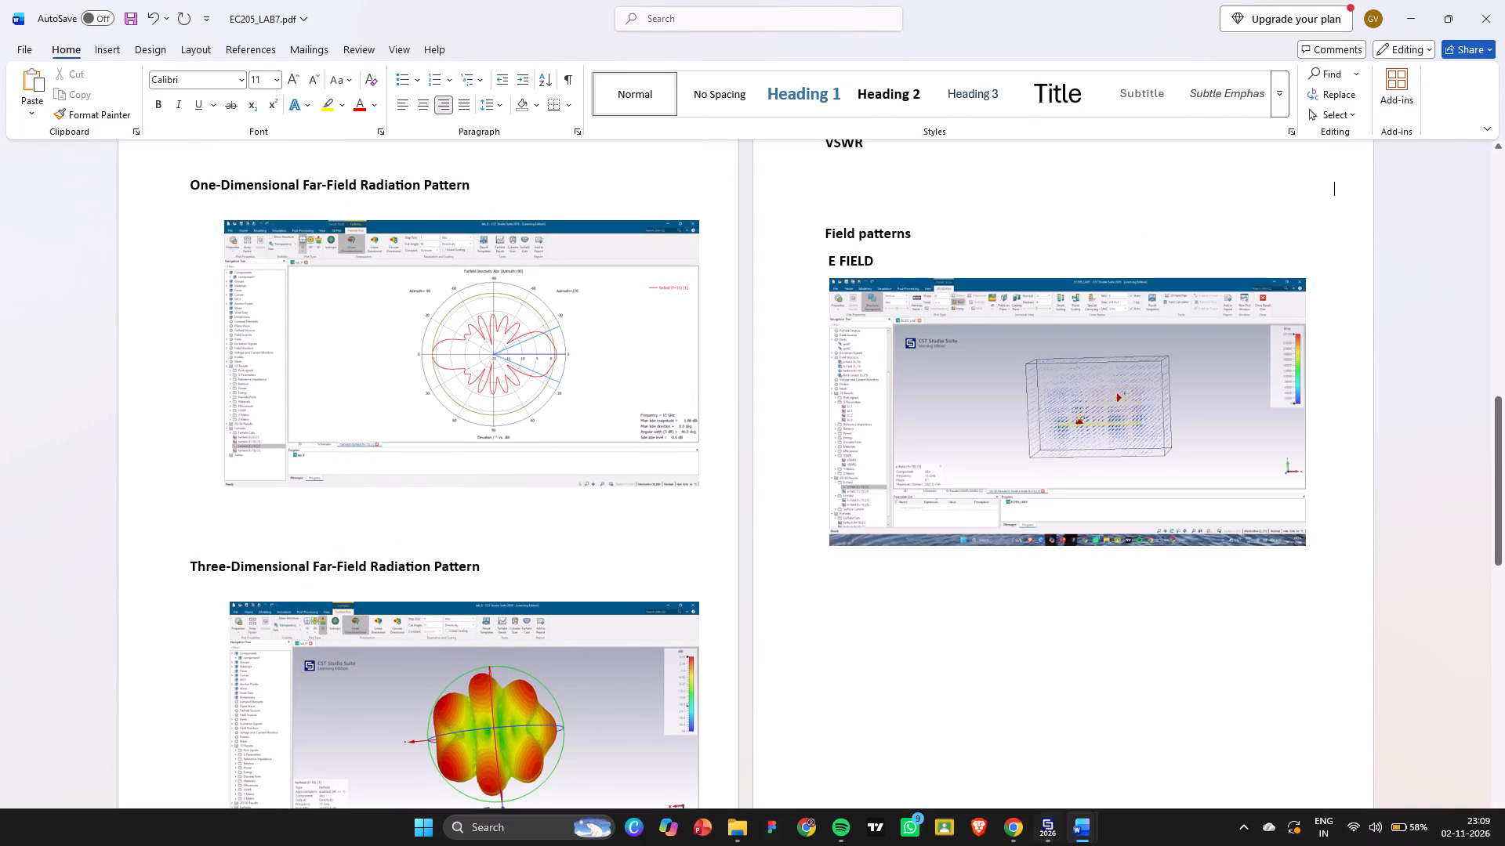
In CST Studio Suite, display the VSWR plot from the 1D Results and capture a full-screen screenshot.
left_click(1050, 823)
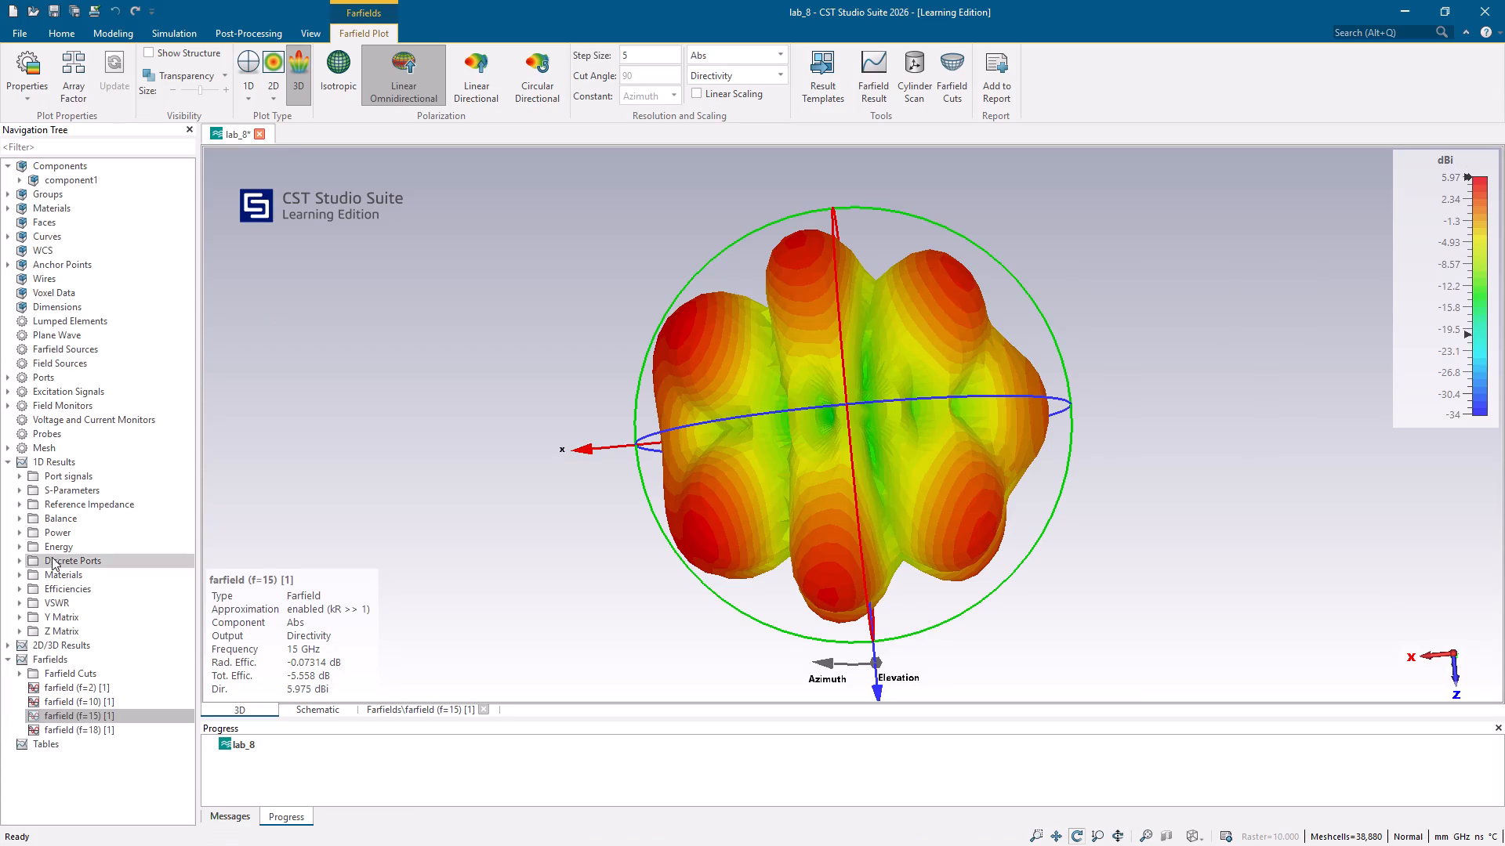
left_click(54, 599)
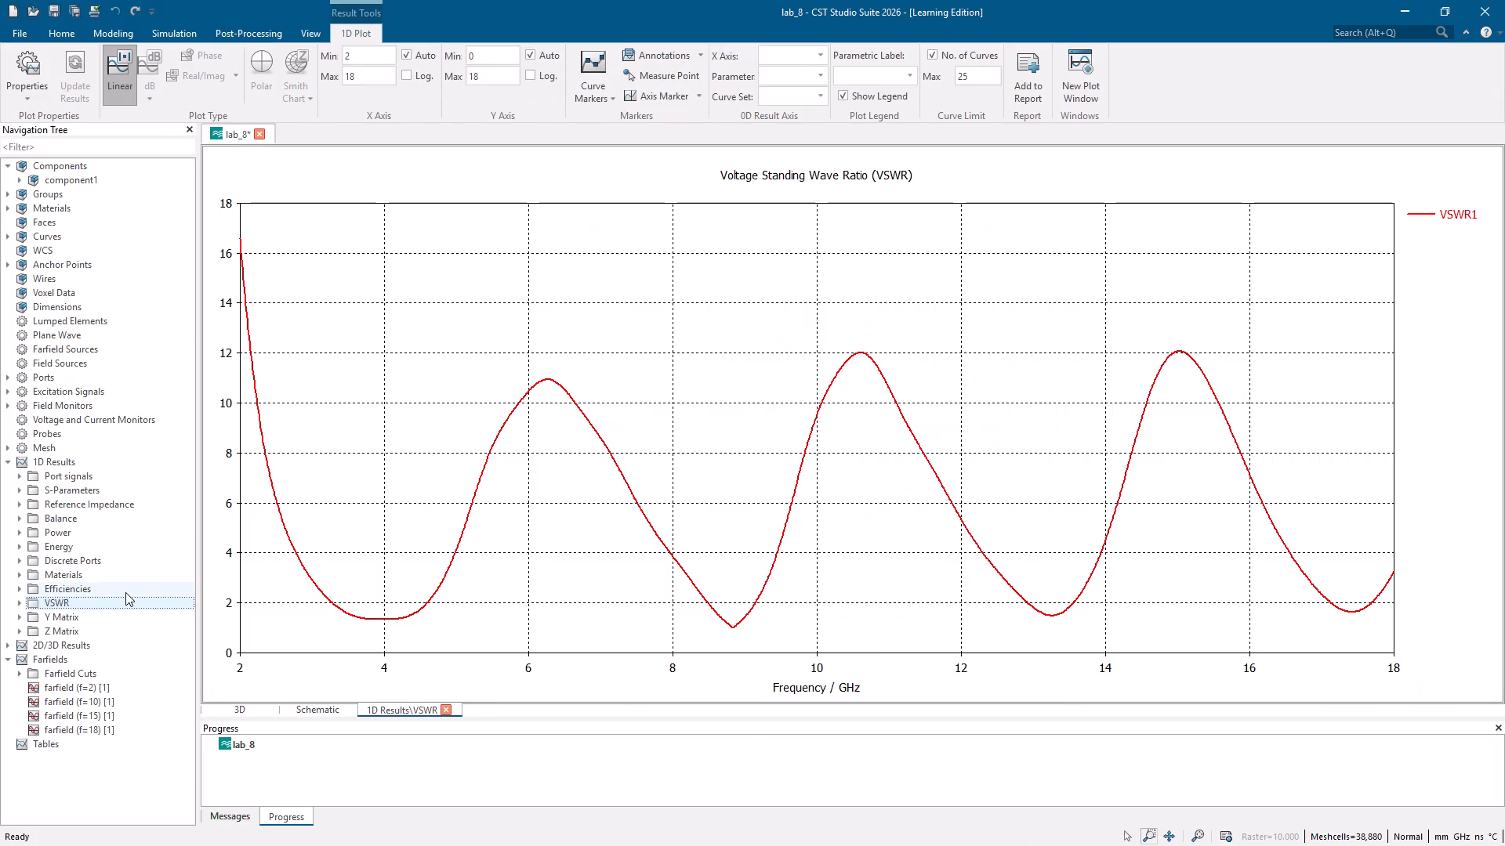
key("Print")
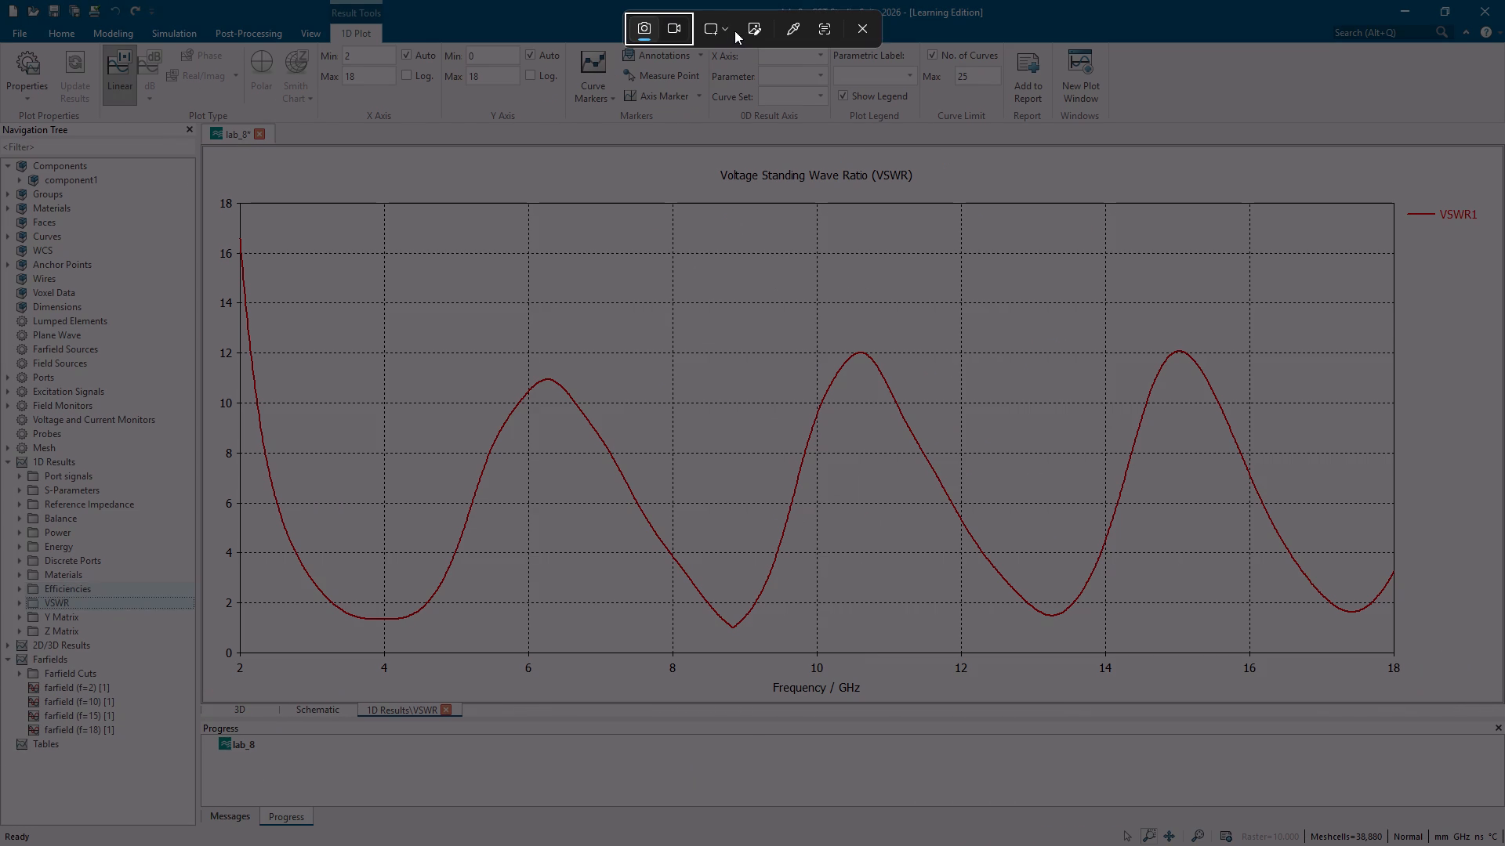
left_click(734, 31)
left_click(746, 94)
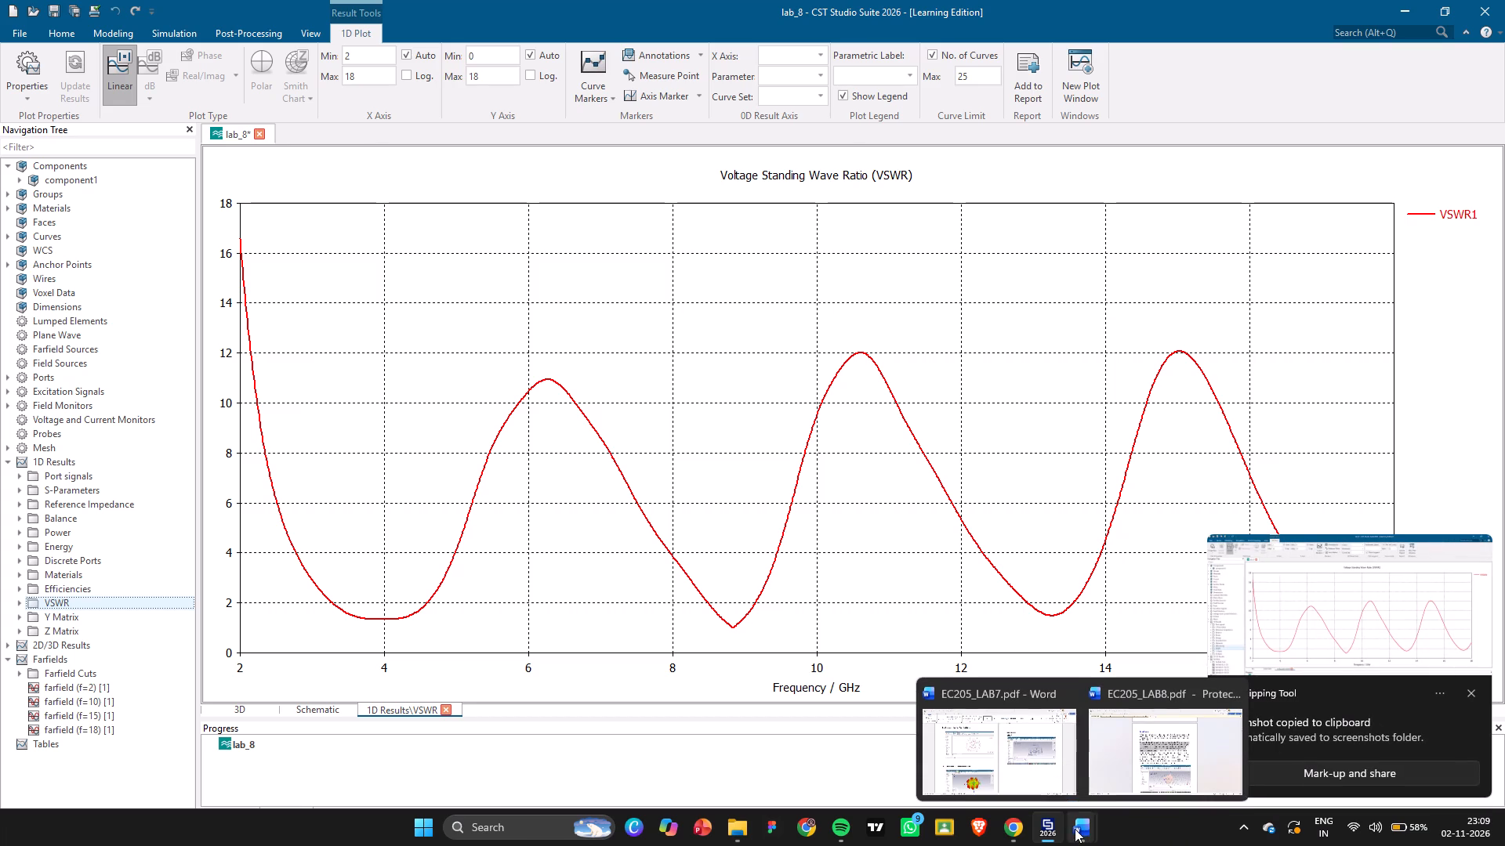
Paste the VSWR screenshot under the VSWR heading in the EC205_LAB7 Word report and shrink it slightly.
left_click(1028, 774)
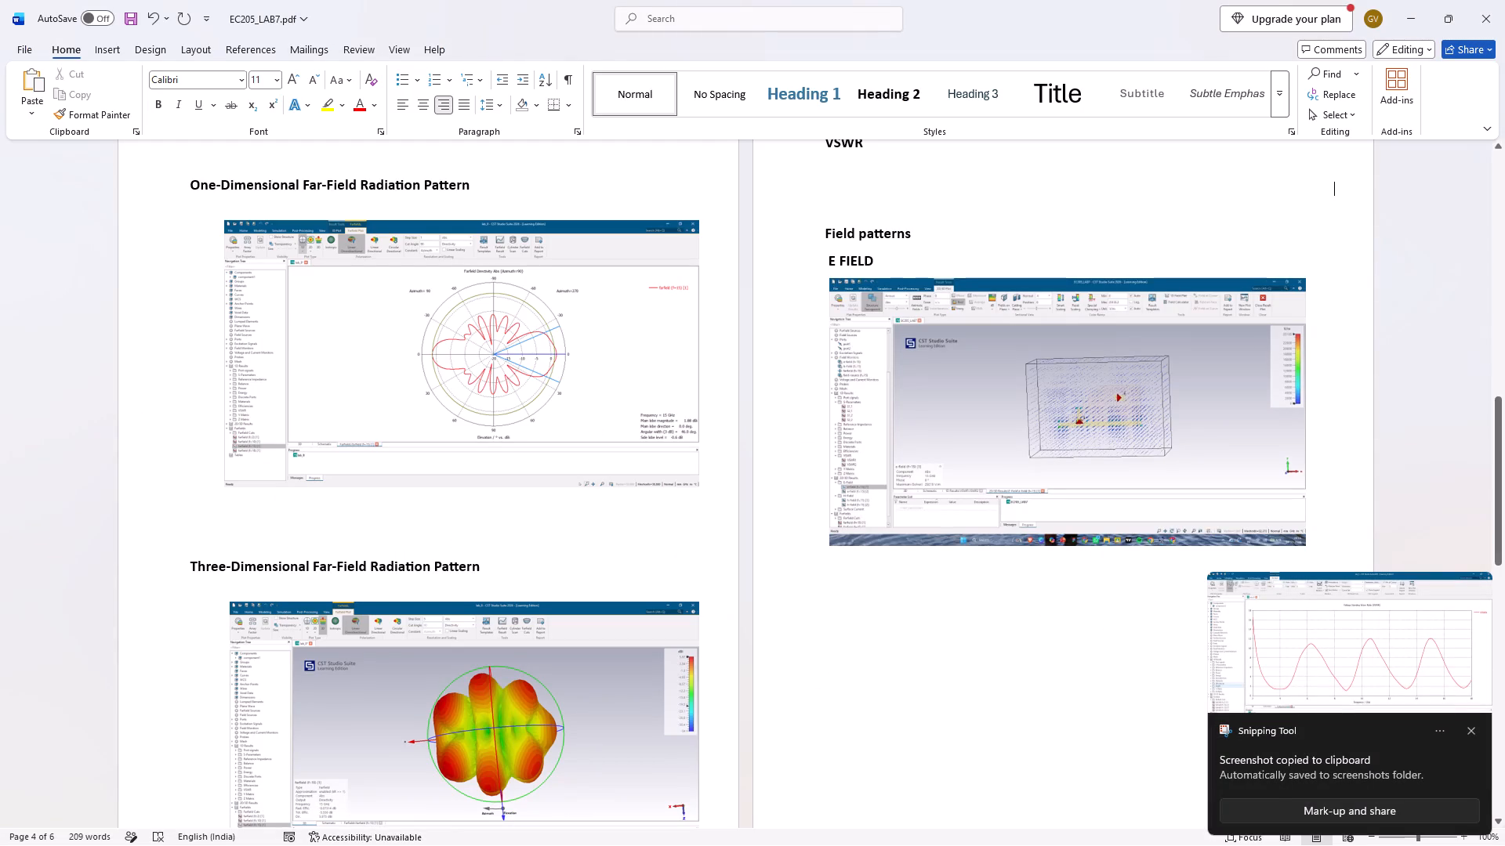
key("ctrl+v")
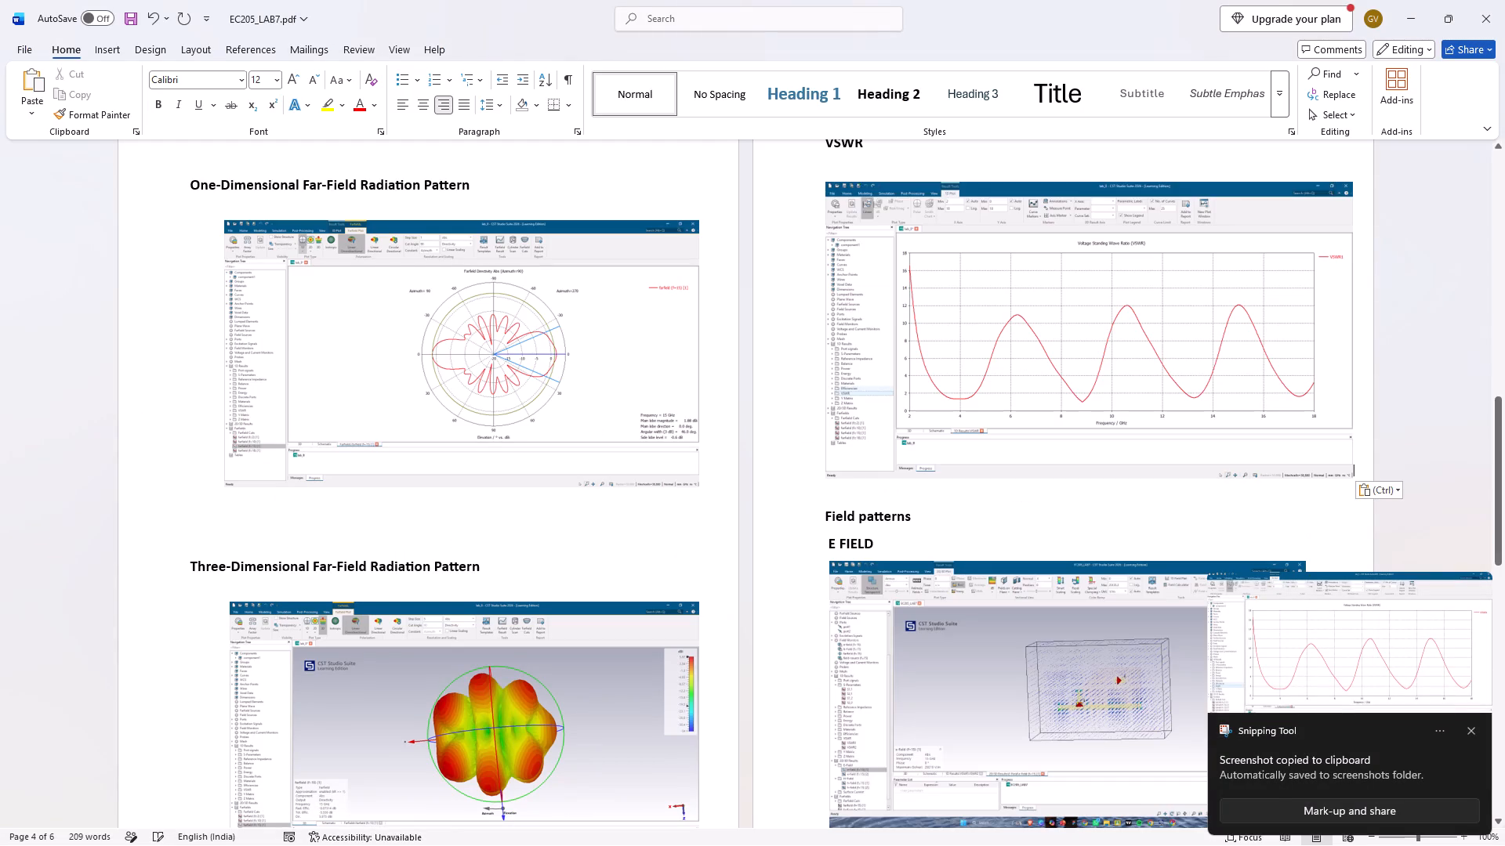
left_click(1252, 430)
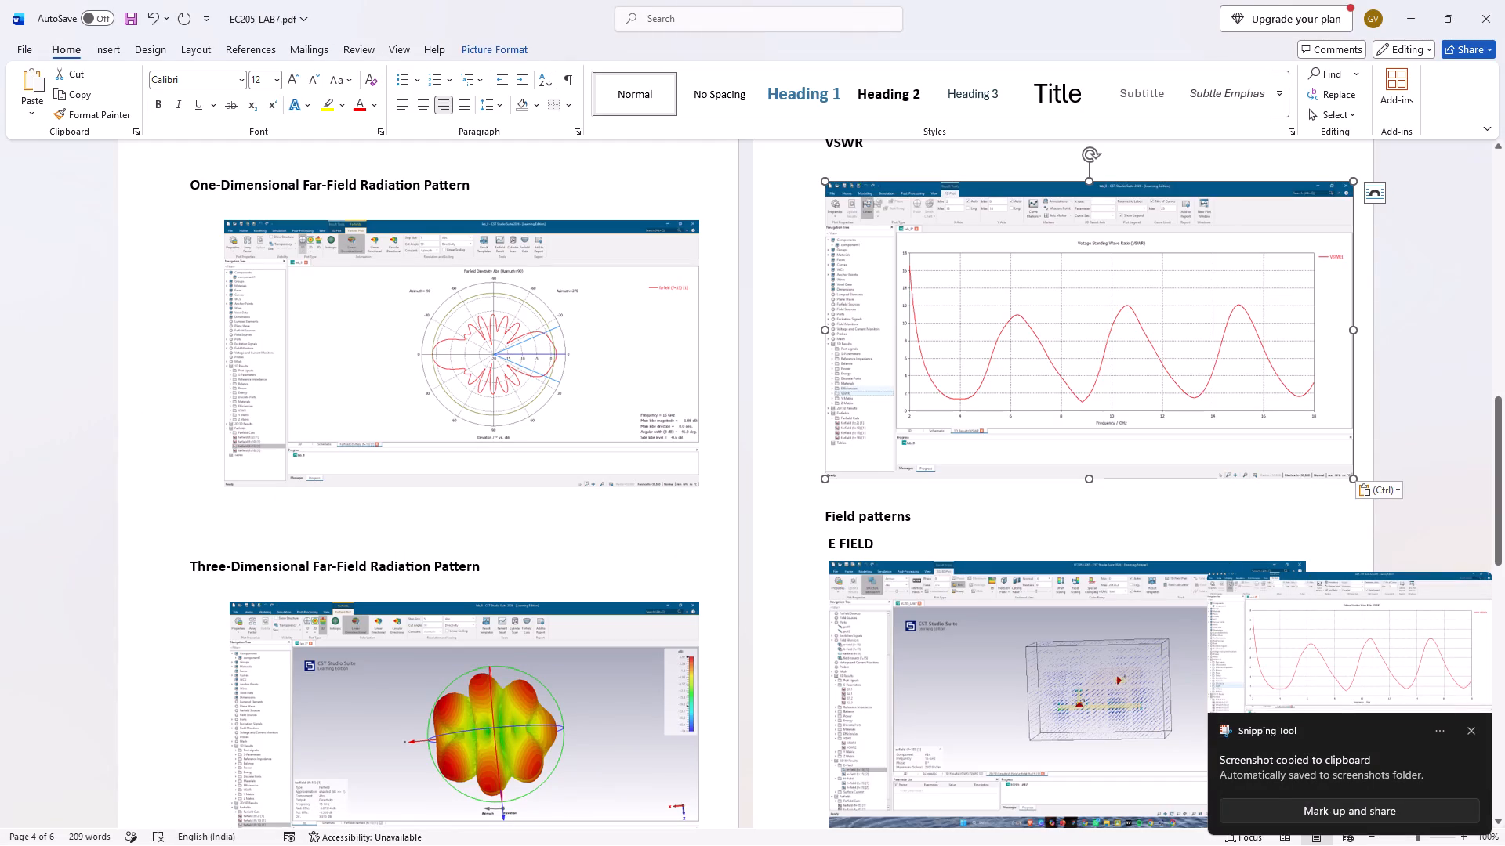
left_click_drag(1352, 475, 1314, 442)
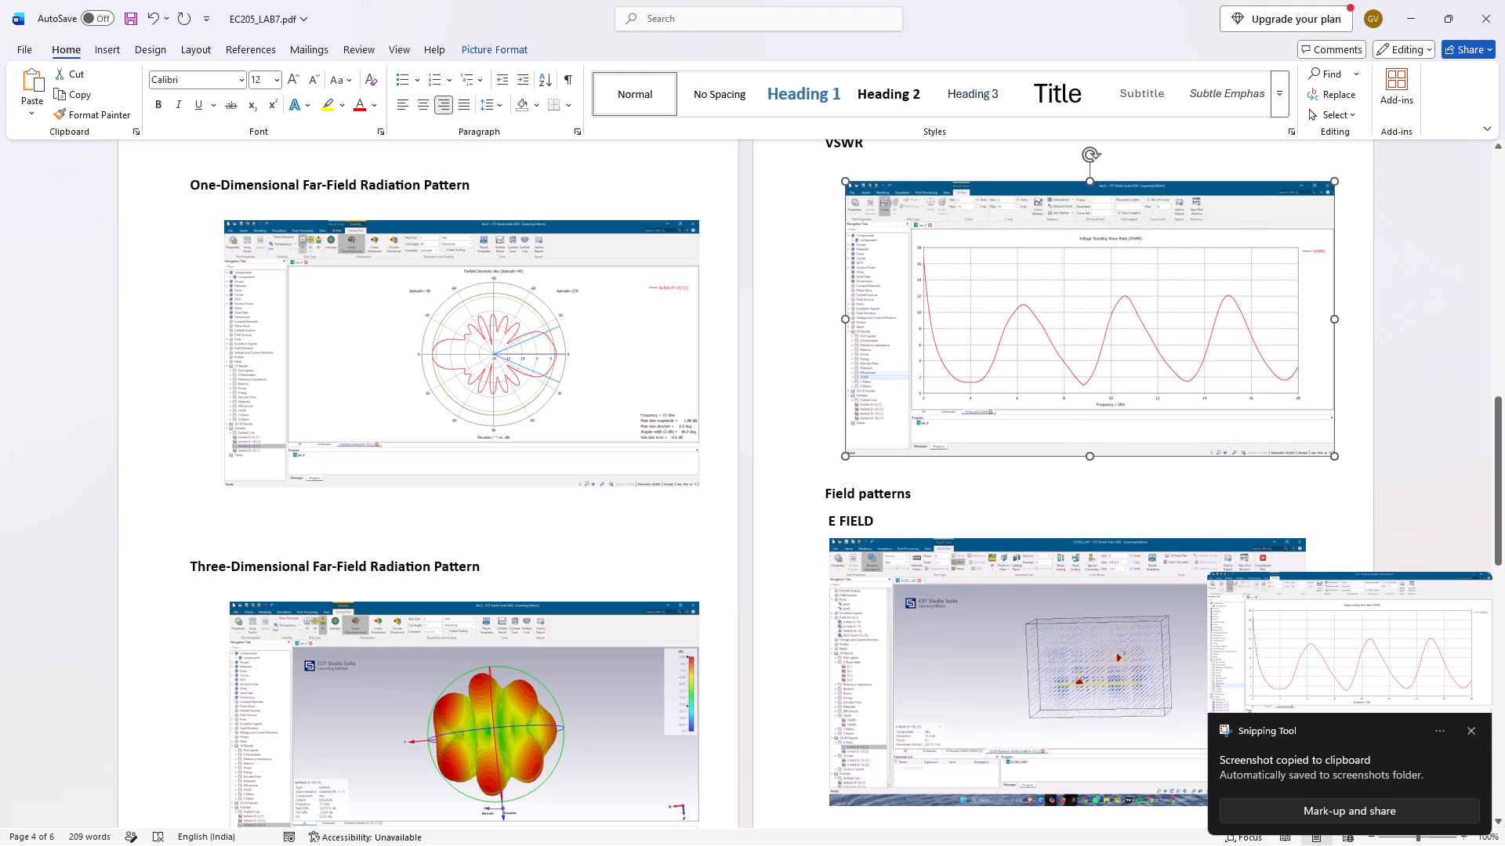
left_click_drag(1314, 442, 1318, 443)
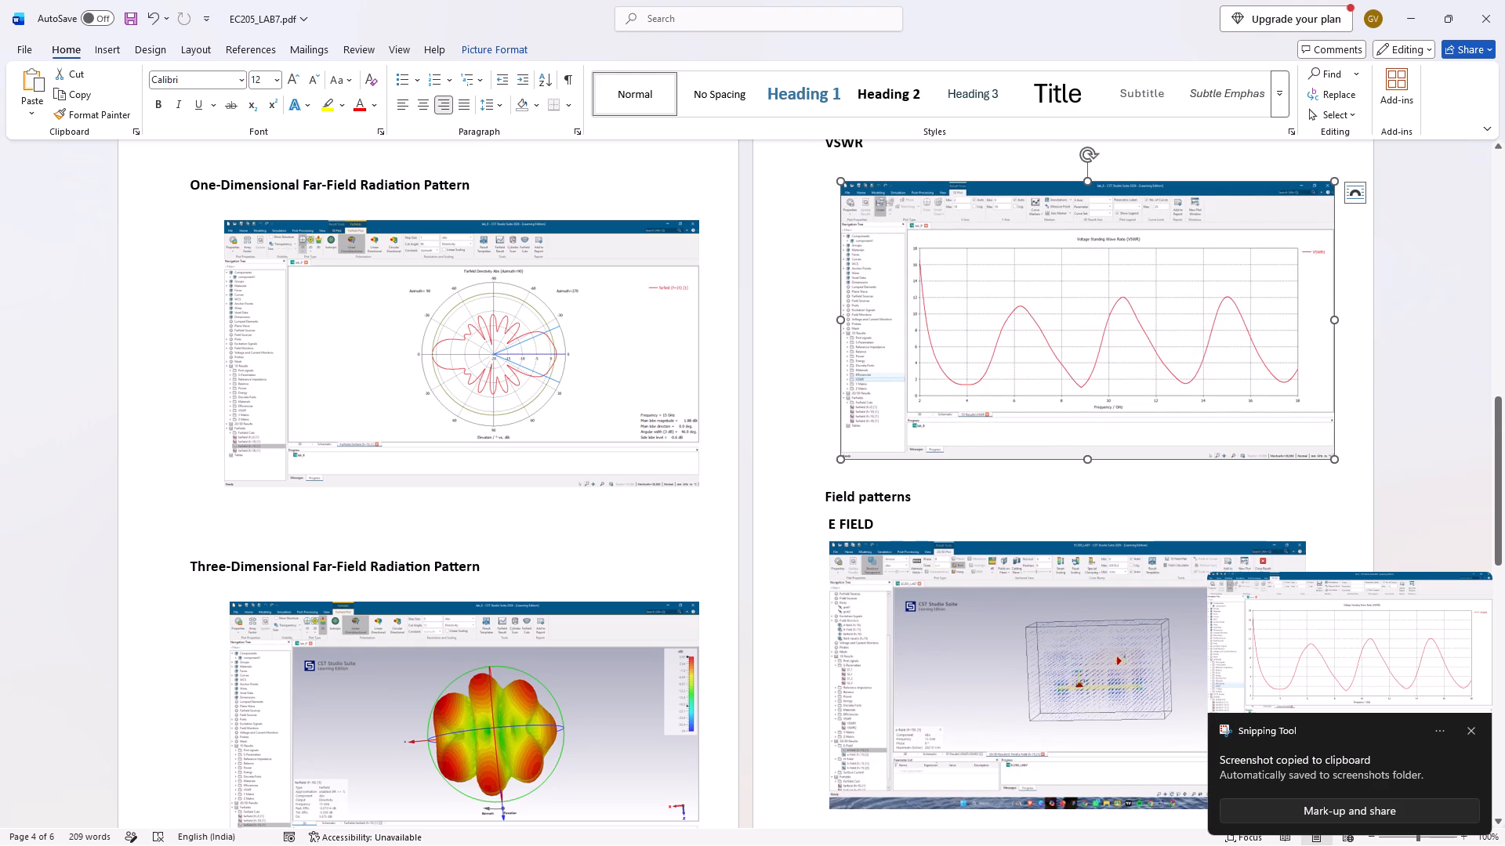
Cut the old picture under the E FIELD heading.
scroll(803, 636, "down", 2)
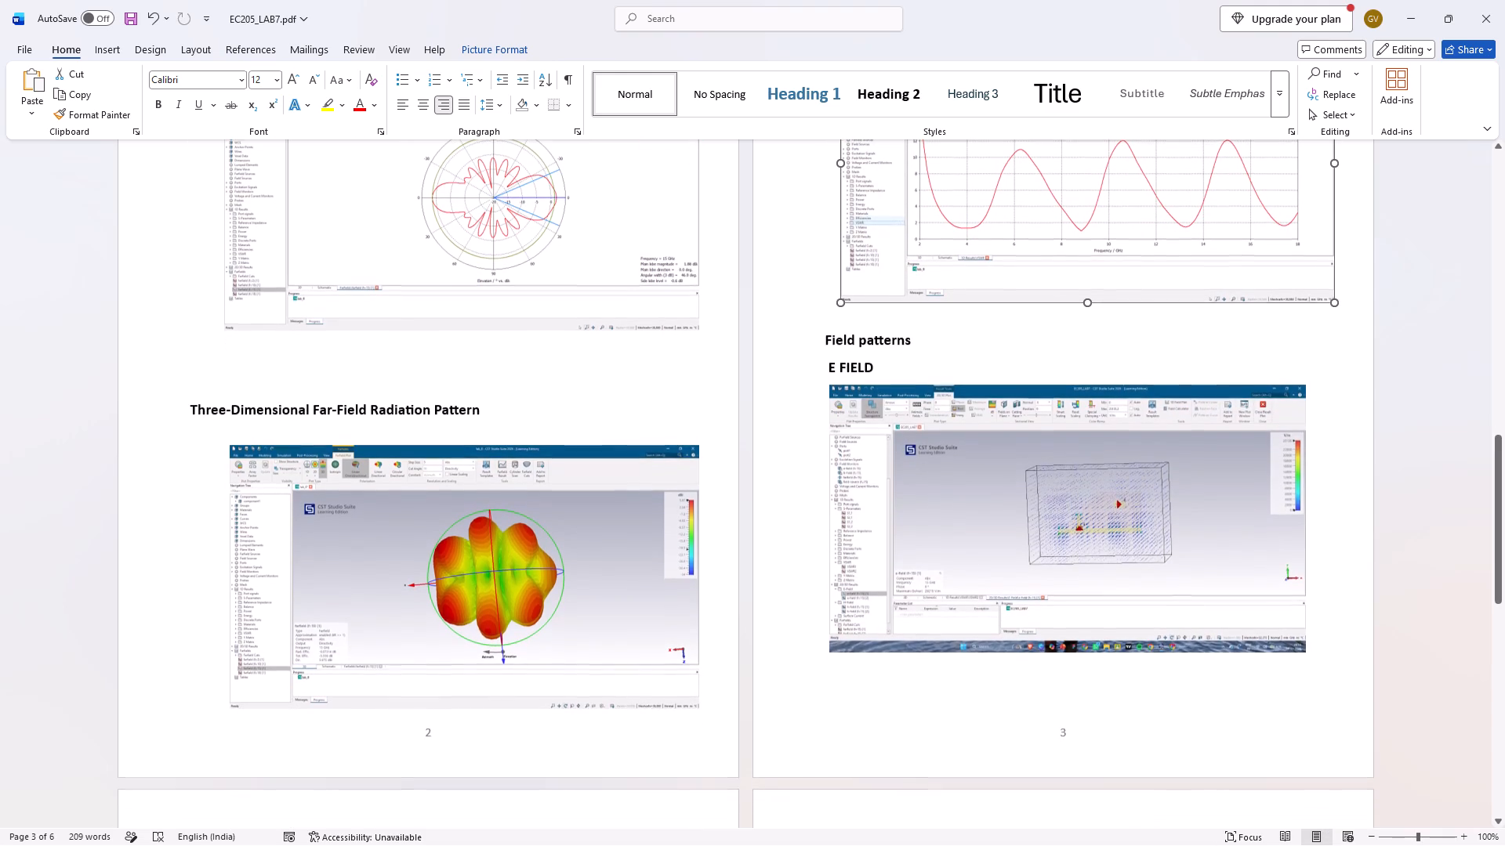
left_click(879, 566)
key("ctrl+x")
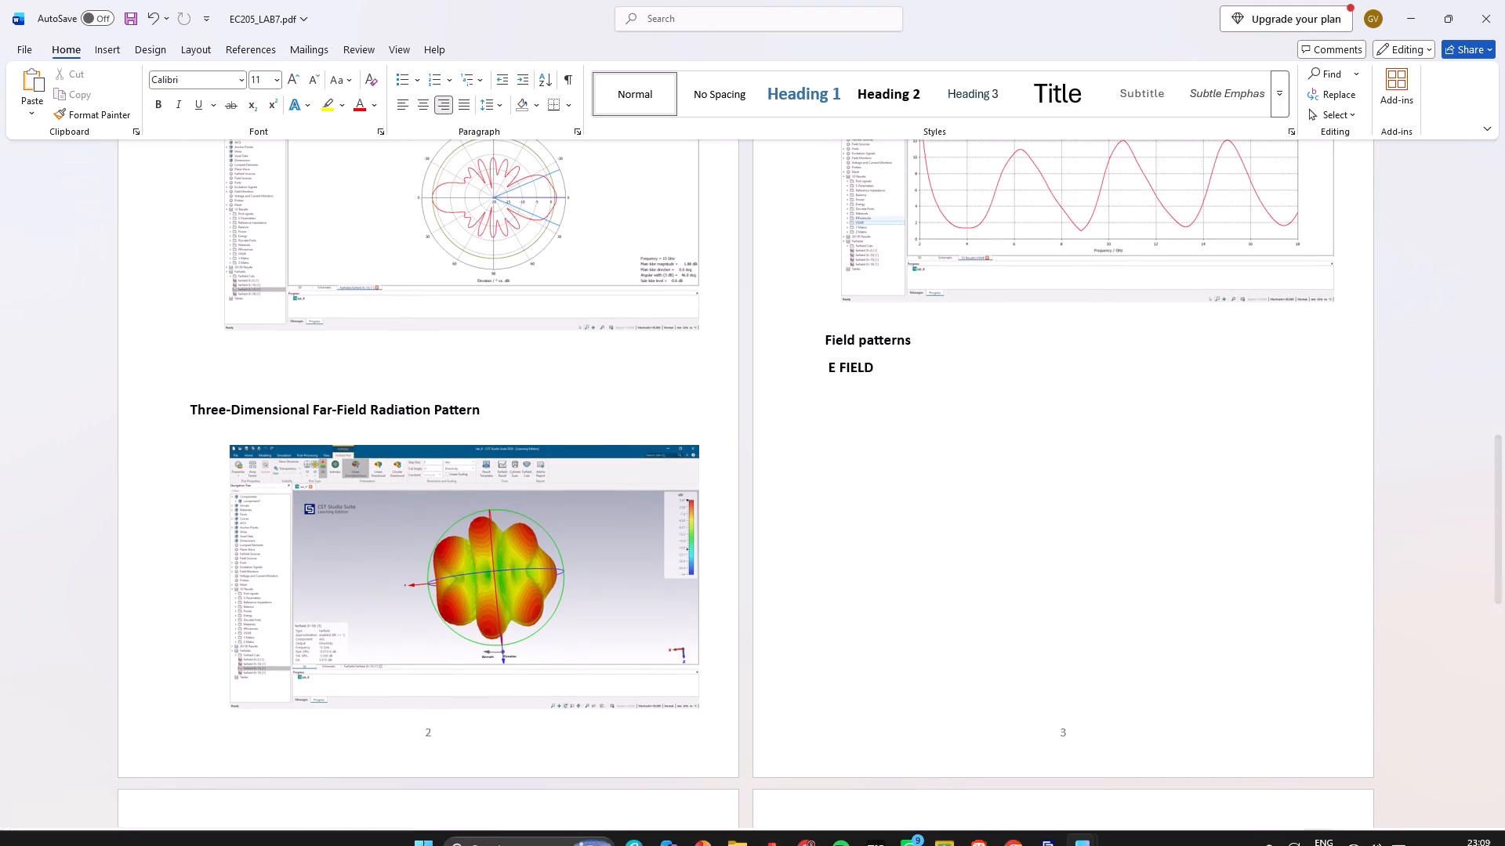
Switch to CST Studio Suite and view the Power Excitation [1] plot from the 1D Results.
left_click(1045, 822)
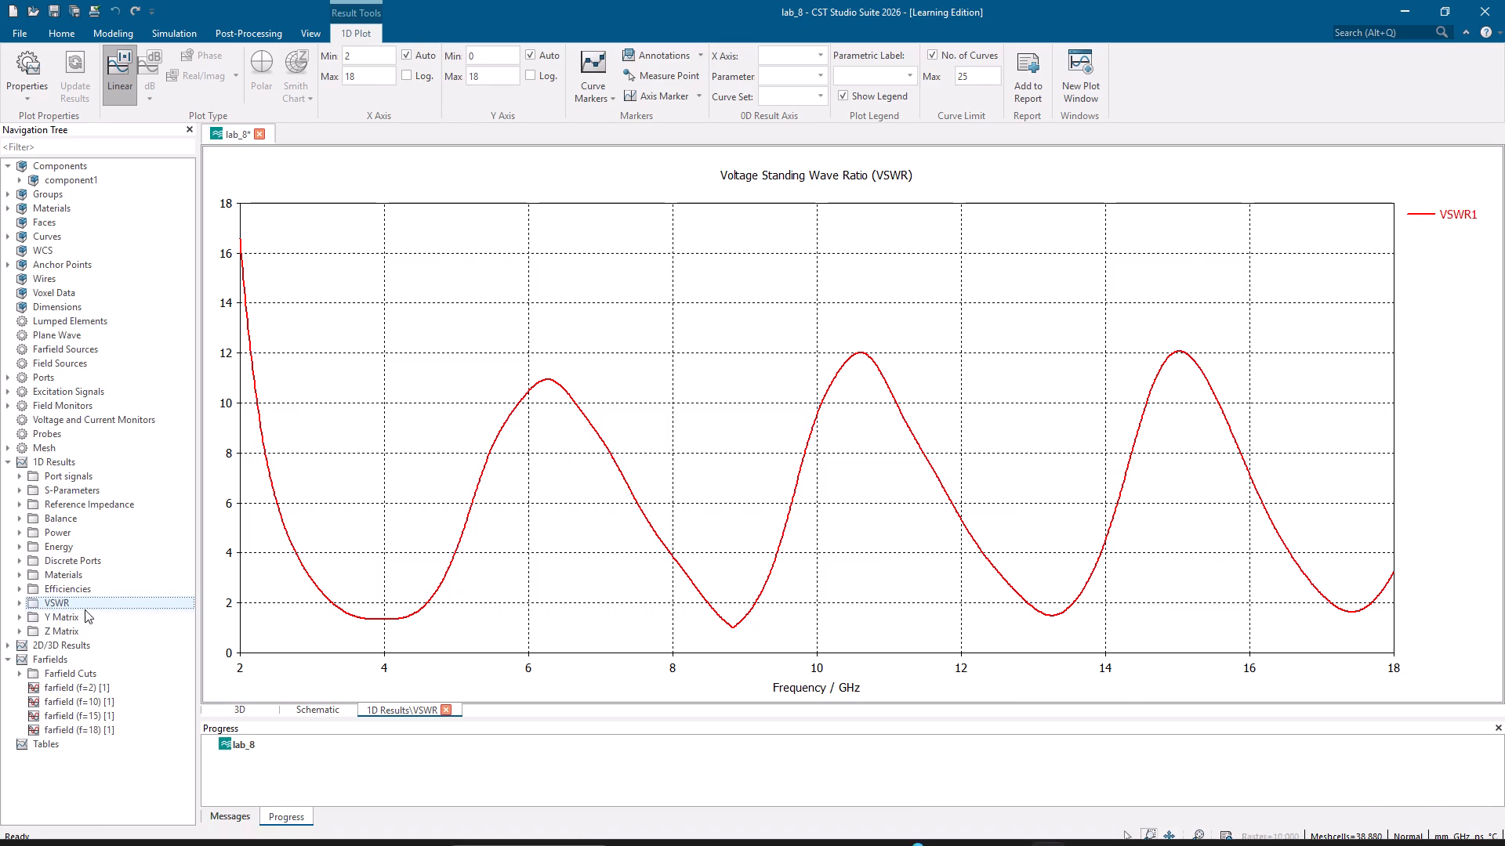
left_click(6, 644)
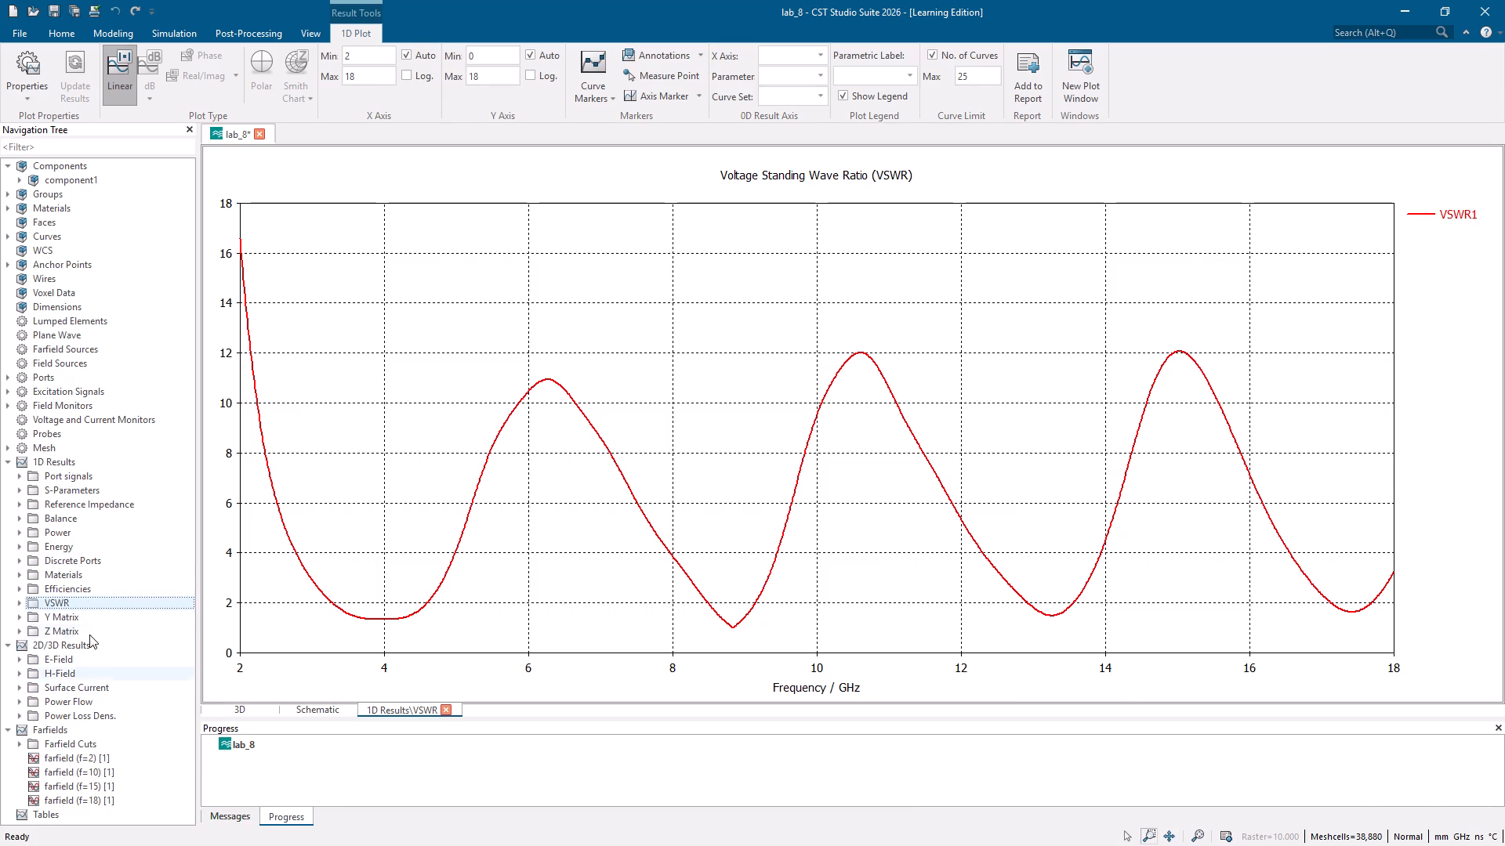
left_click(55, 534)
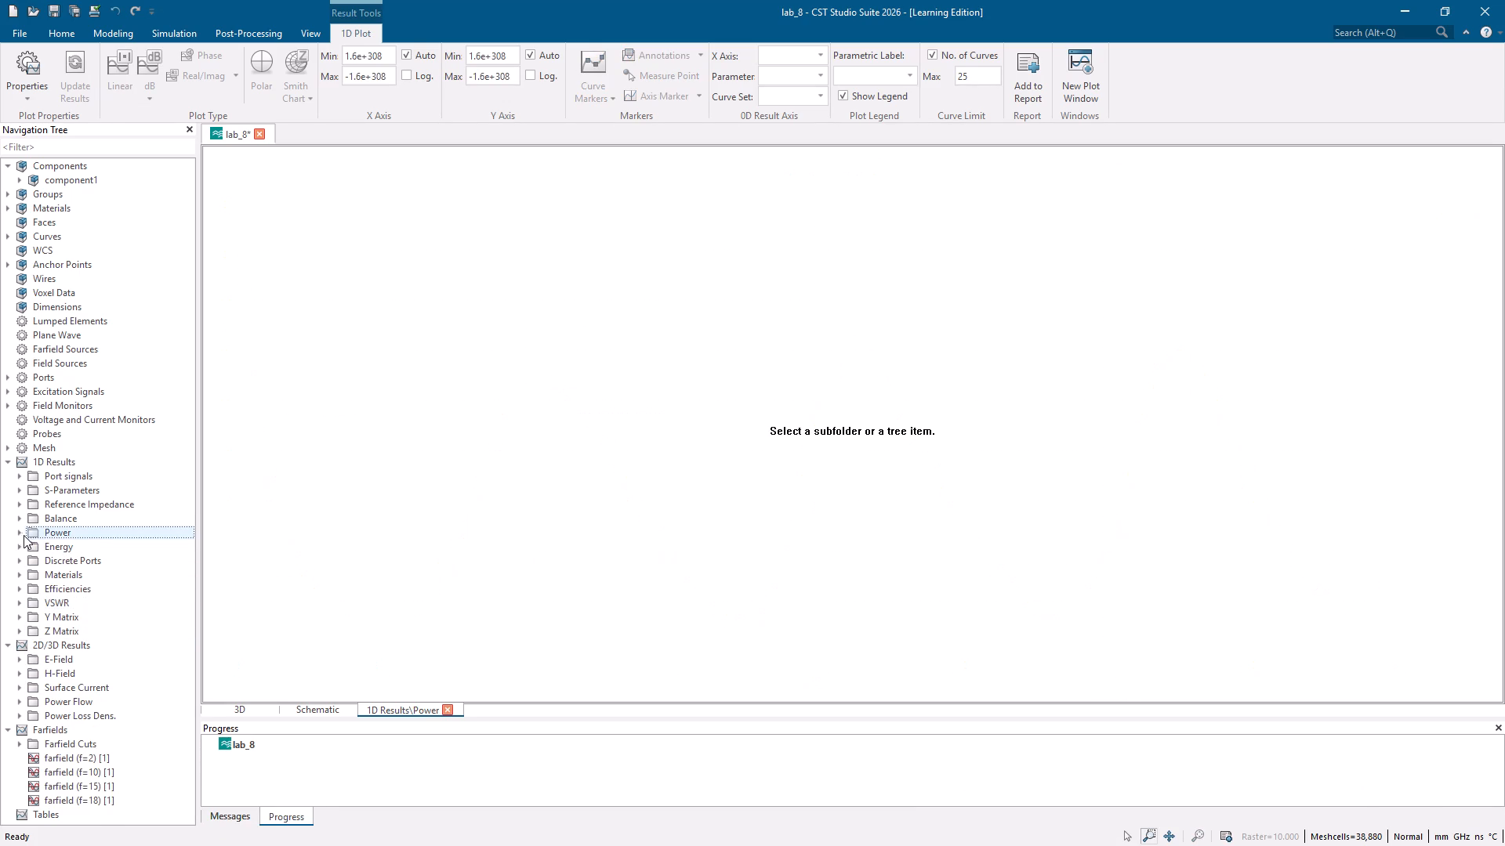
left_click(19, 534)
left_click(45, 542)
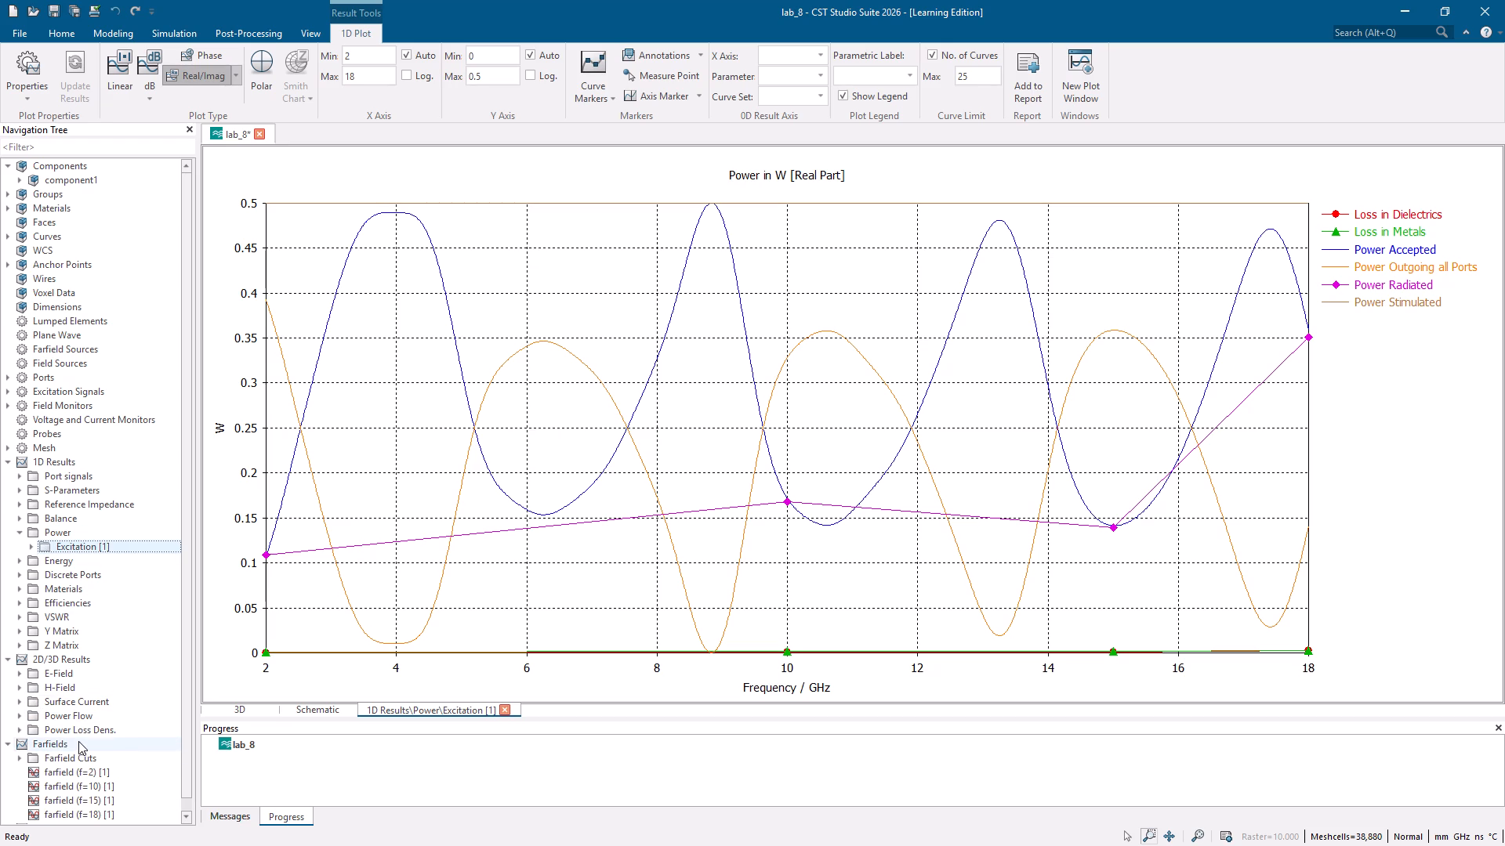
Compare the Power Loss Dens. results at f=2, 10 and 18 from several angles, and return to the Power Excitation [1] plot.
left_click(20, 731)
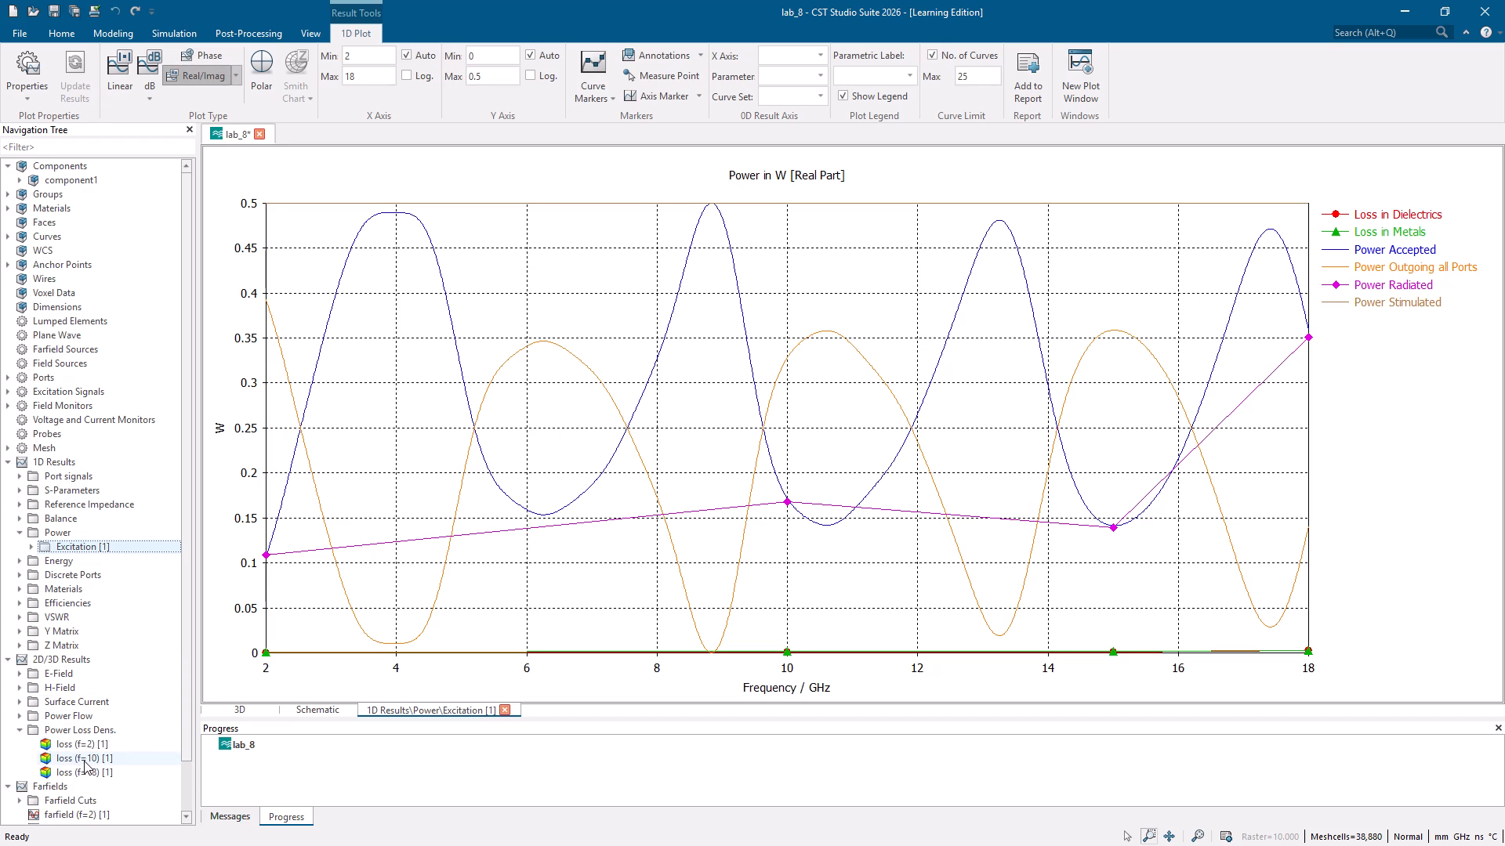
left_click(84, 761)
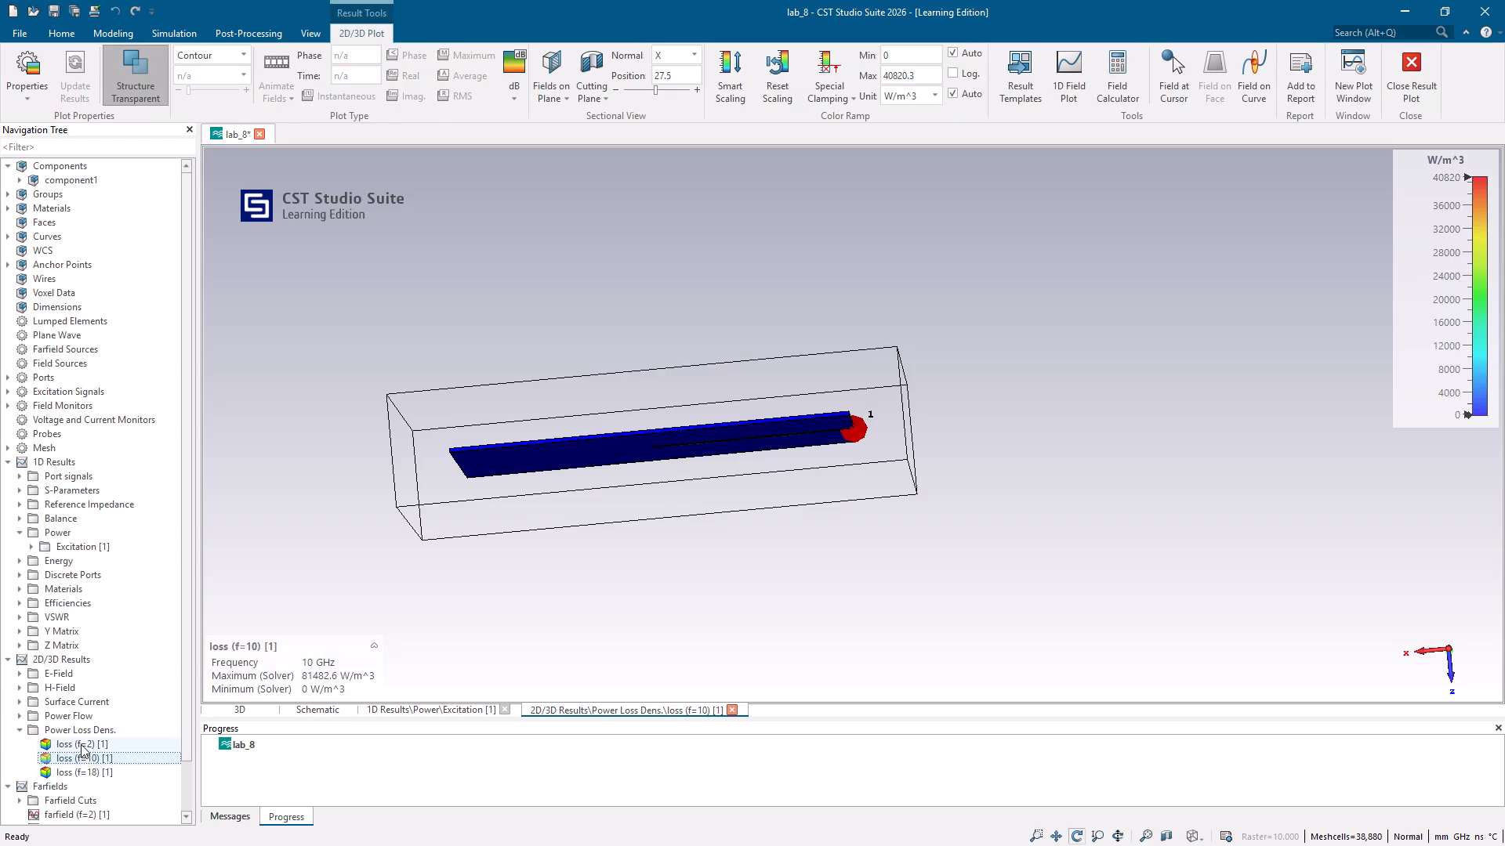
left_click(79, 744)
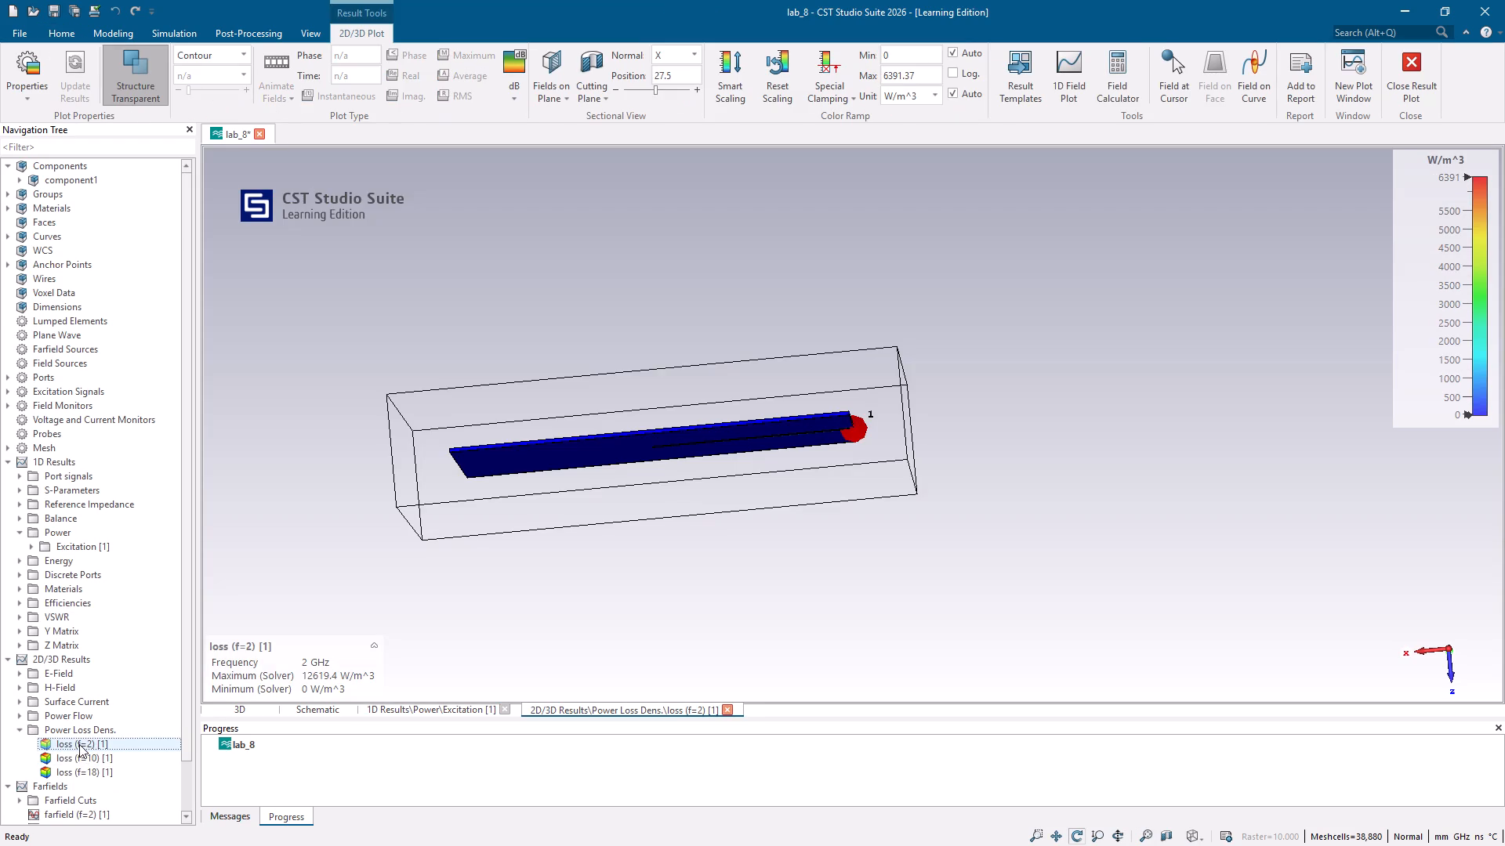
left_click(104, 765)
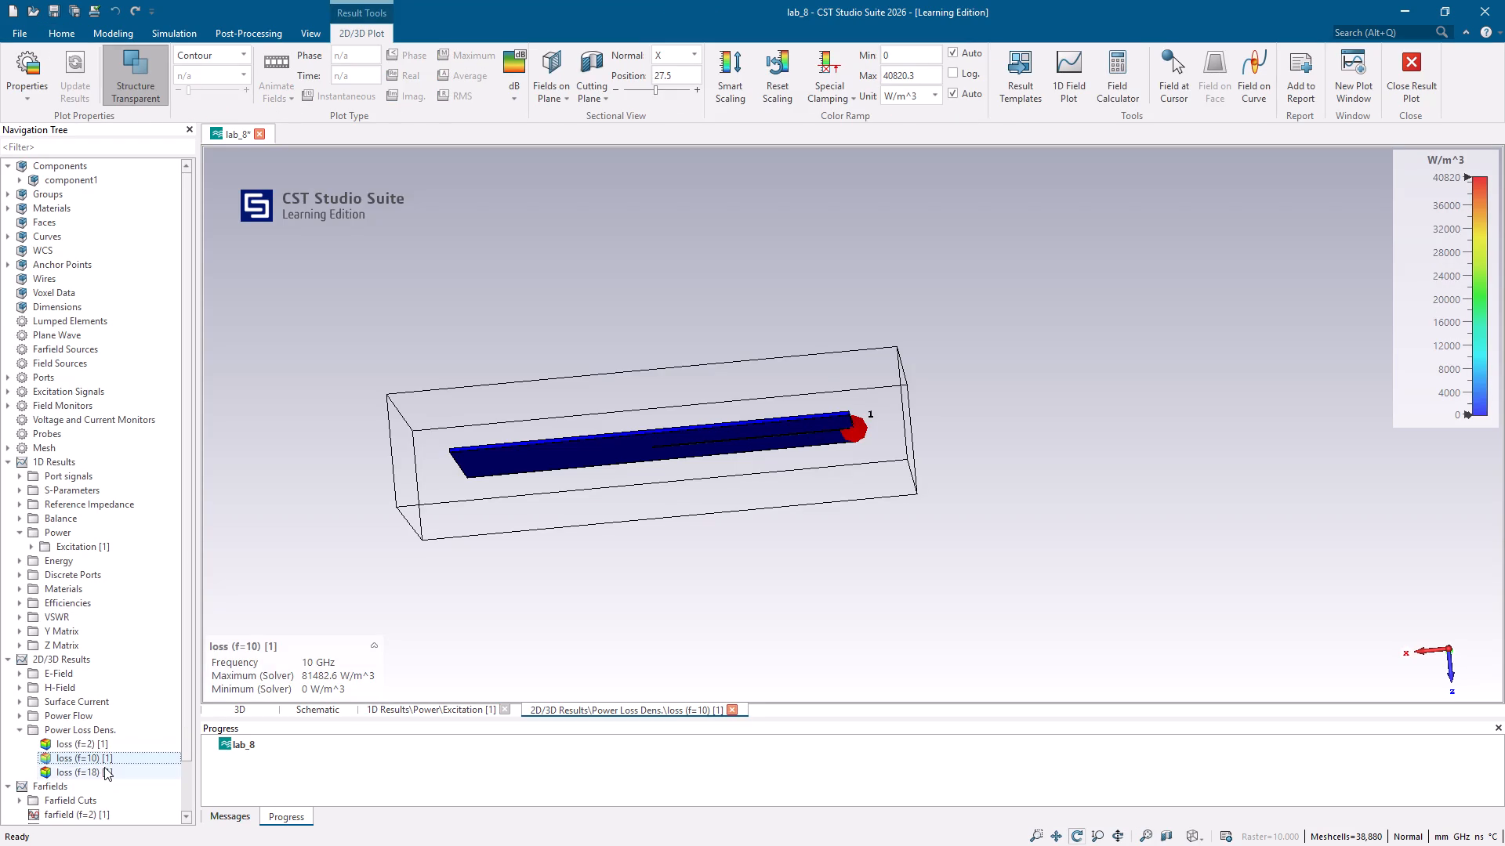
left_click(104, 767)
left_click_drag(535, 616, 703, 845)
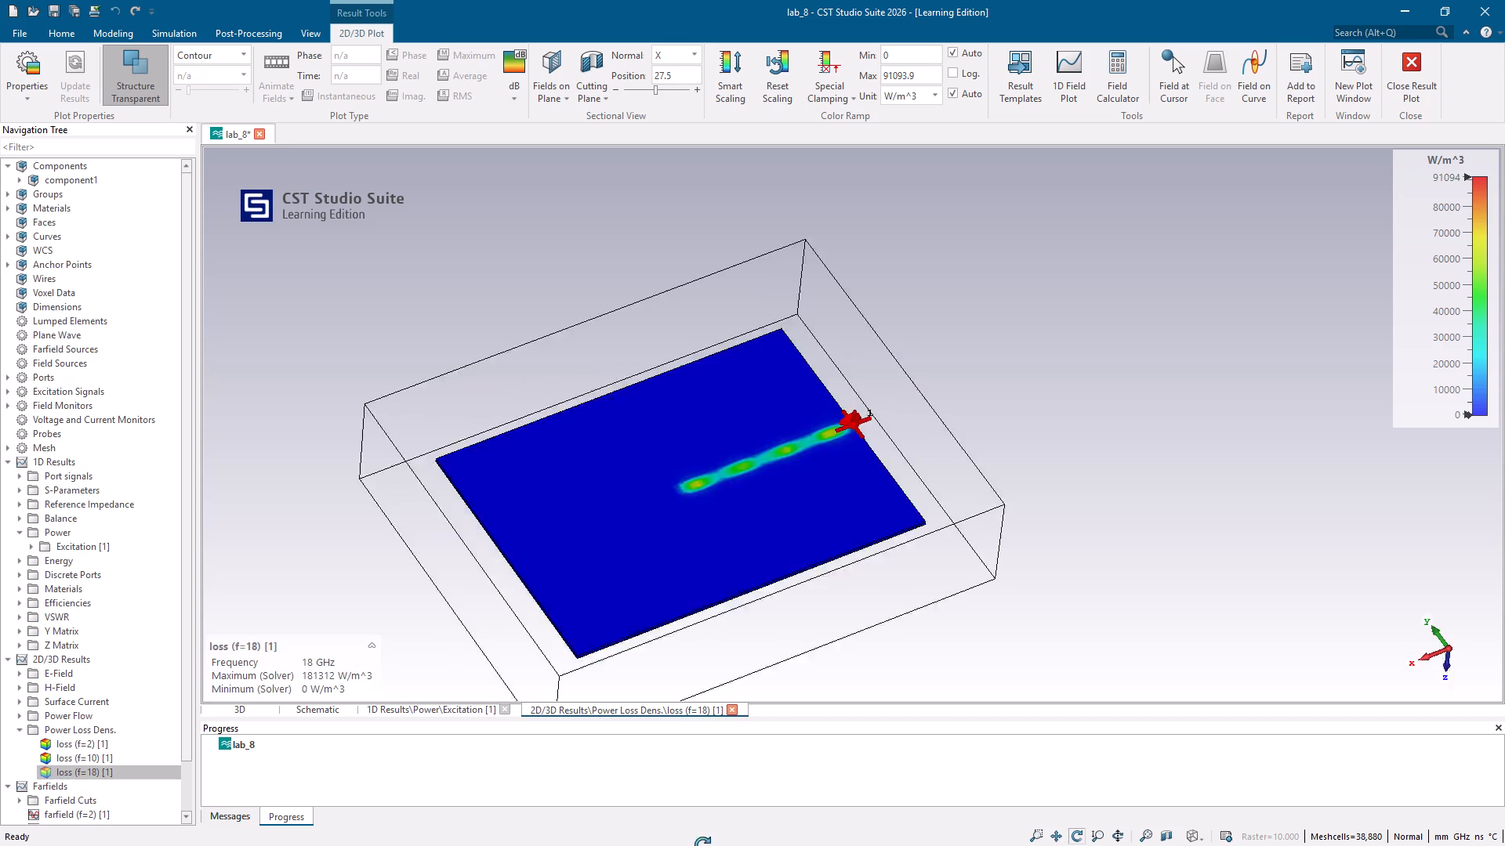
left_click_drag(703, 845, 433, 331)
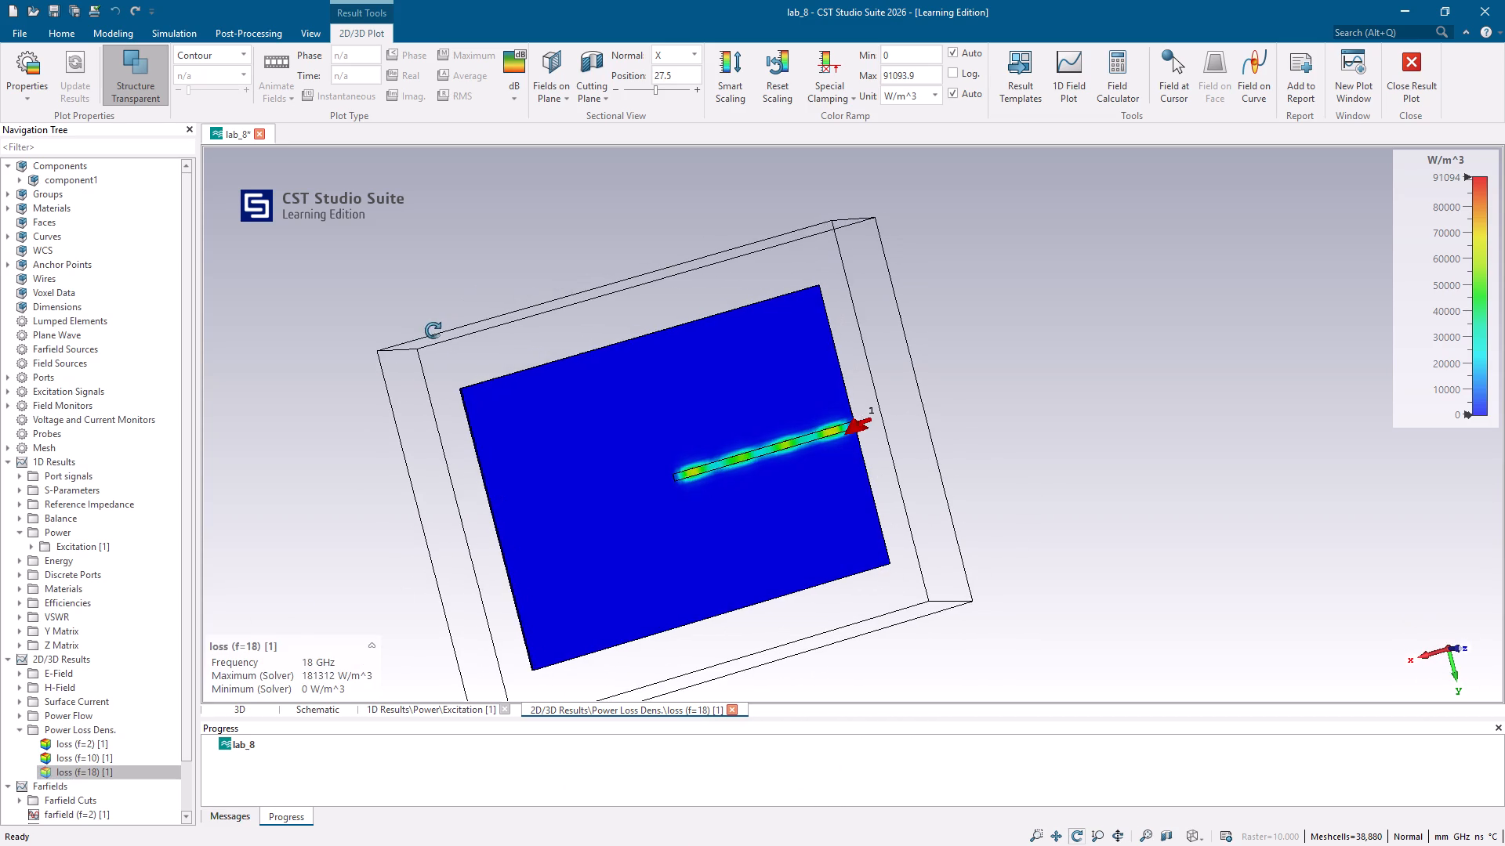
left_click_drag(433, 331, 433, 331)
left_click(111, 752)
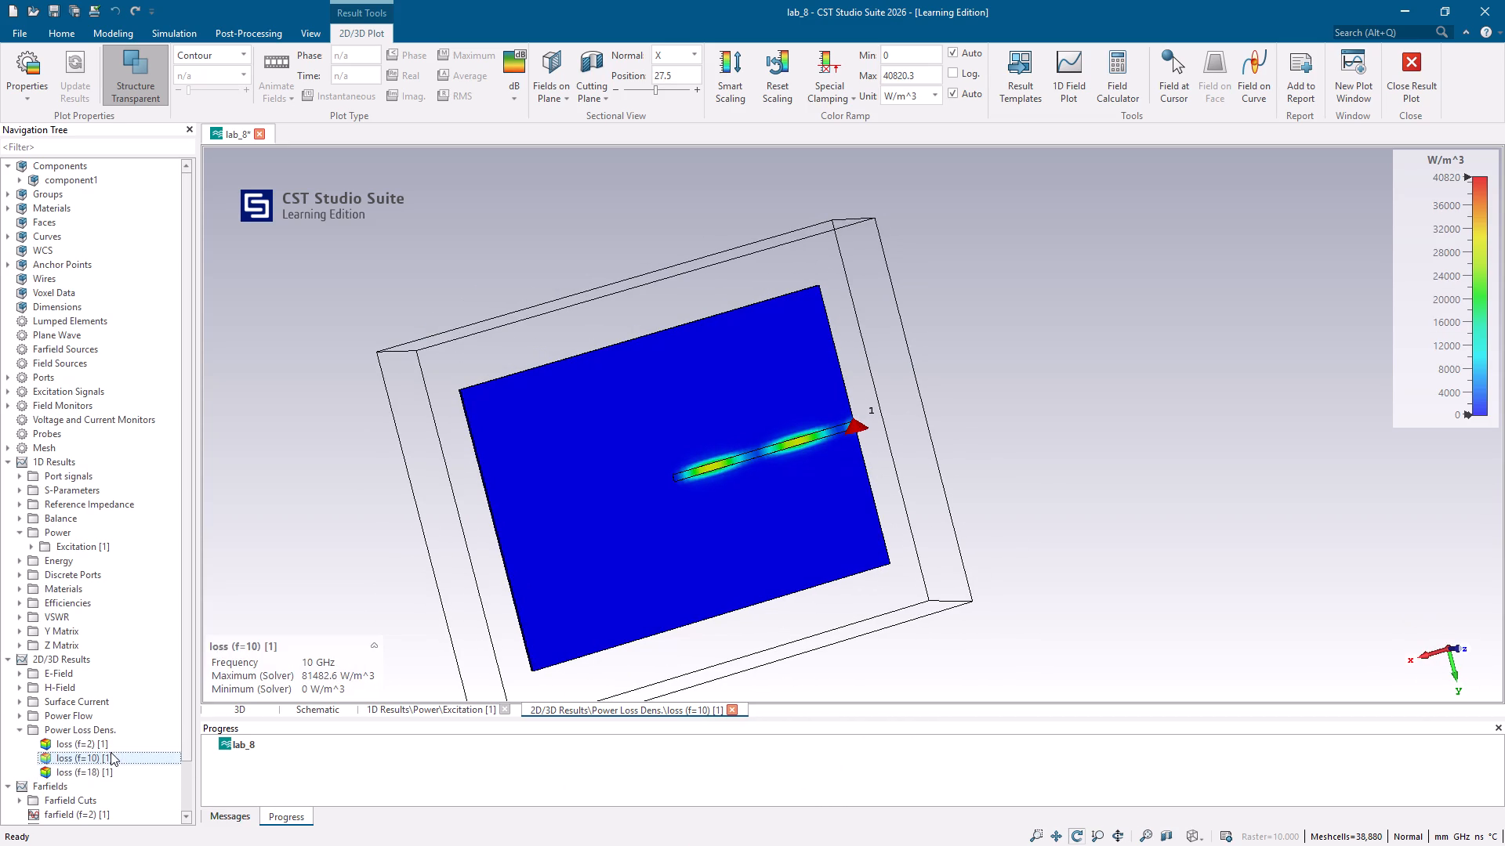
left_click(91, 747)
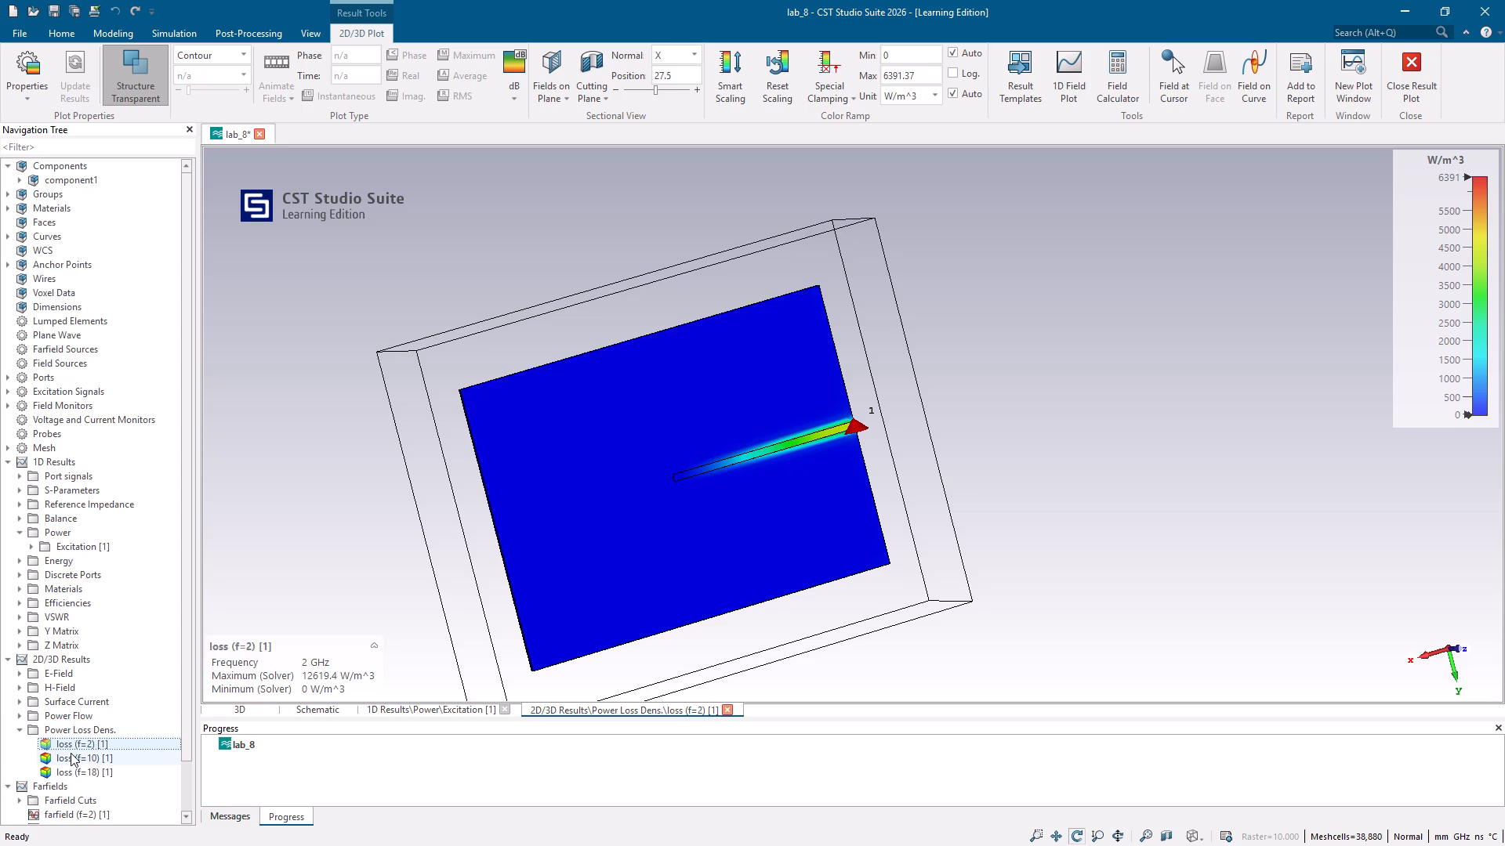
left_click(50, 753)
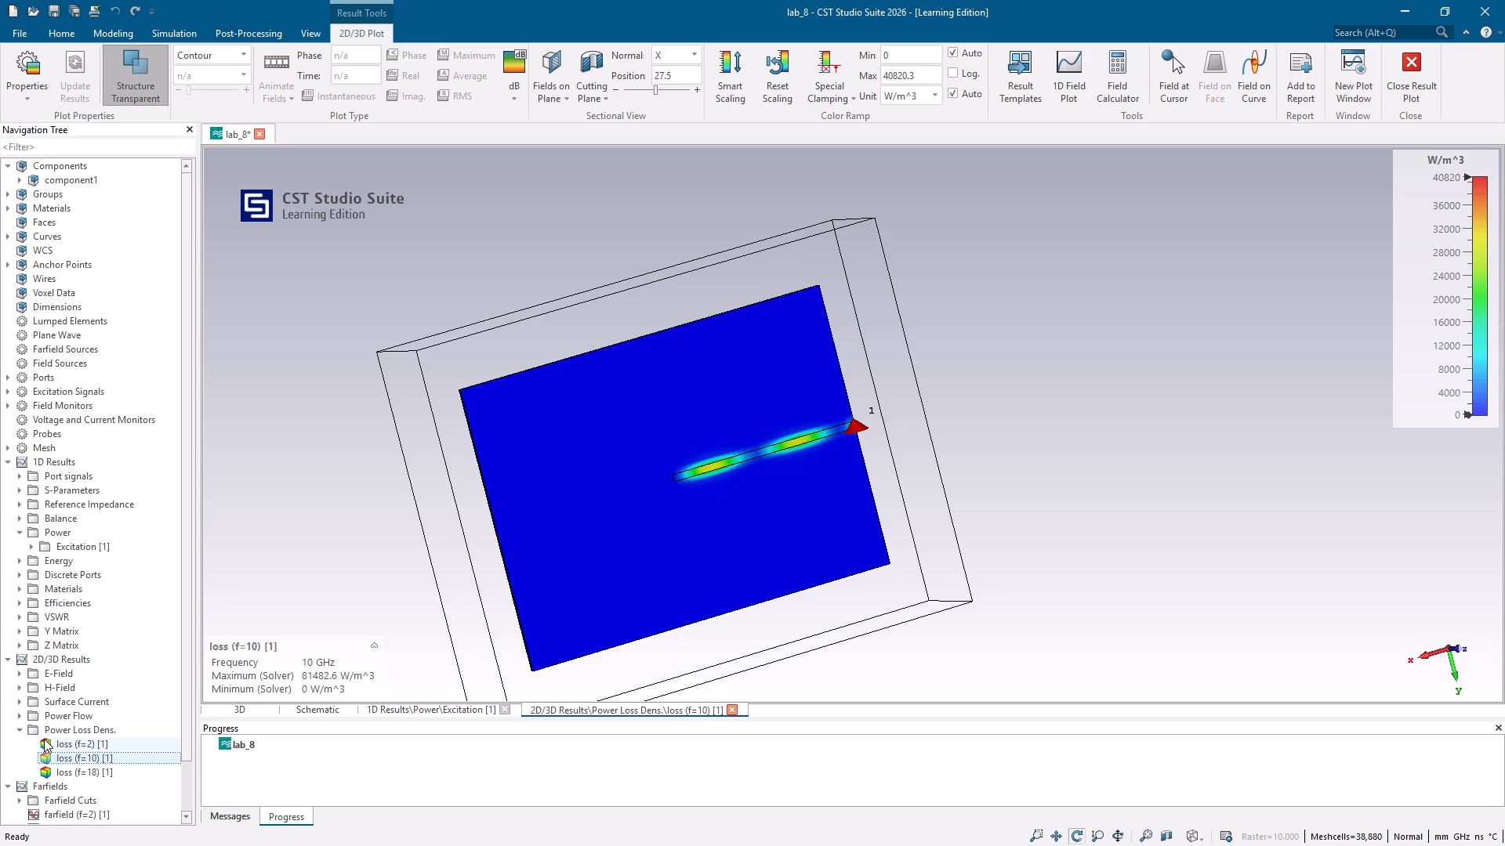
left_click(48, 771)
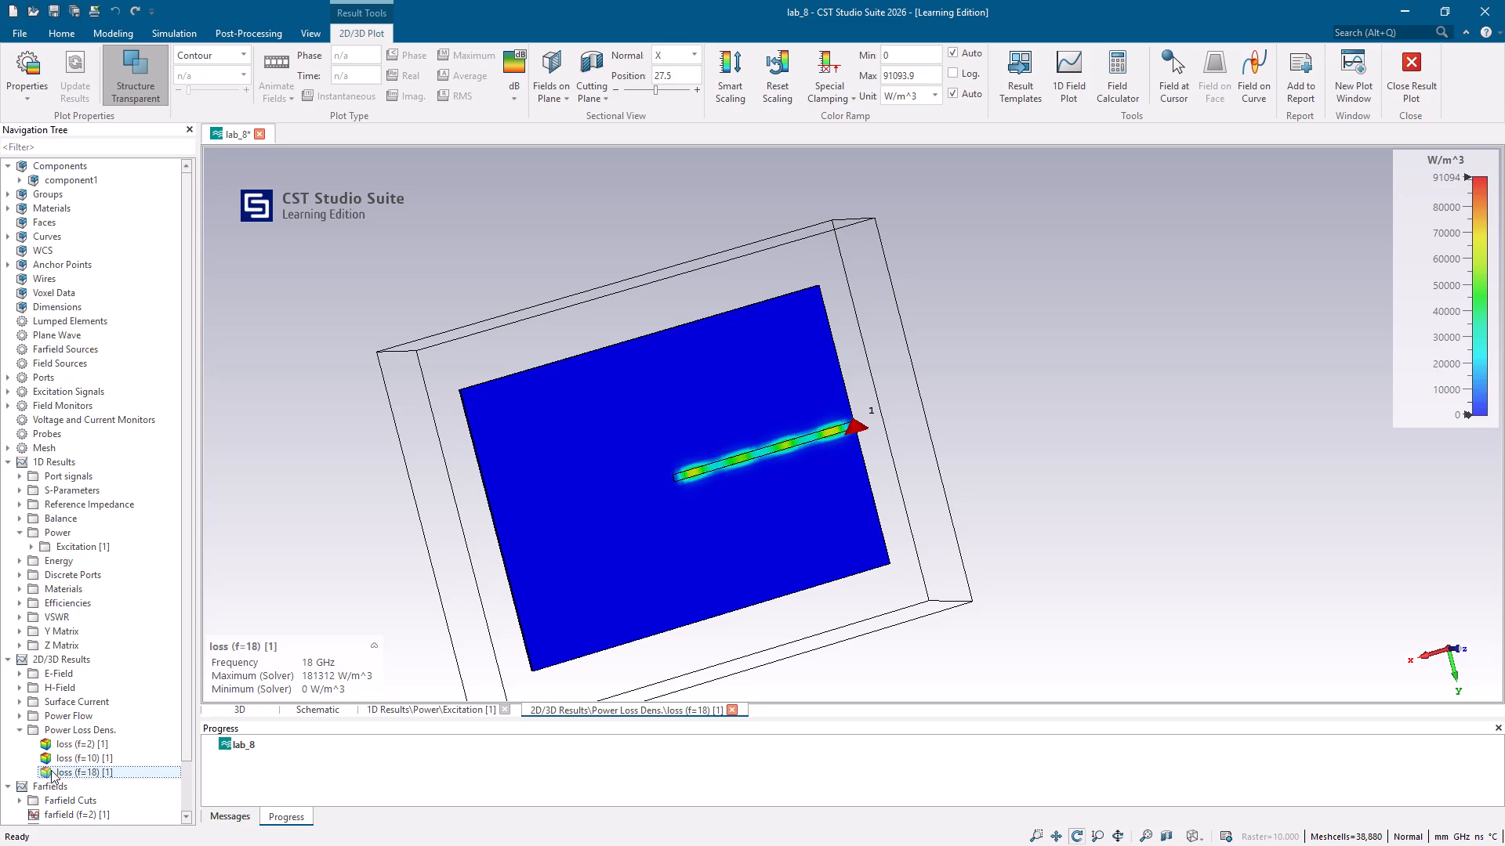
left_click(76, 755)
left_click(78, 749)
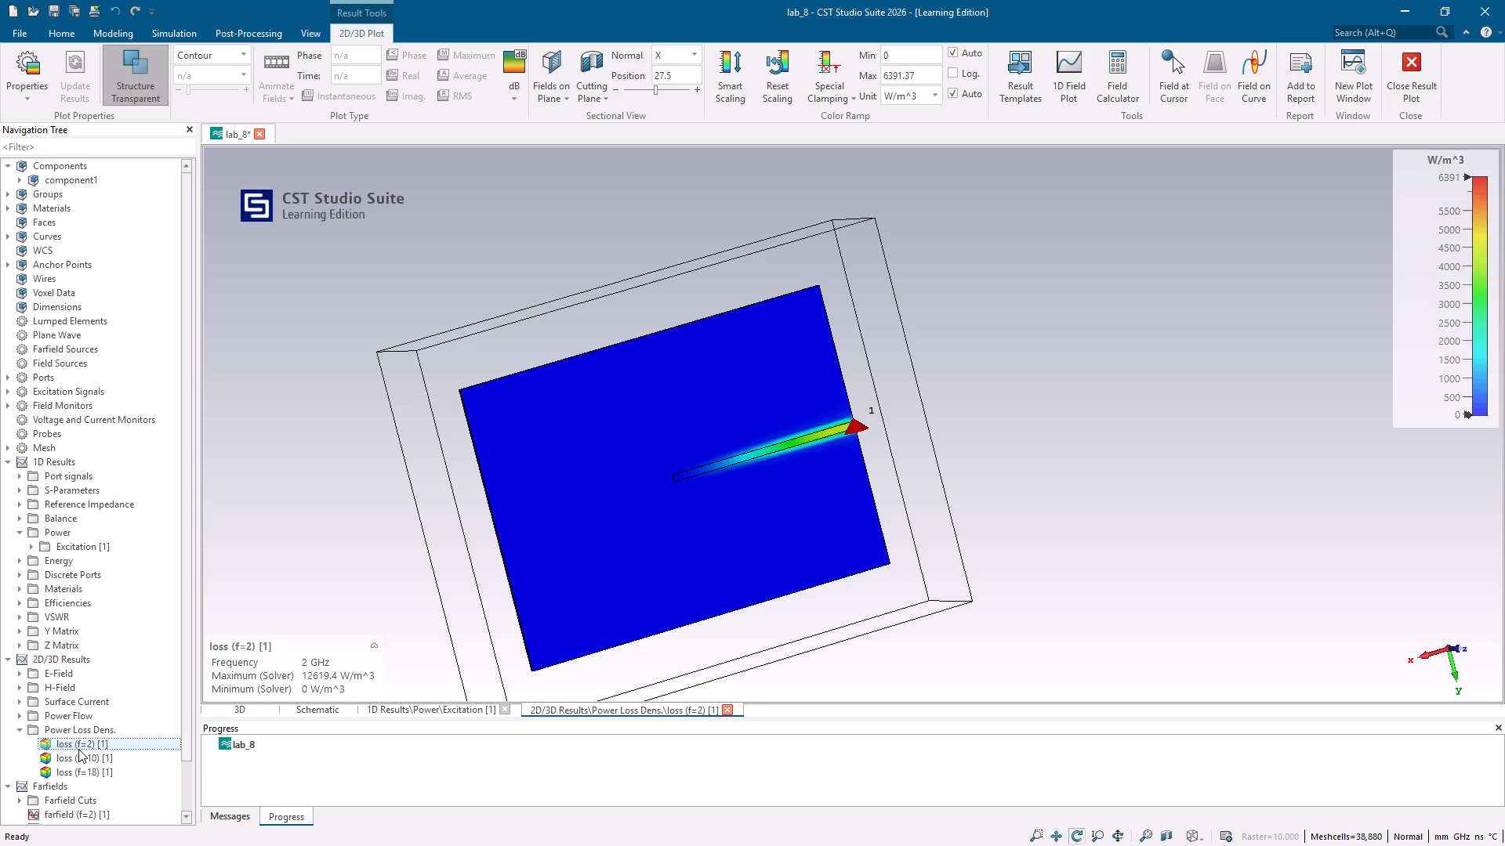
left_click(93, 775)
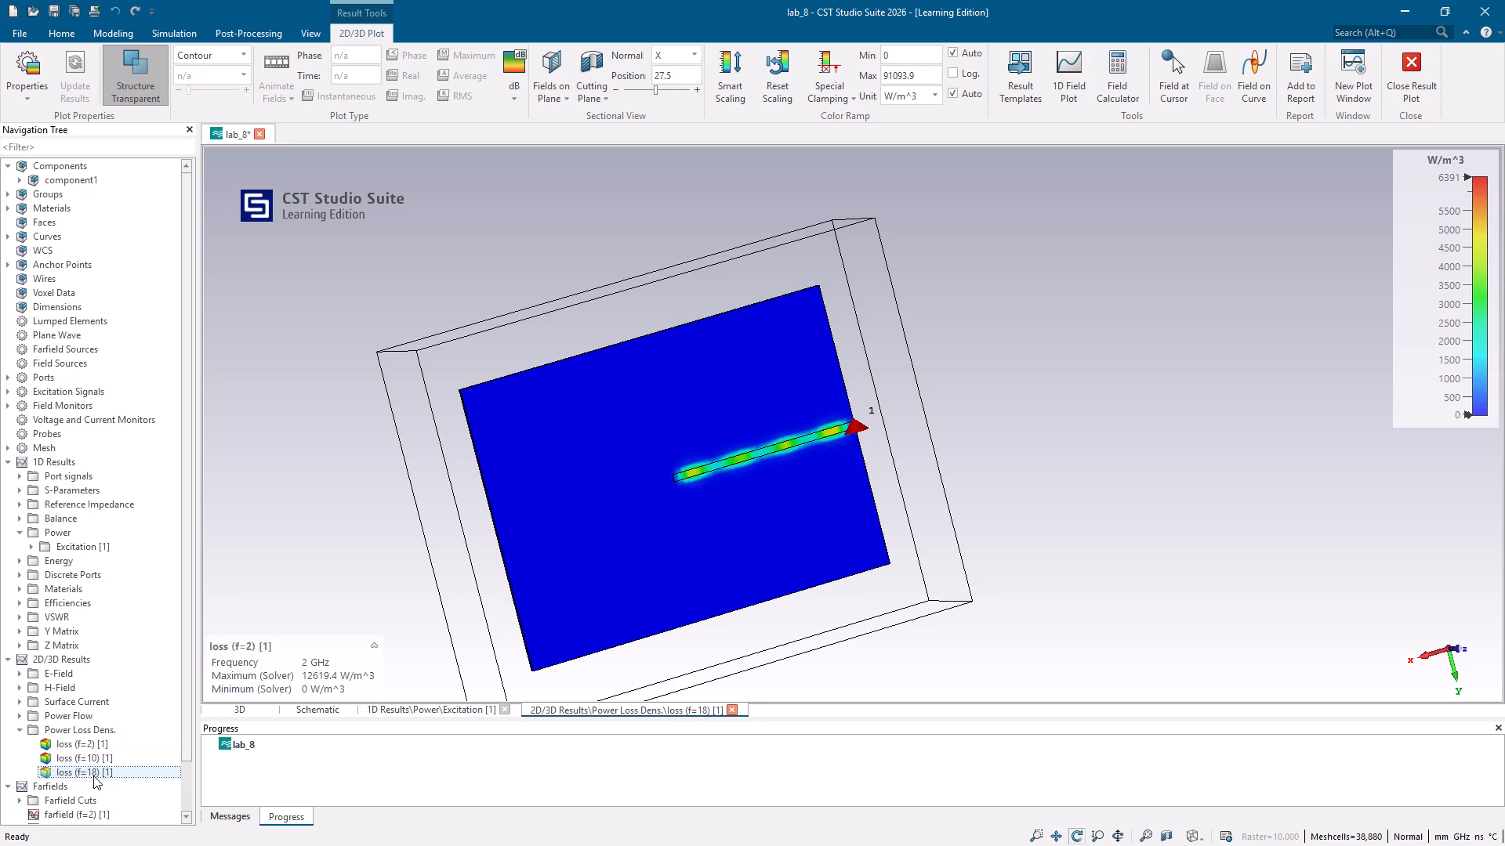
left_click(22, 726)
left_click(47, 551)
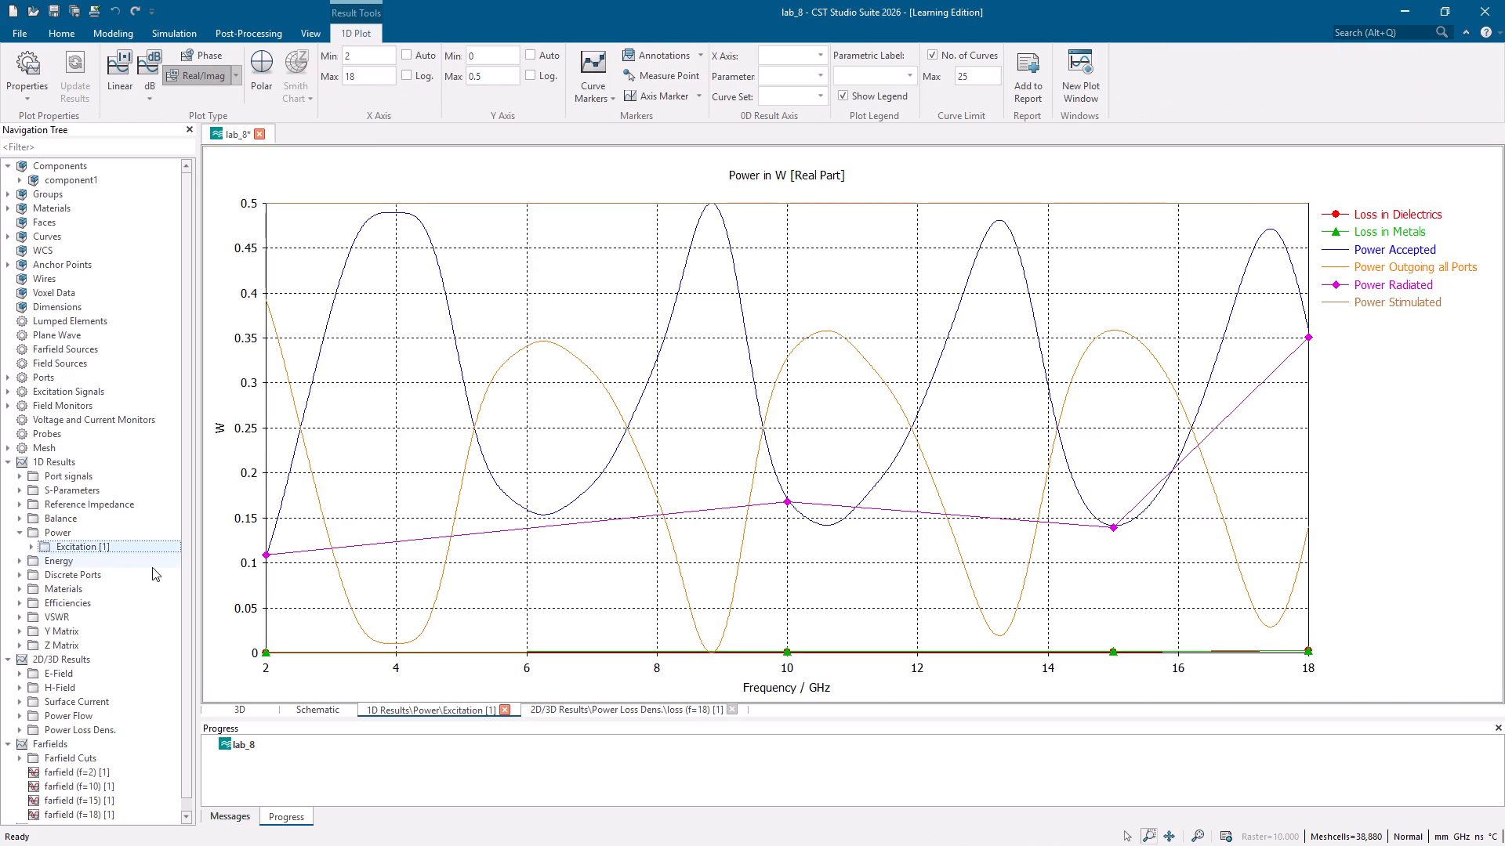
Display the e-field (f=15) [1] result from the 2D/3D Results, and collapse the 2D/3D Results and Farfields folders.
scroll(79, 768, "down", 1)
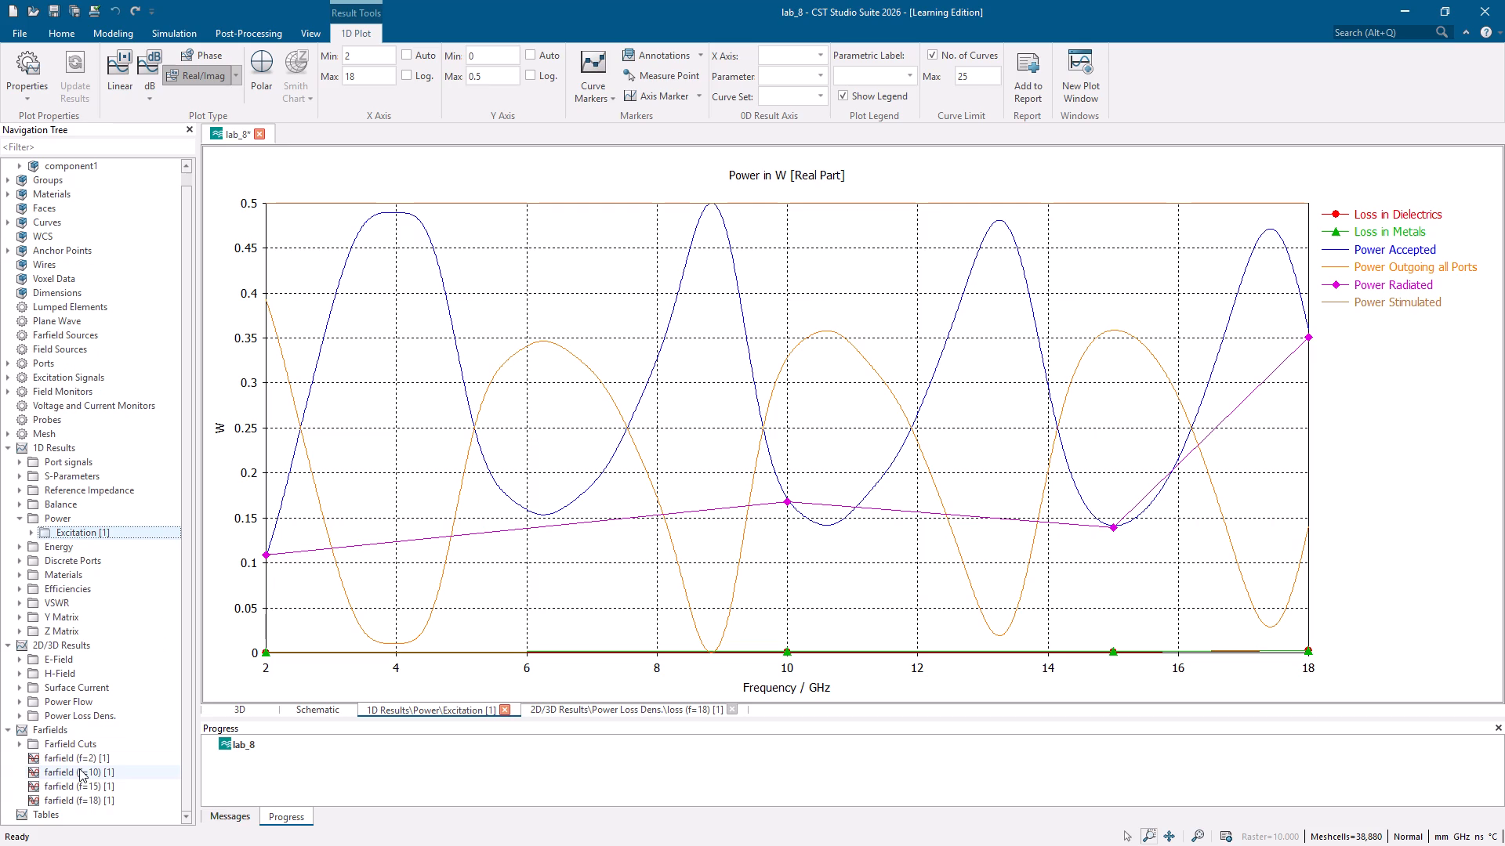
scroll(79, 768, "down", 1)
left_click(67, 655)
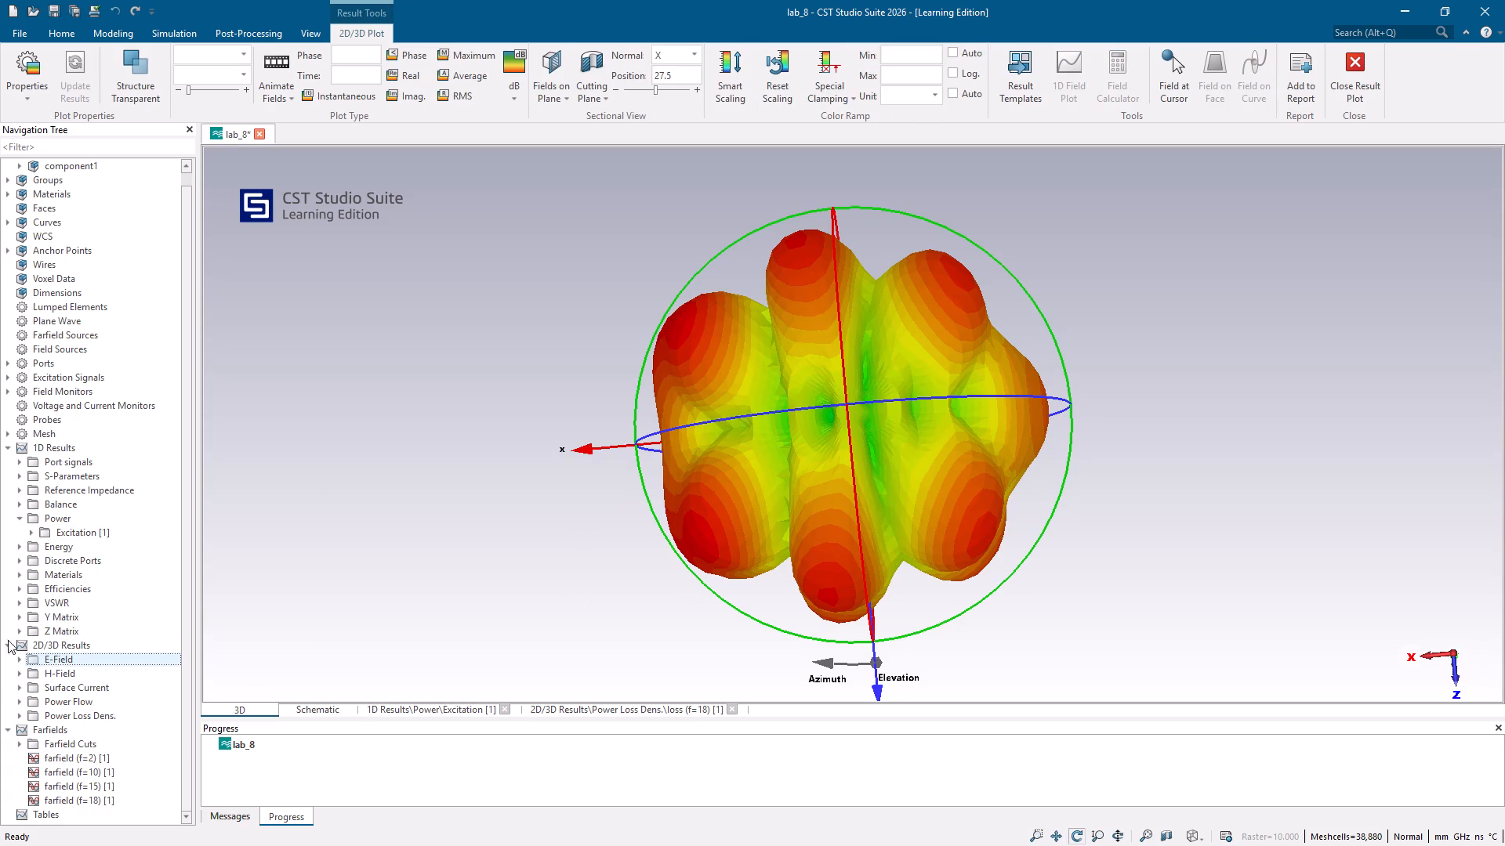
left_click(17, 662)
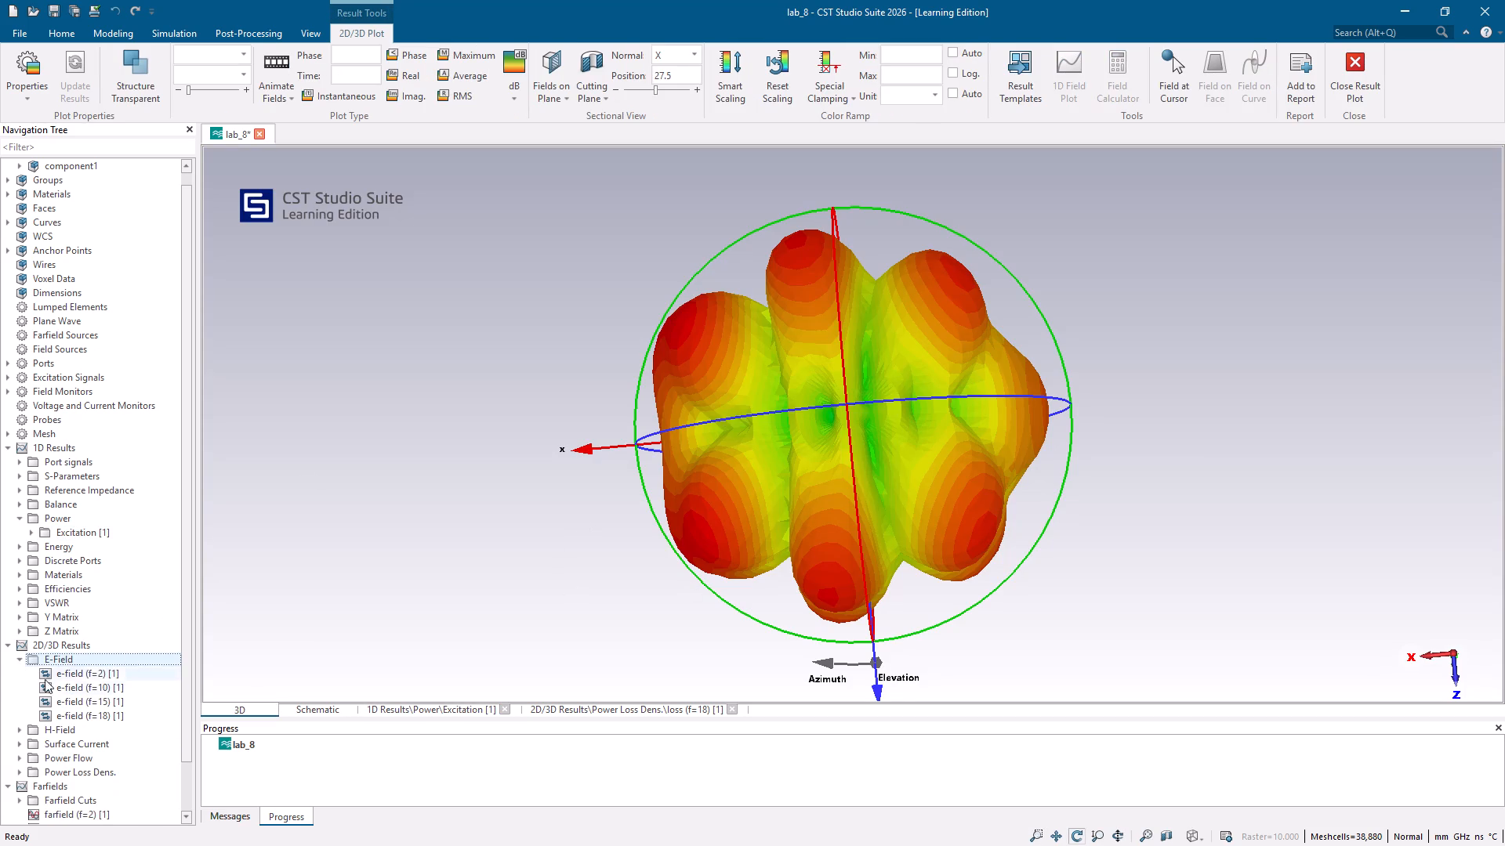
left_click(72, 700)
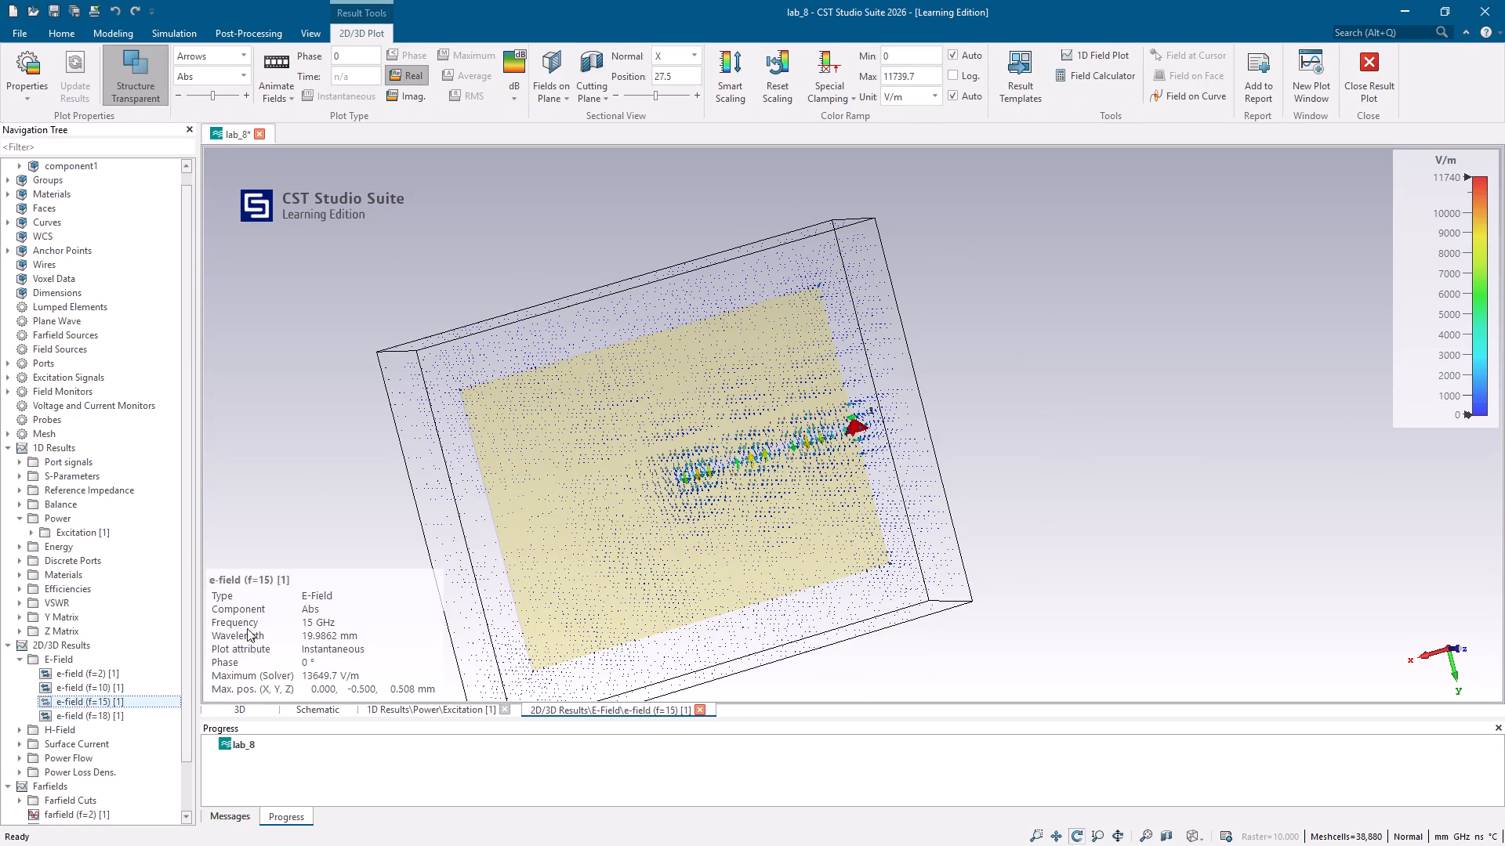
left_click_drag(310, 526, 255, 526)
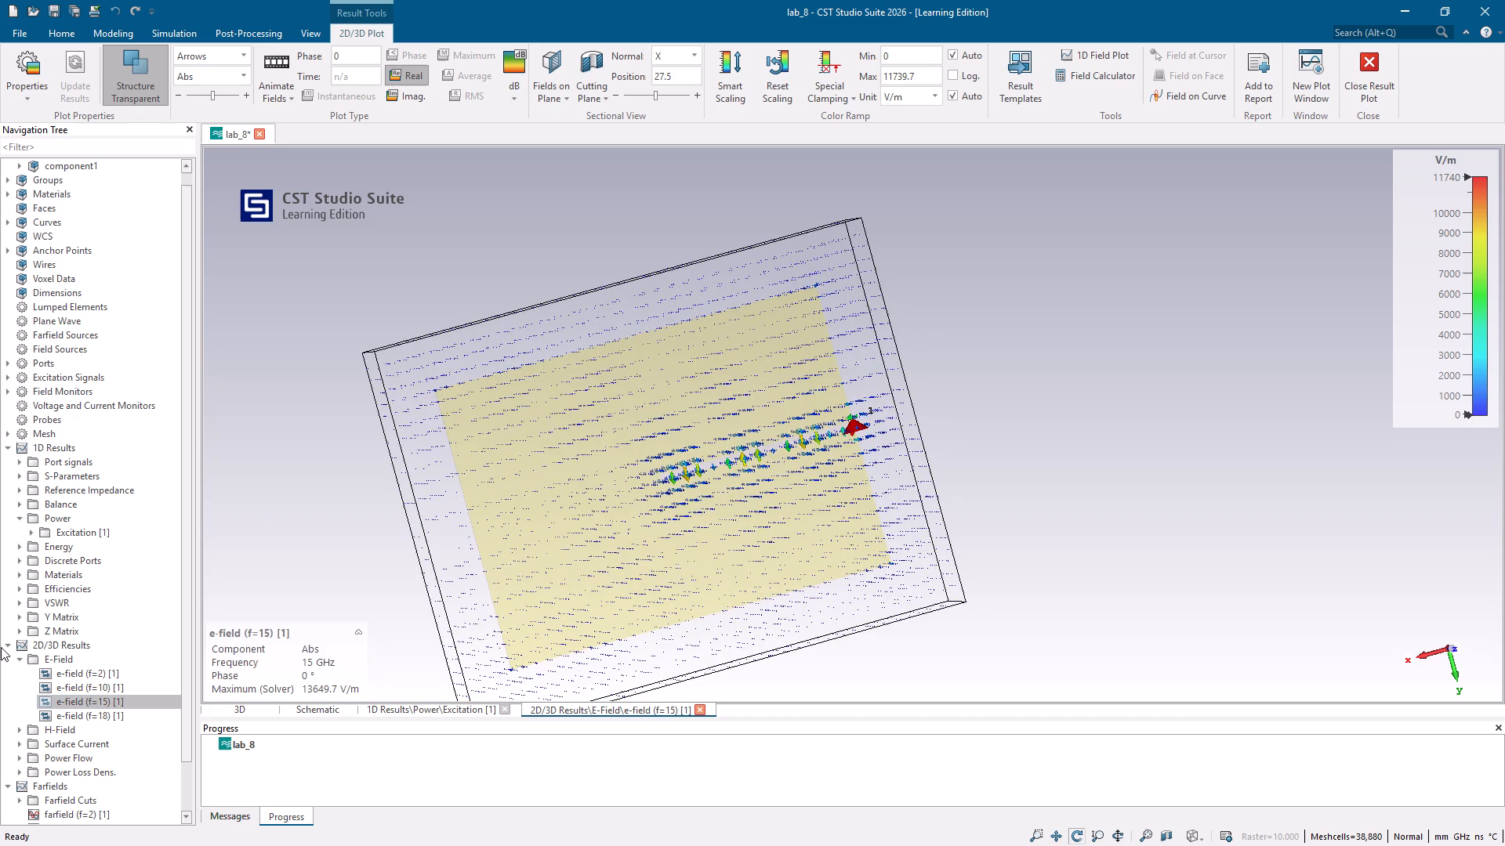
left_click(5, 645)
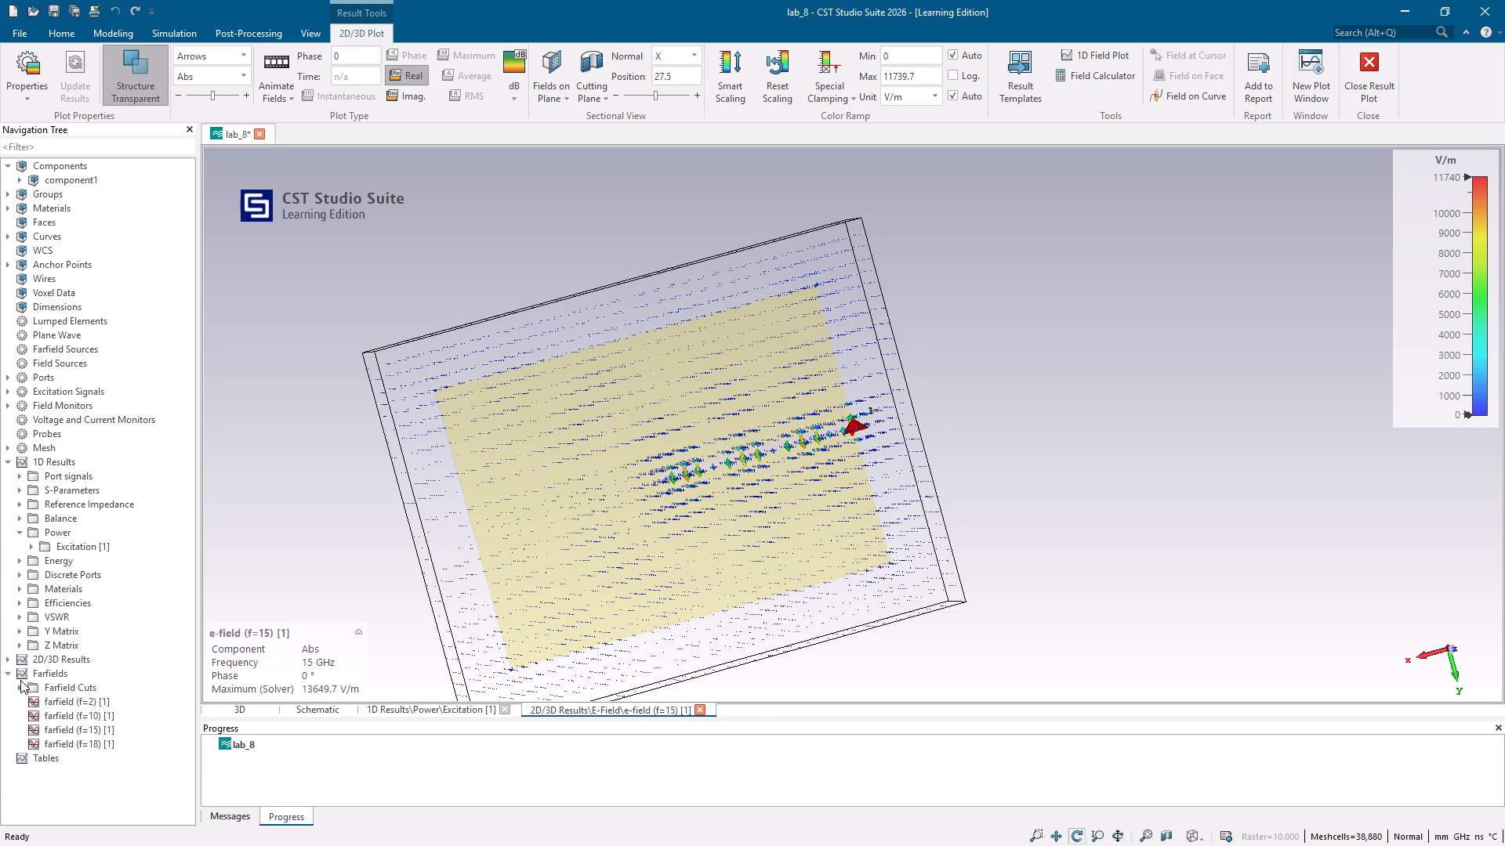
left_click(9, 674)
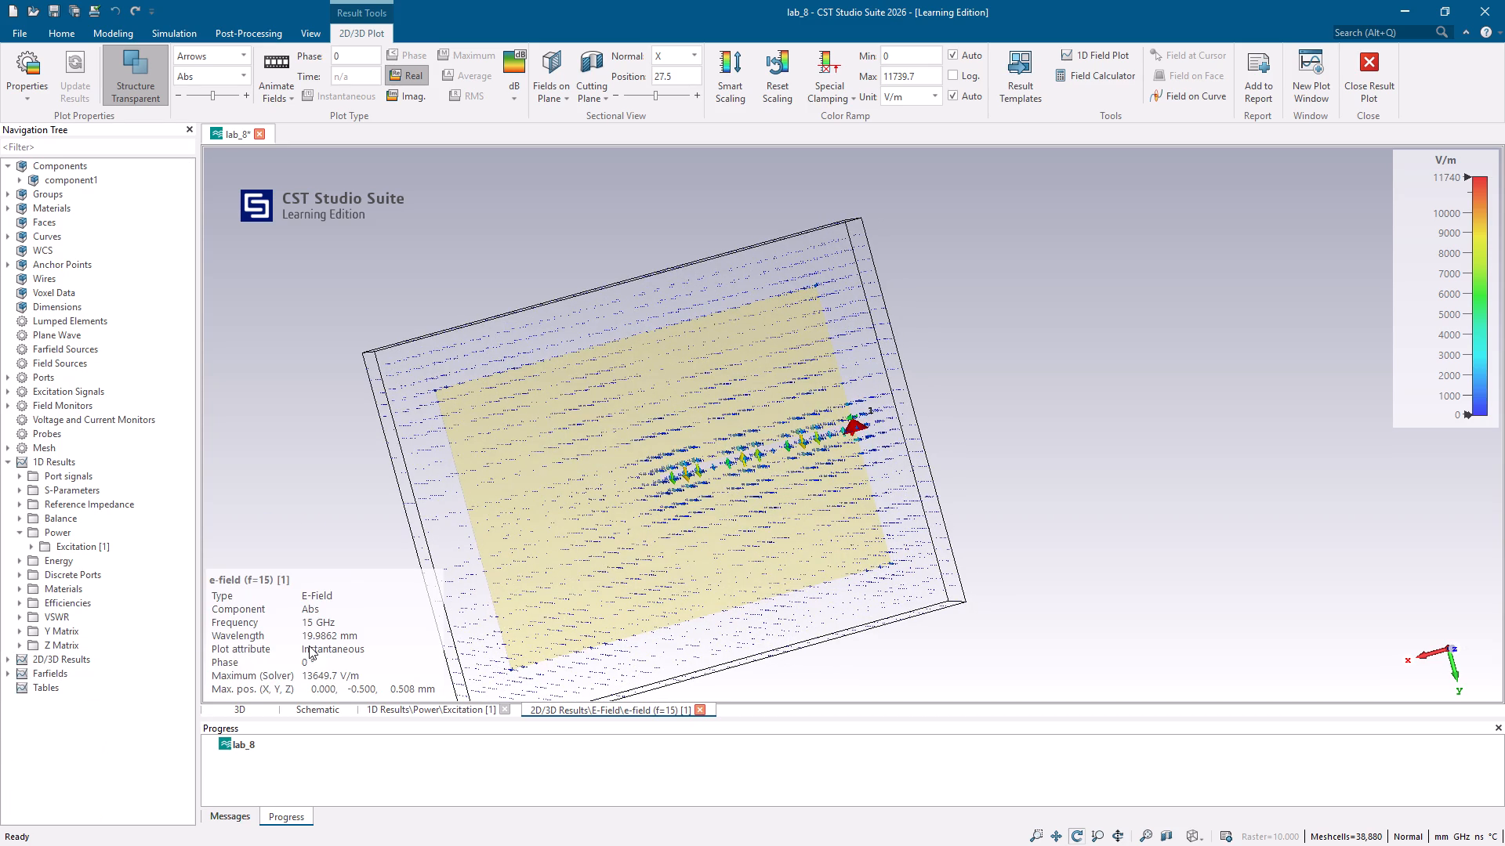
Capture a full-screen screenshot of the 15 GHz E-field plot with the antenna board seen at a slight tilt.
left_click_drag(335, 544, 325, 503)
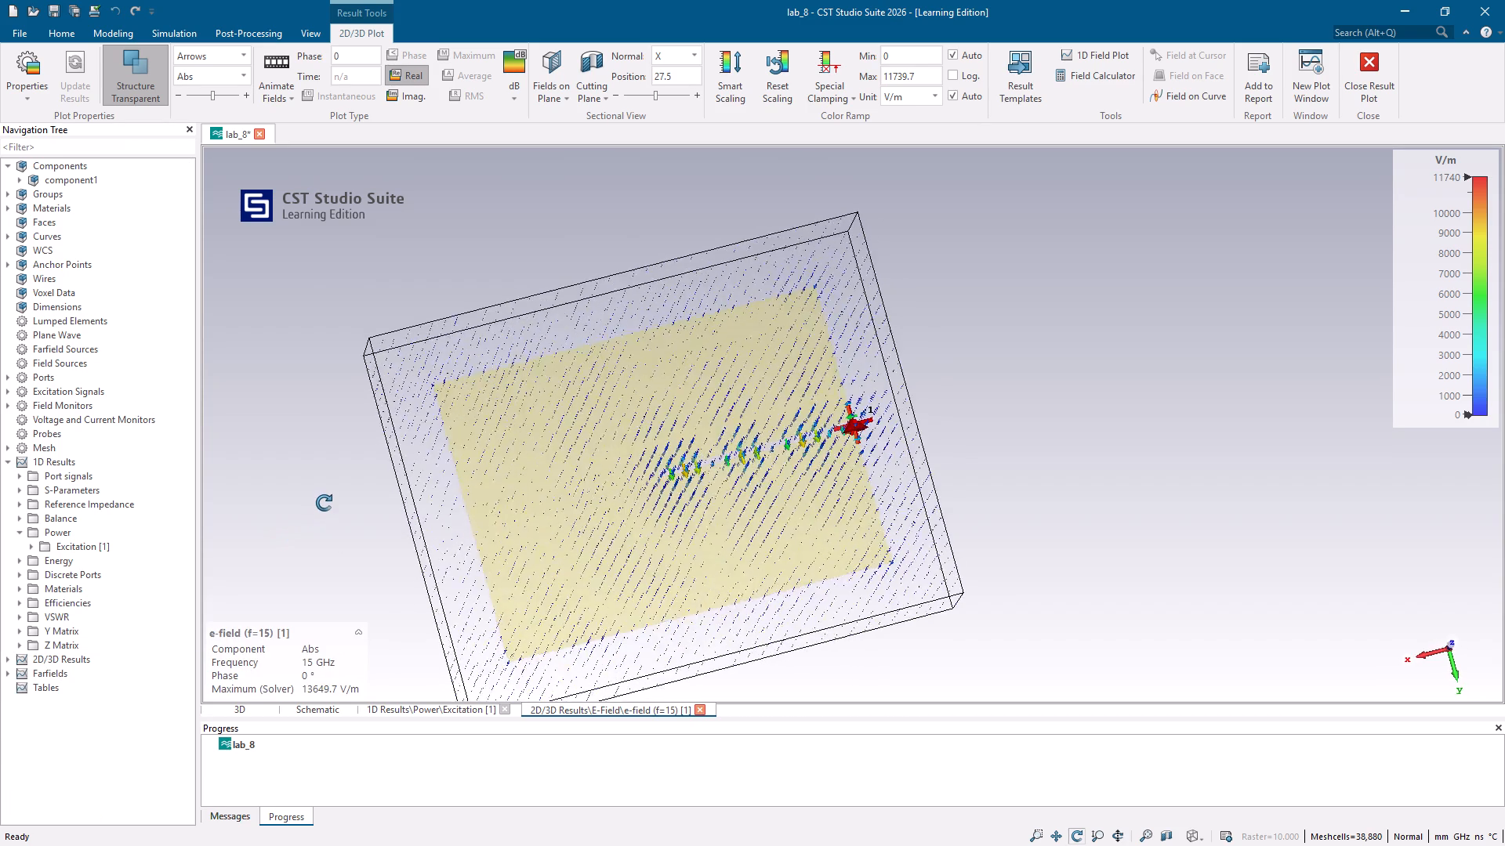
left_click_drag(325, 503, 415, 573)
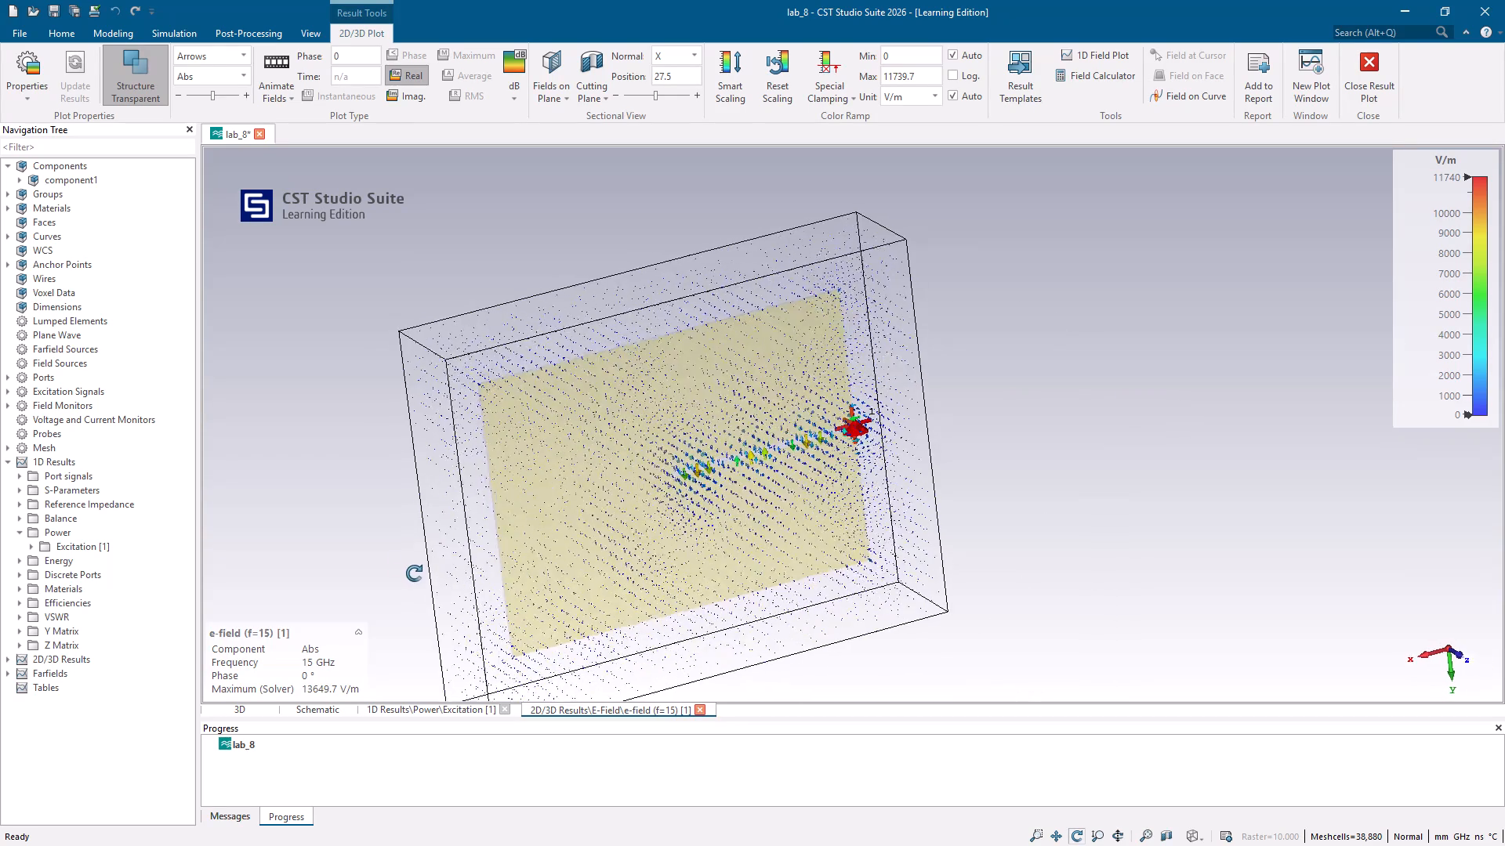
left_click_drag(415, 573, 395, 522)
key("Print")
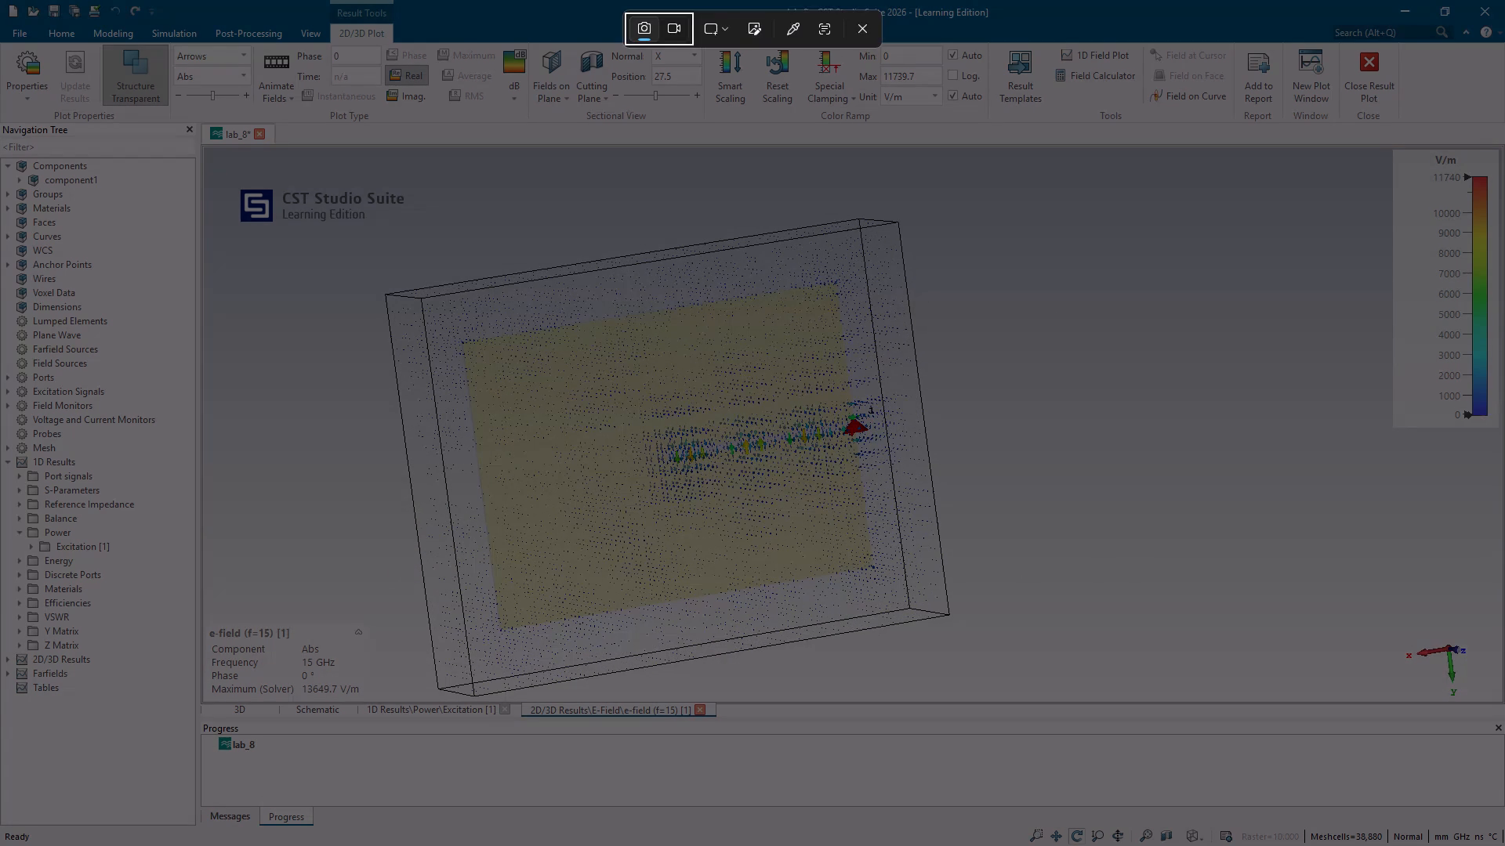
left_click(713, 38)
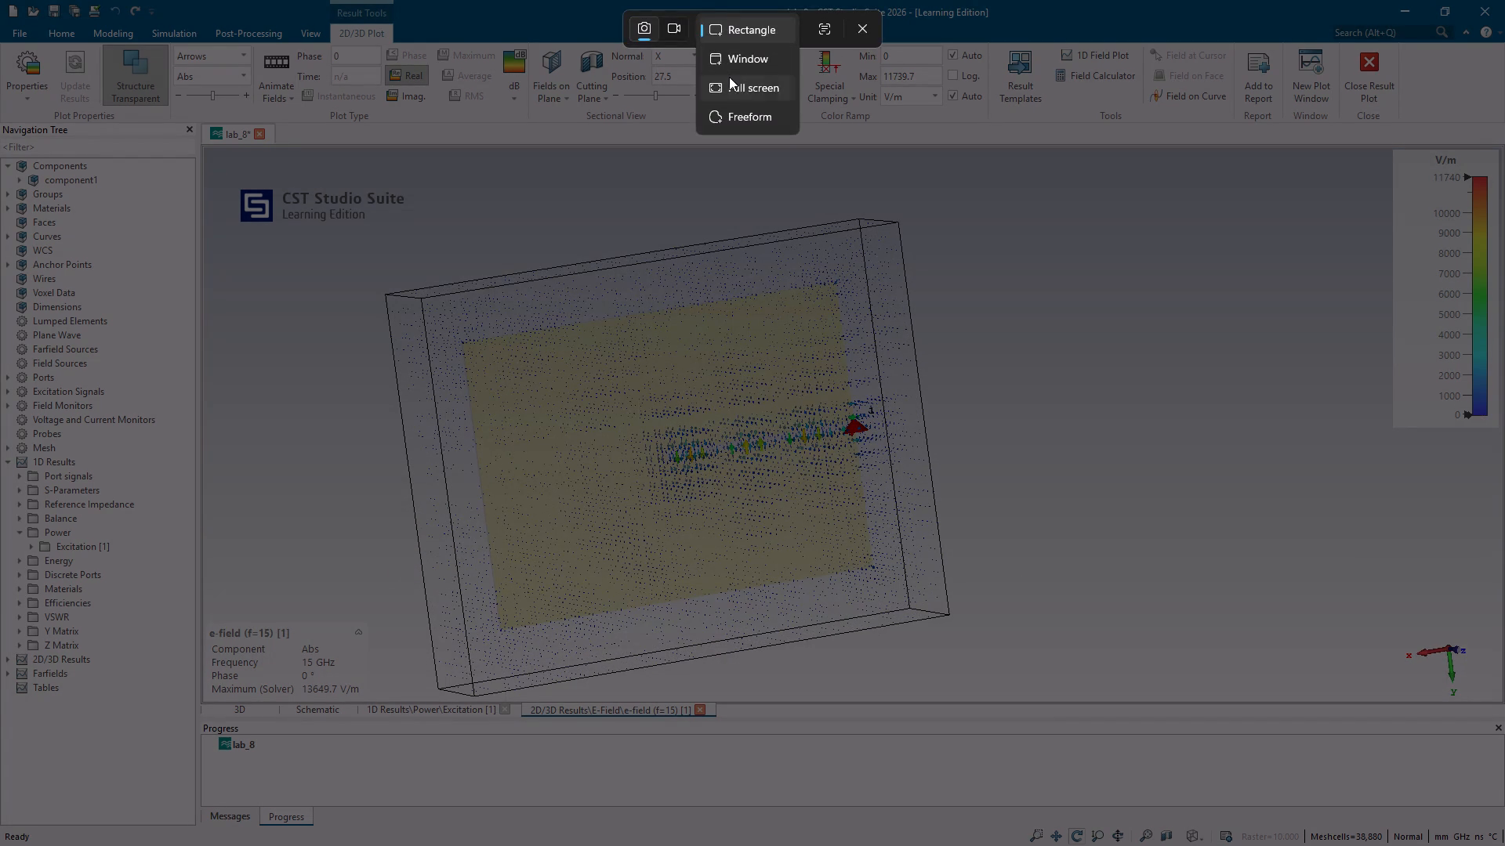
left_click(729, 77)
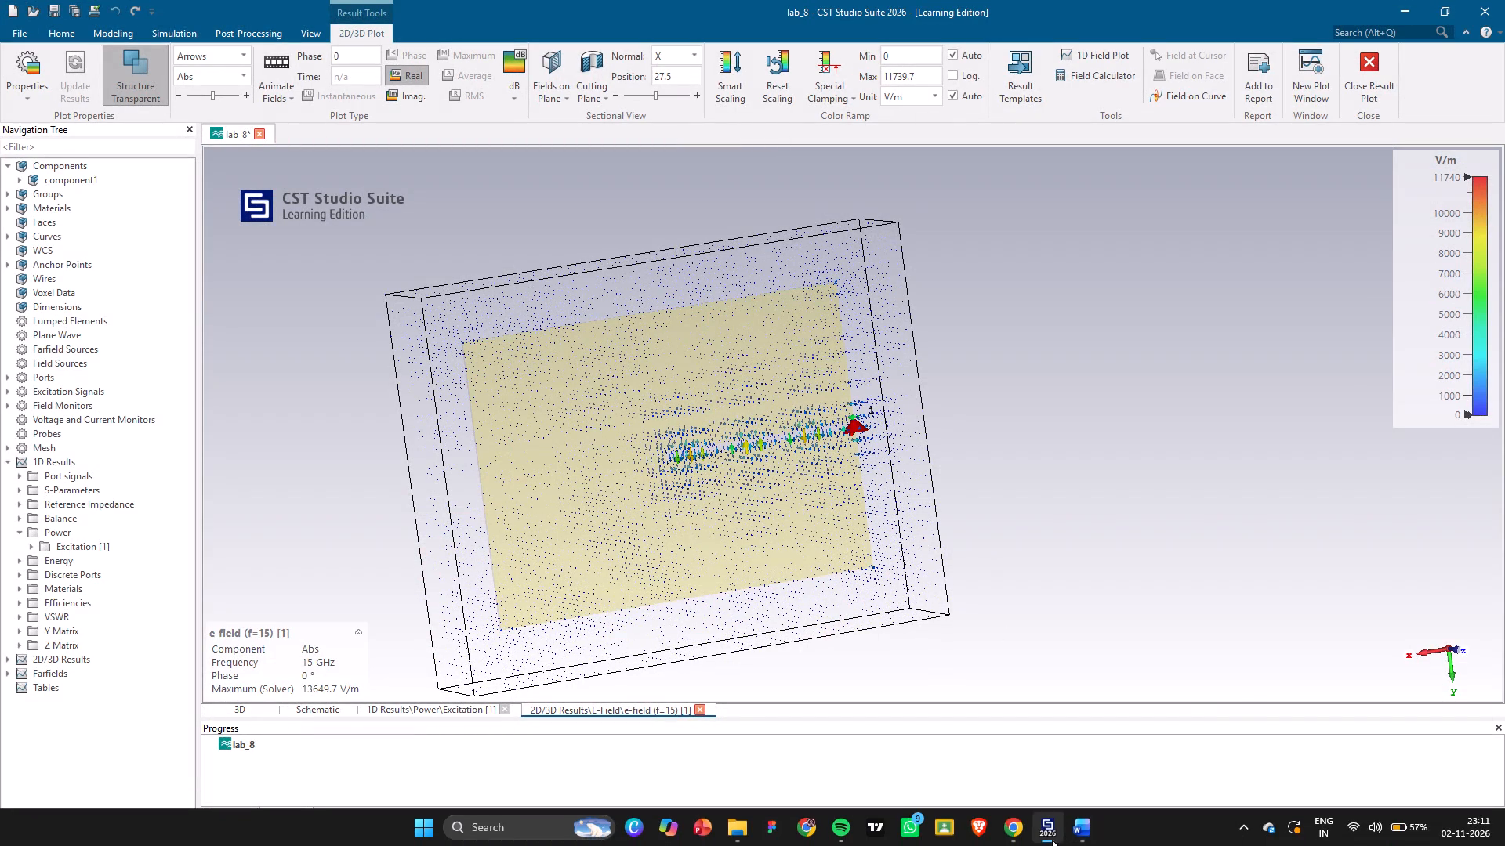
Paste the E-field screenshot under the E FIELD heading in the Word report and shrink it to fit on page 3.
left_click(1042, 783)
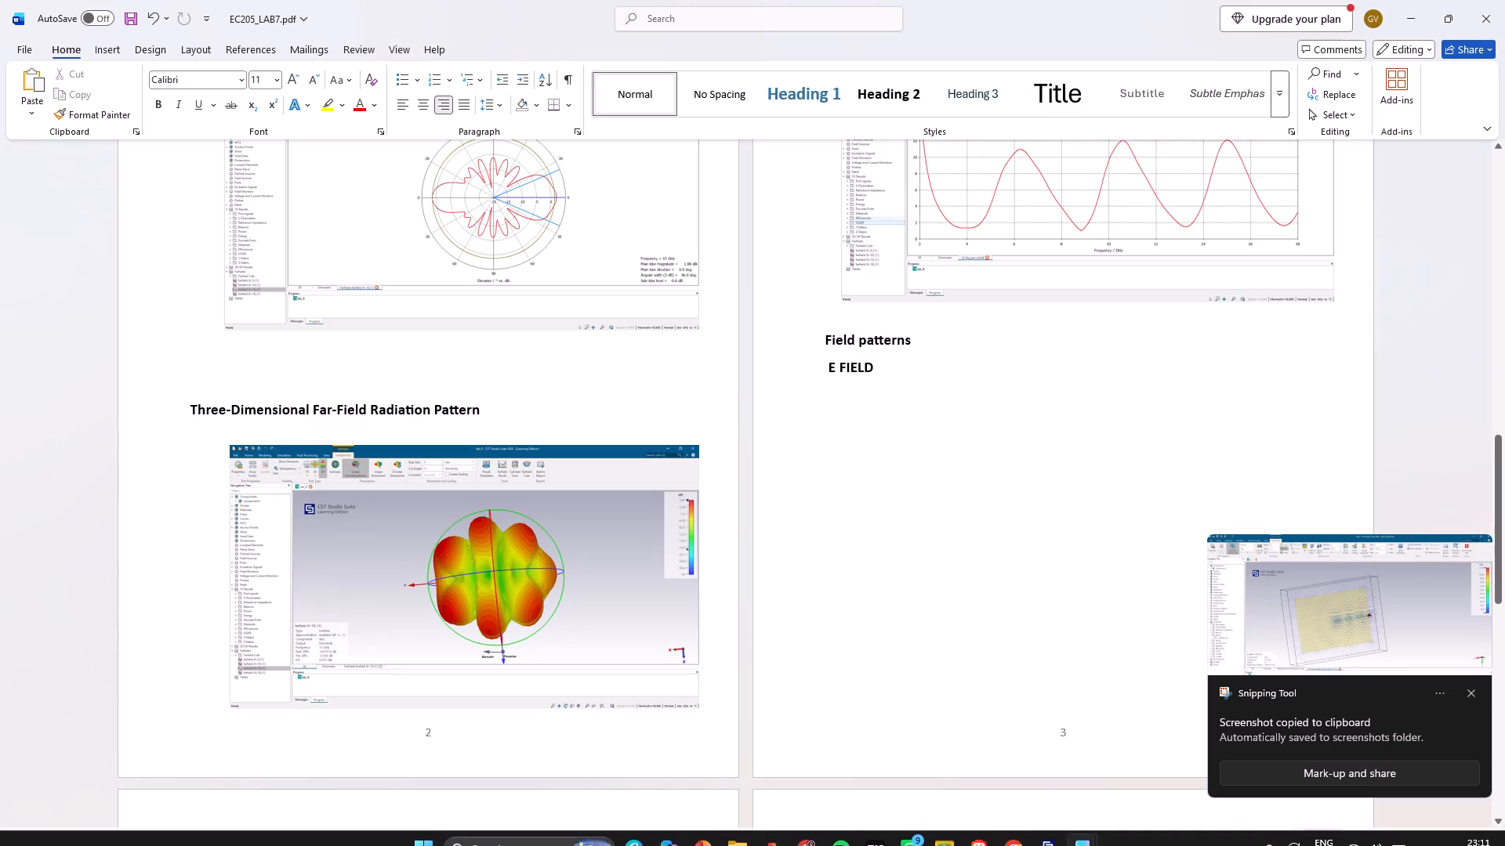
left_click(994, 516)
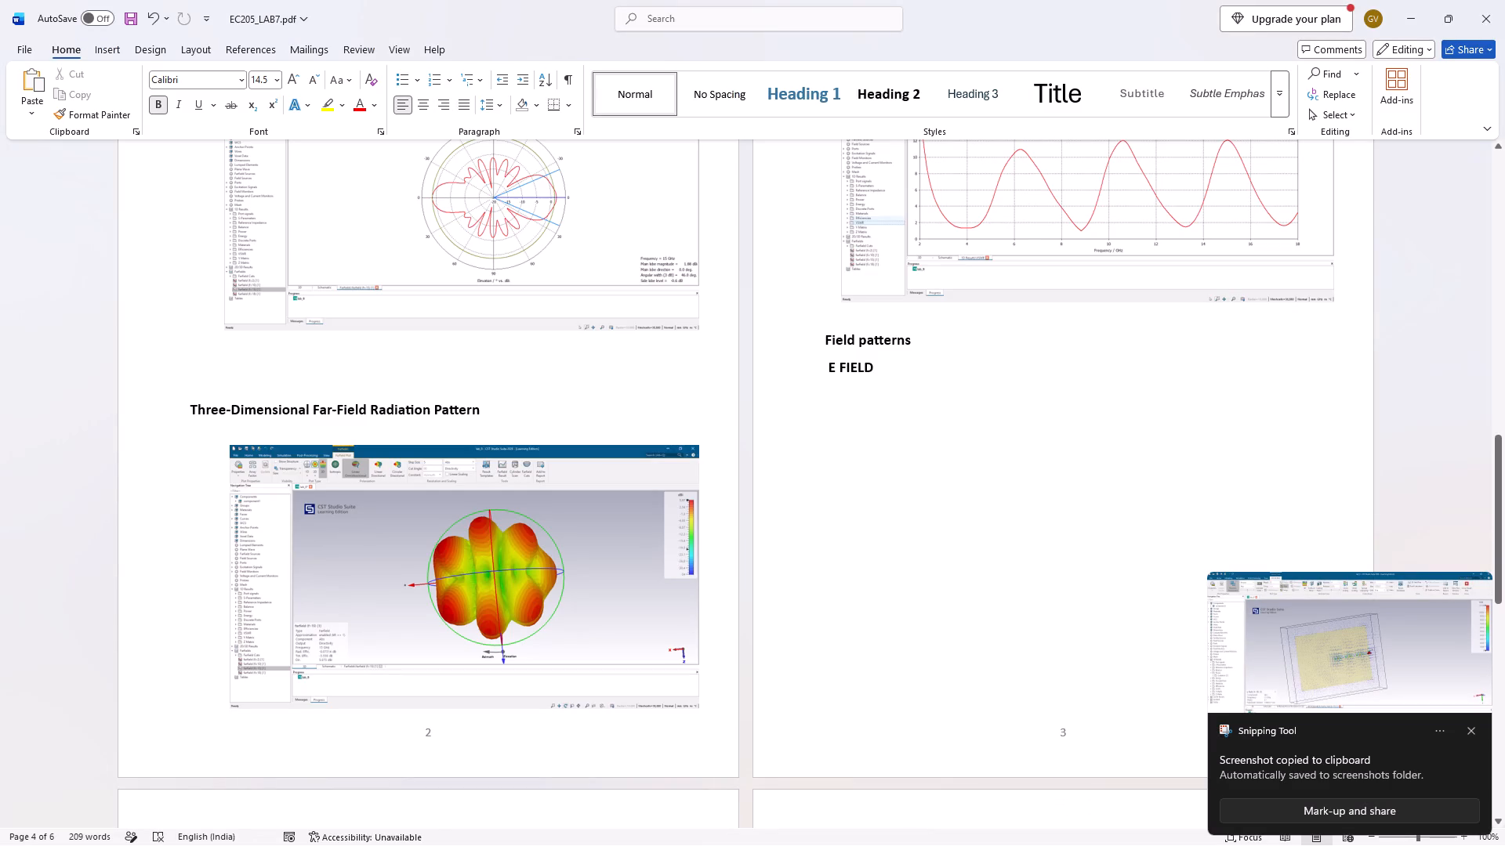
key("ctrl+v")
left_click(622, 711)
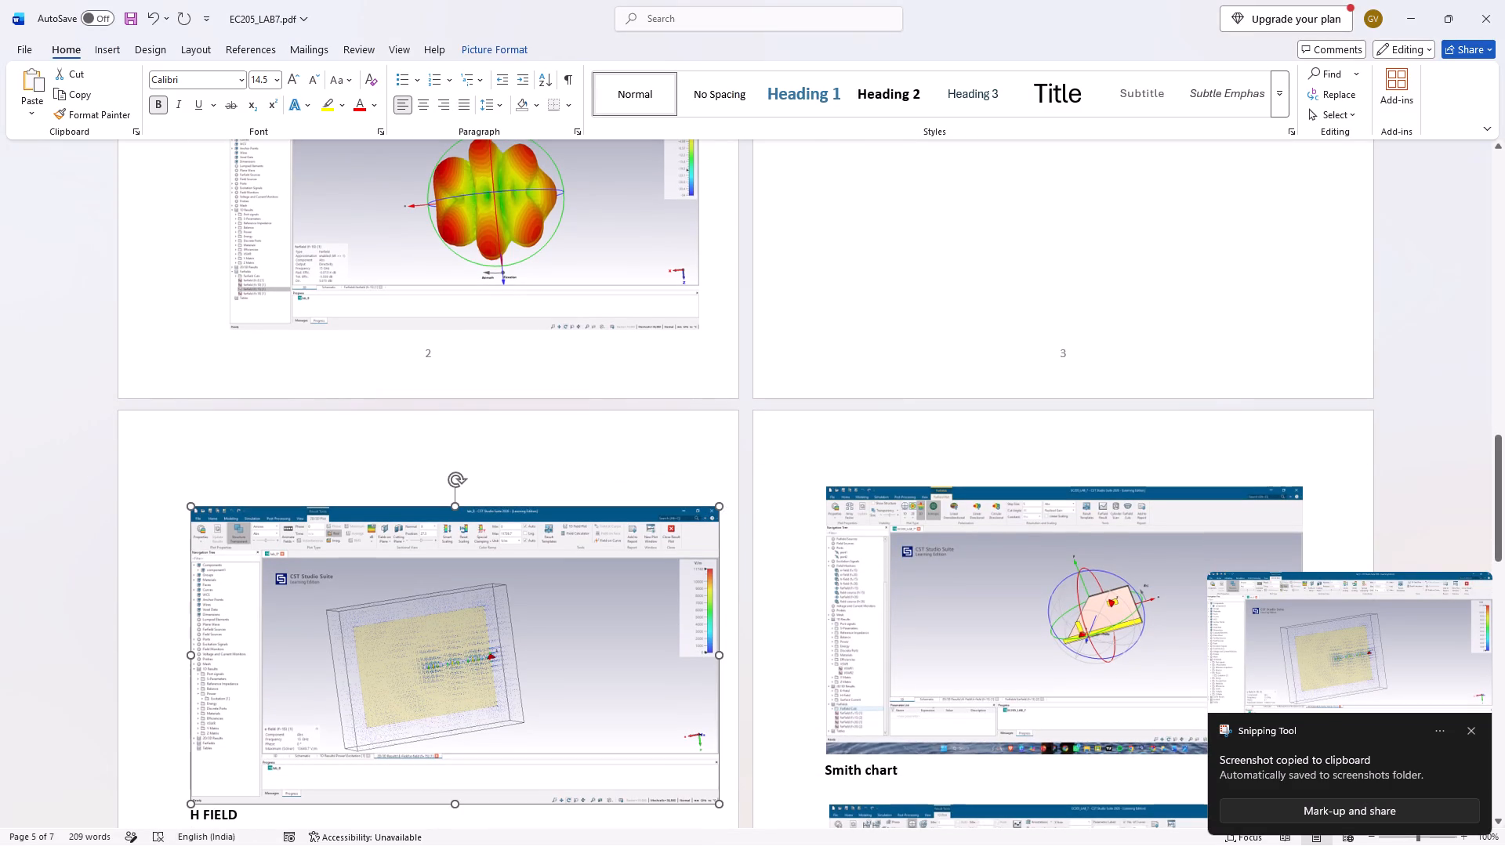
left_click_drag(716, 803, 698, 779)
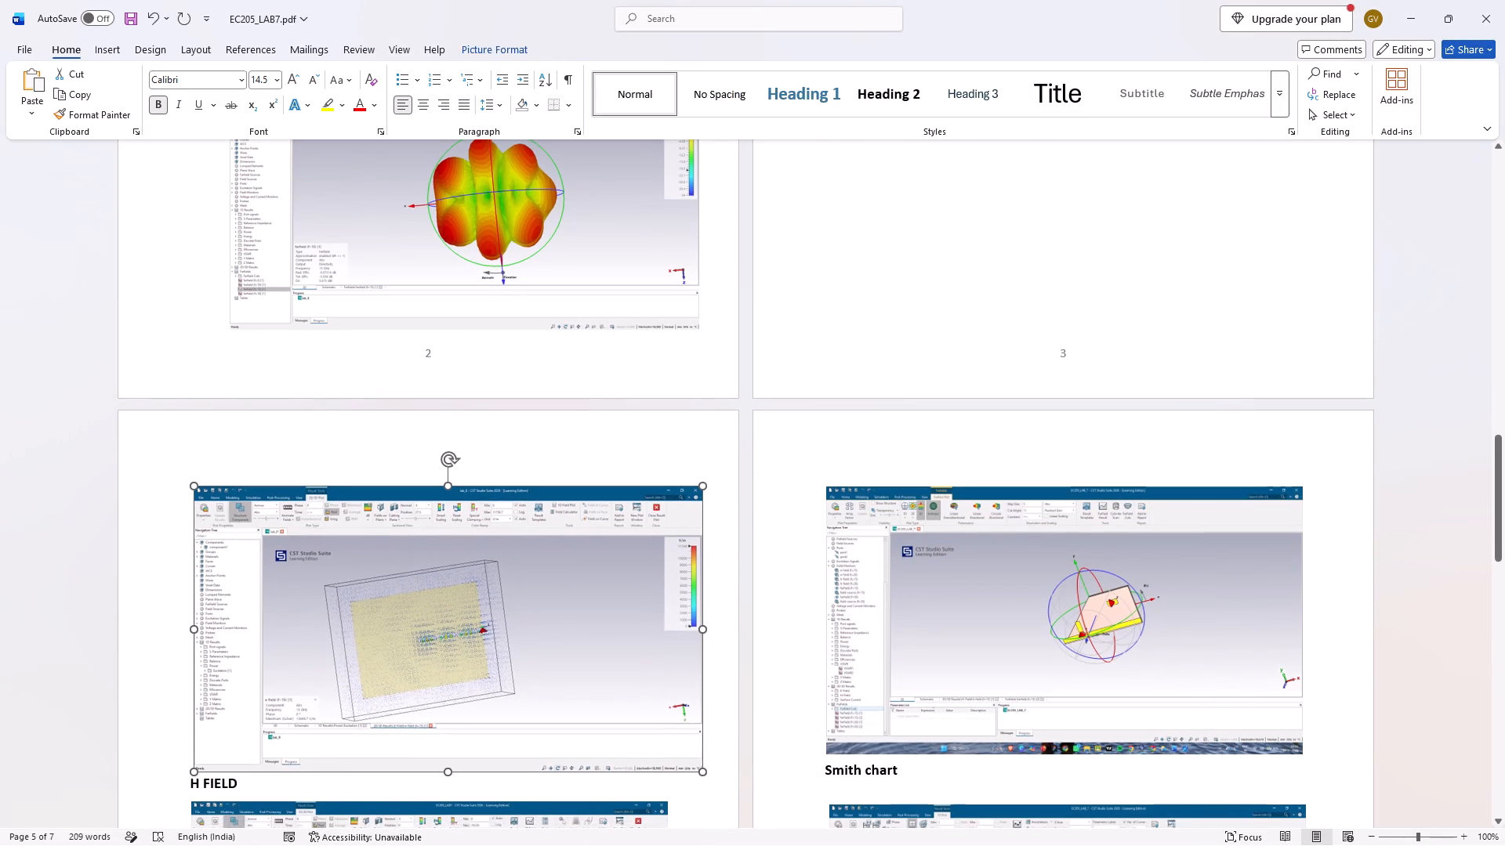
left_click_drag(698, 779, 674, 758)
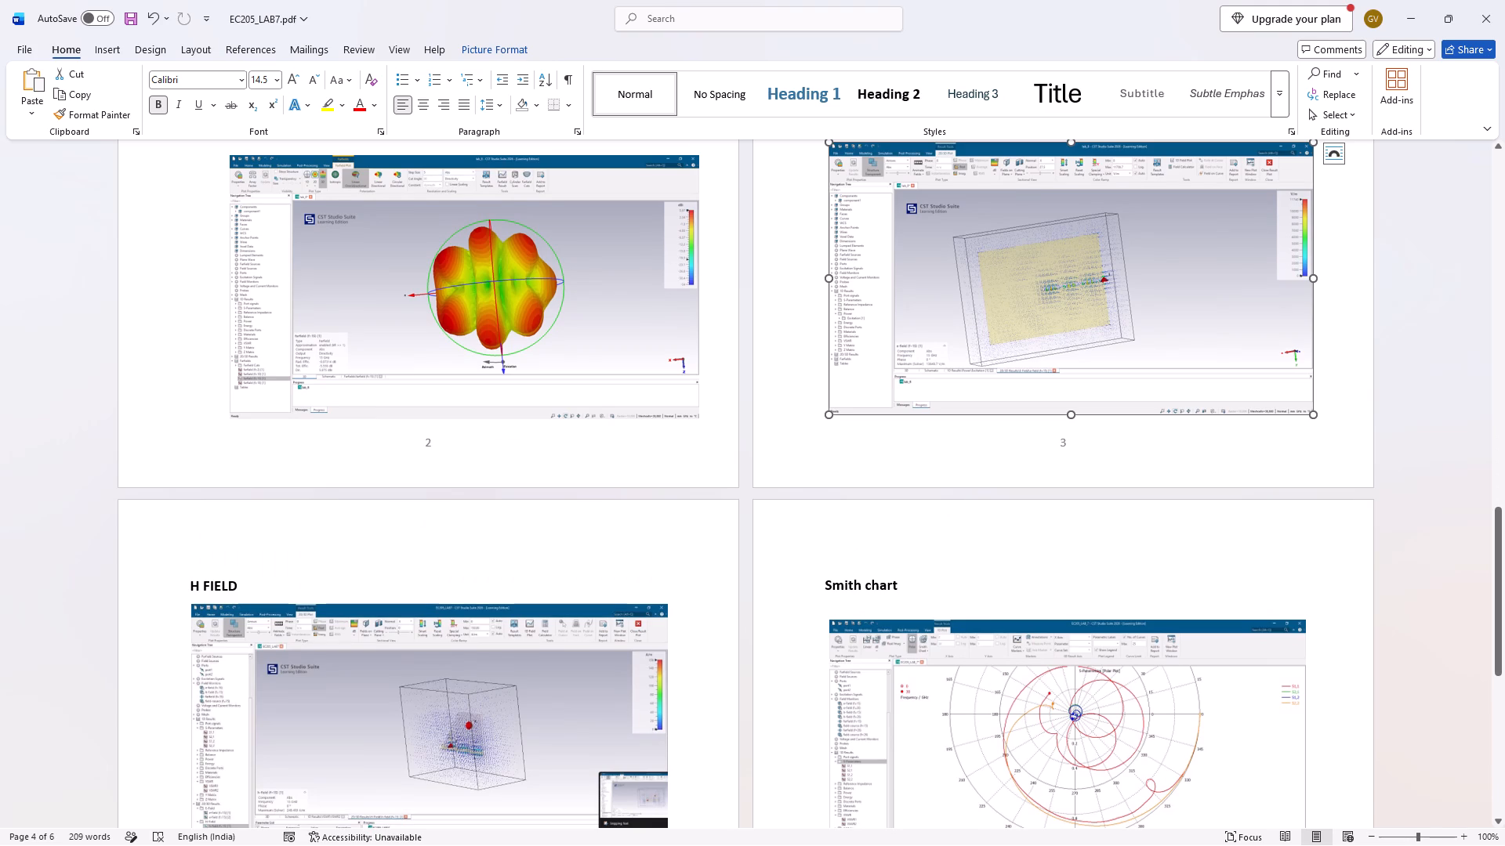
Delete the old picture under the H FIELD heading.
left_click(495, 673)
key("Delete")
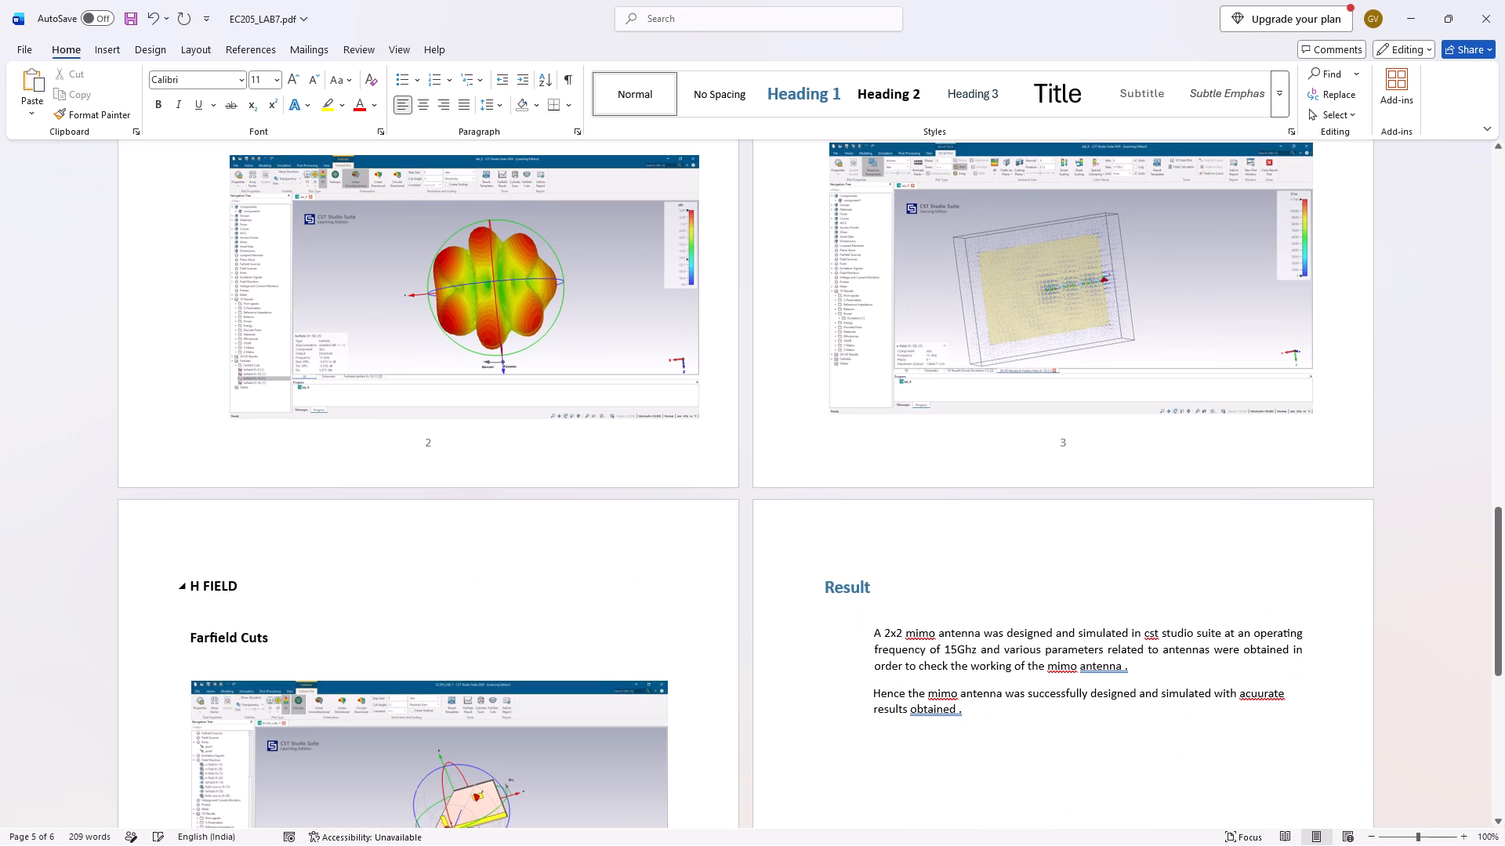
Delete the H FIELD heading from the report.
left_click_drag(274, 577, 186, 582)
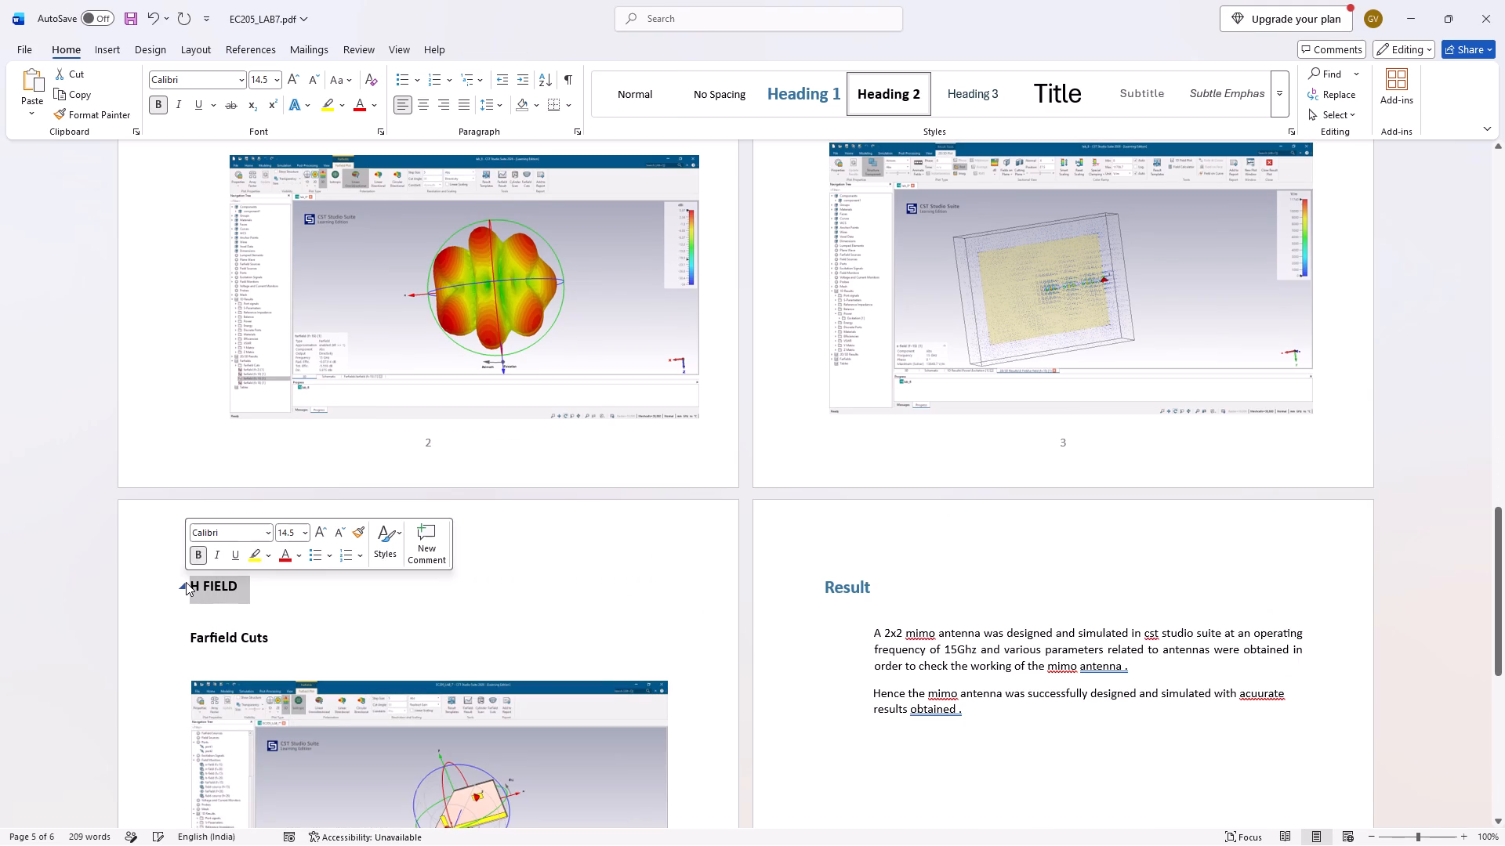
key("Delete")
Cut the old picture out from under the Farfield Cuts heading.
left_click(283, 704)
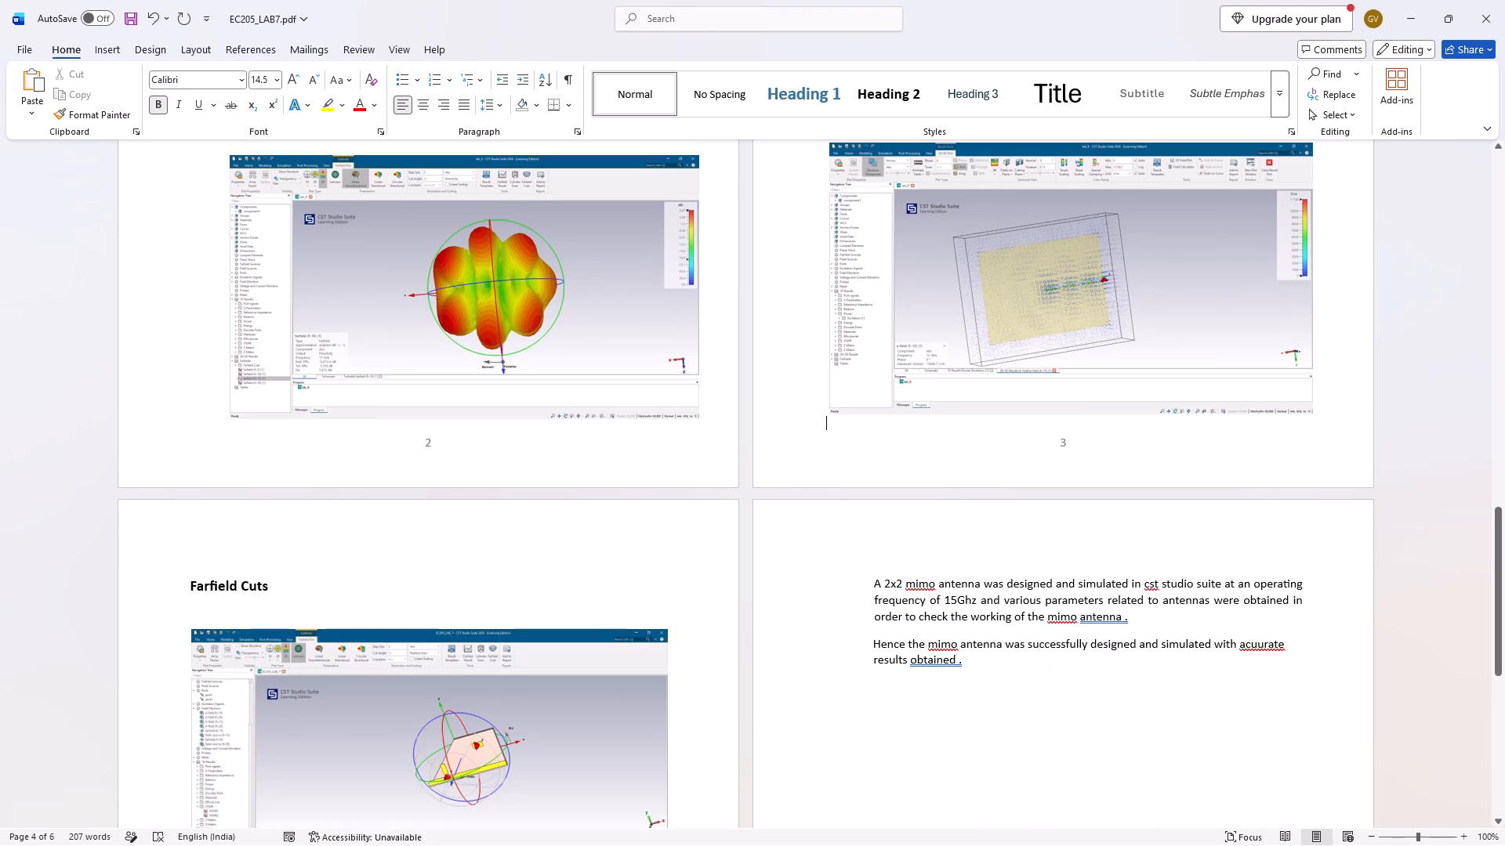
scroll(283, 704, "down", 3)
key("ctrl+x")
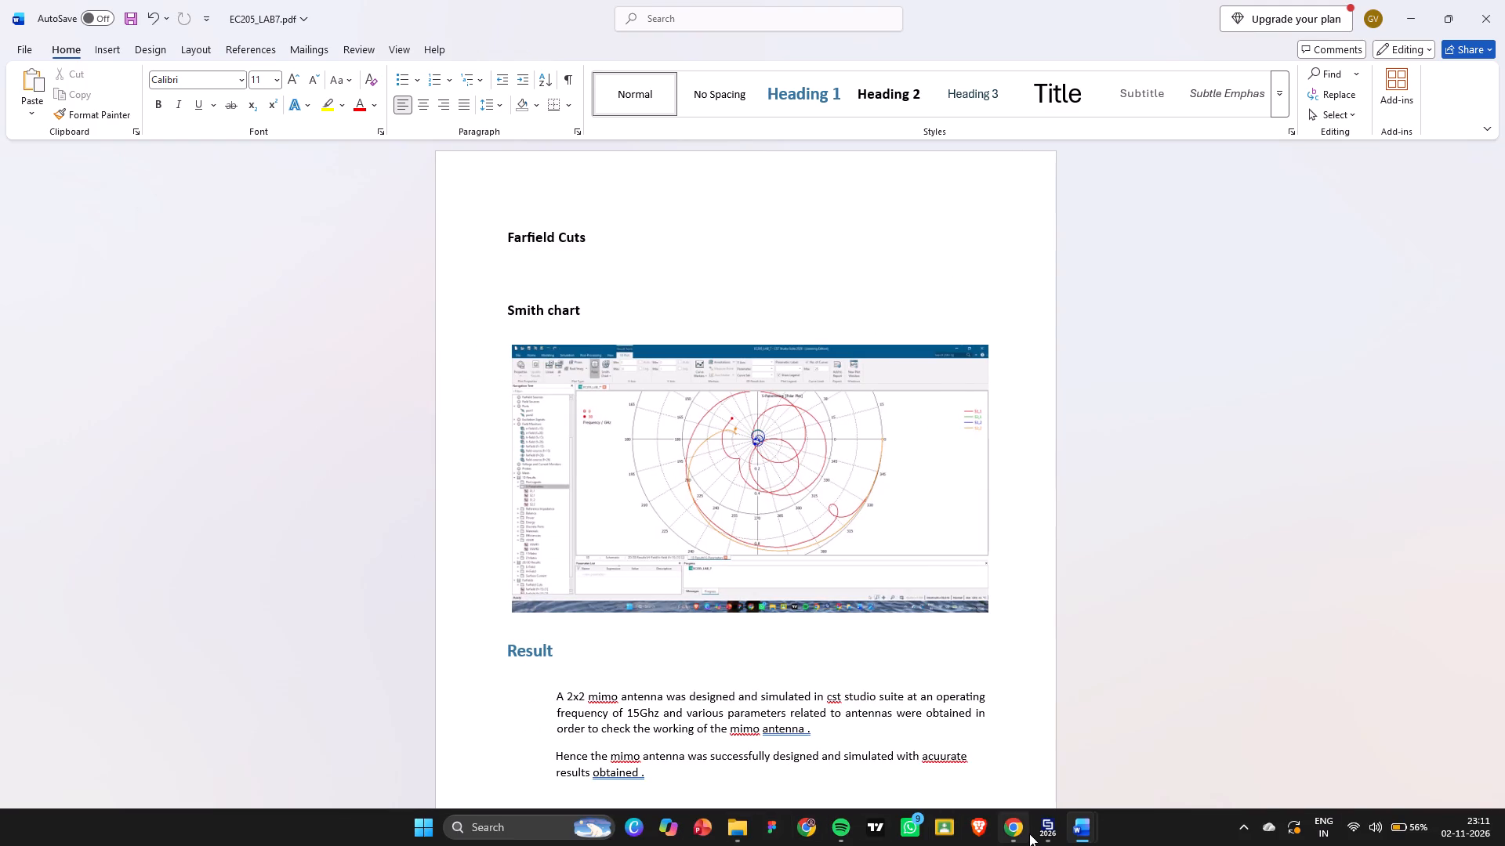
Switch to CST Studio Suite, display the Farfield Cuts folder's view, and collapse the Farfields folder.
left_click(1046, 833)
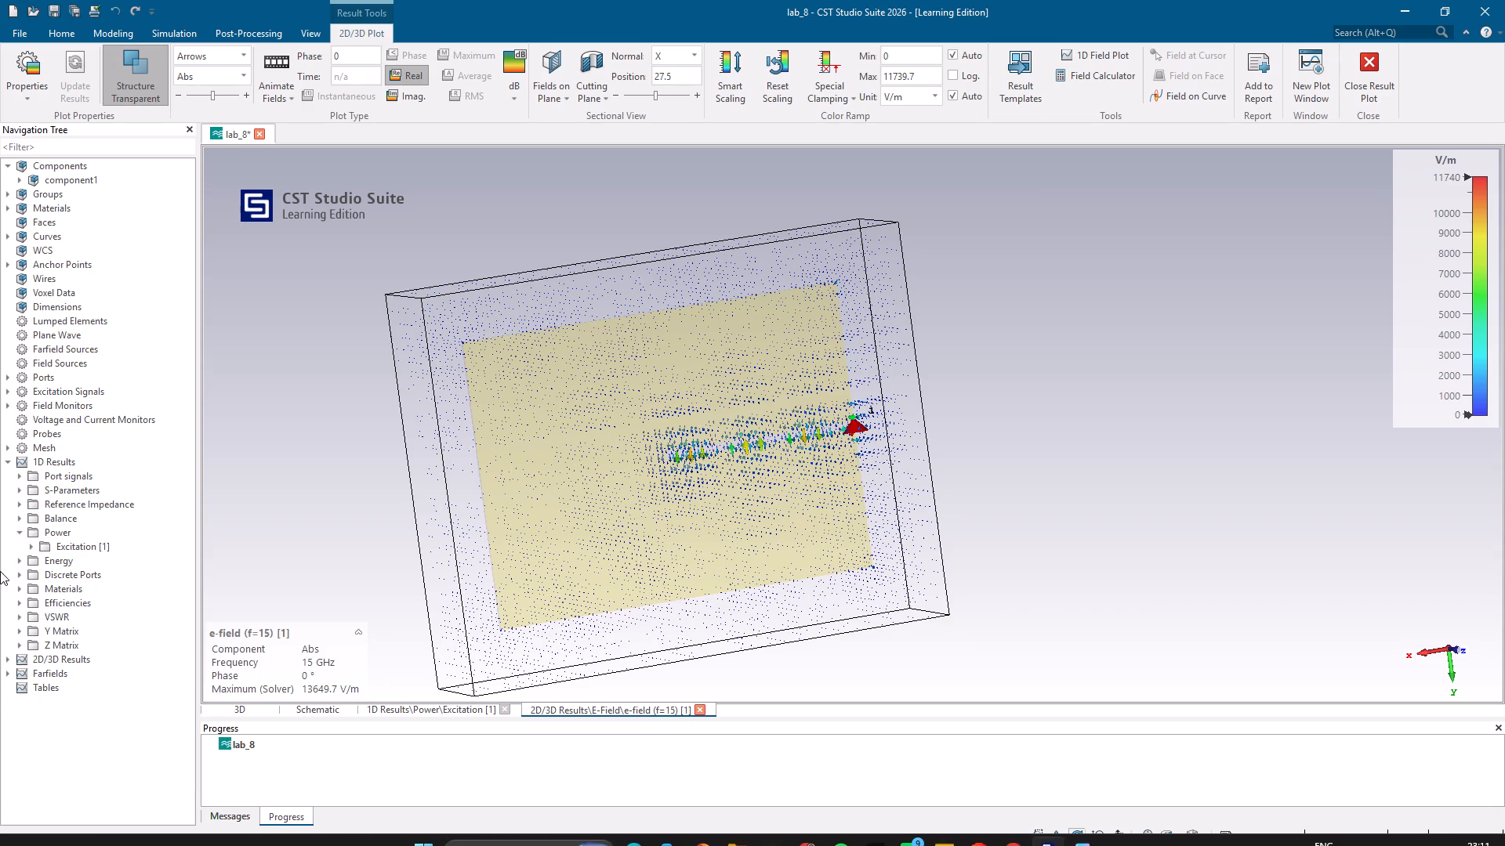
left_click(9, 676)
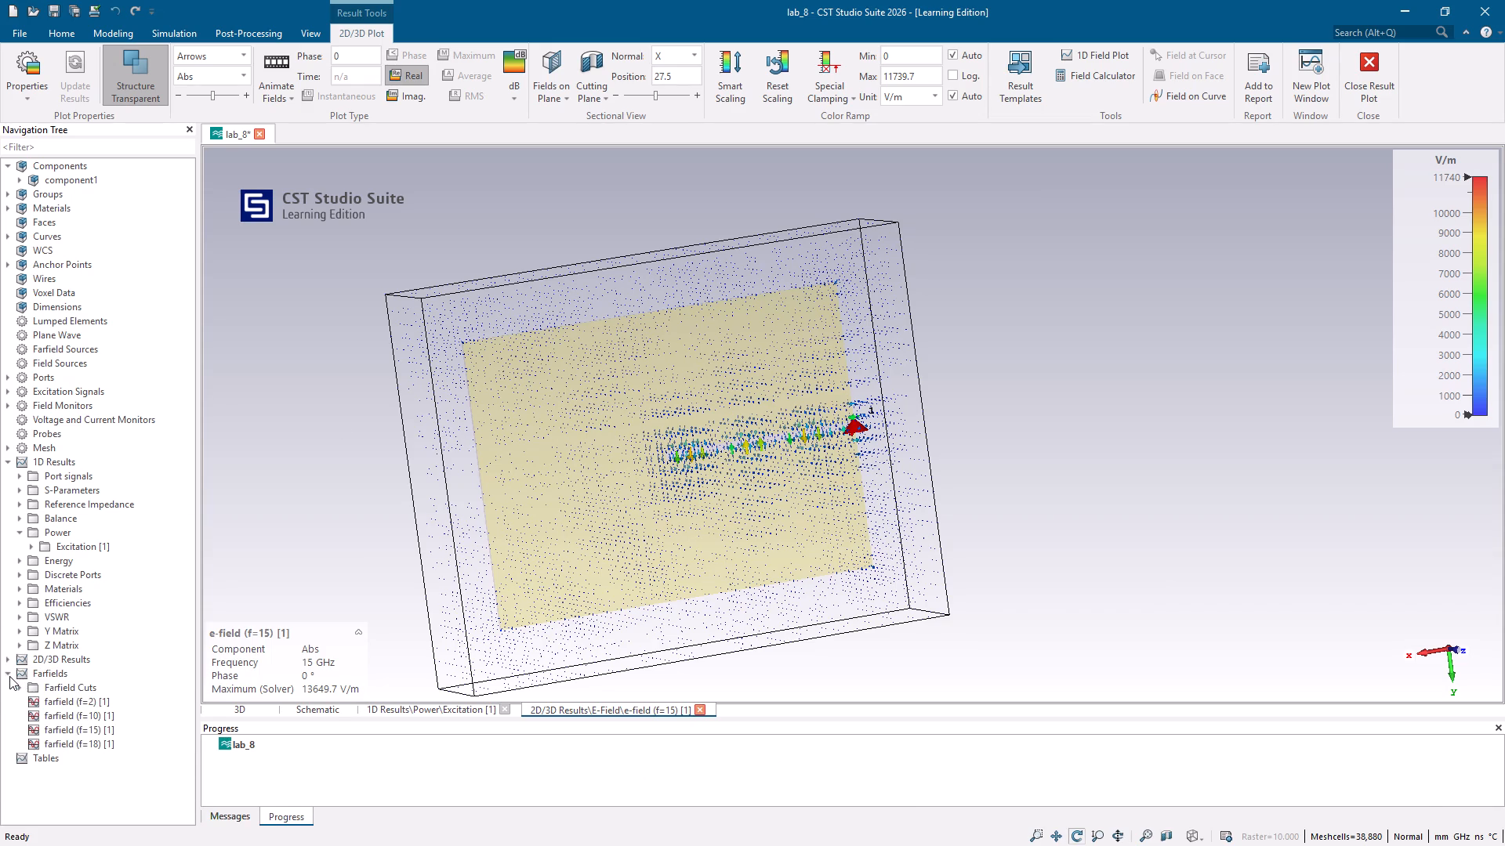
left_click(32, 687)
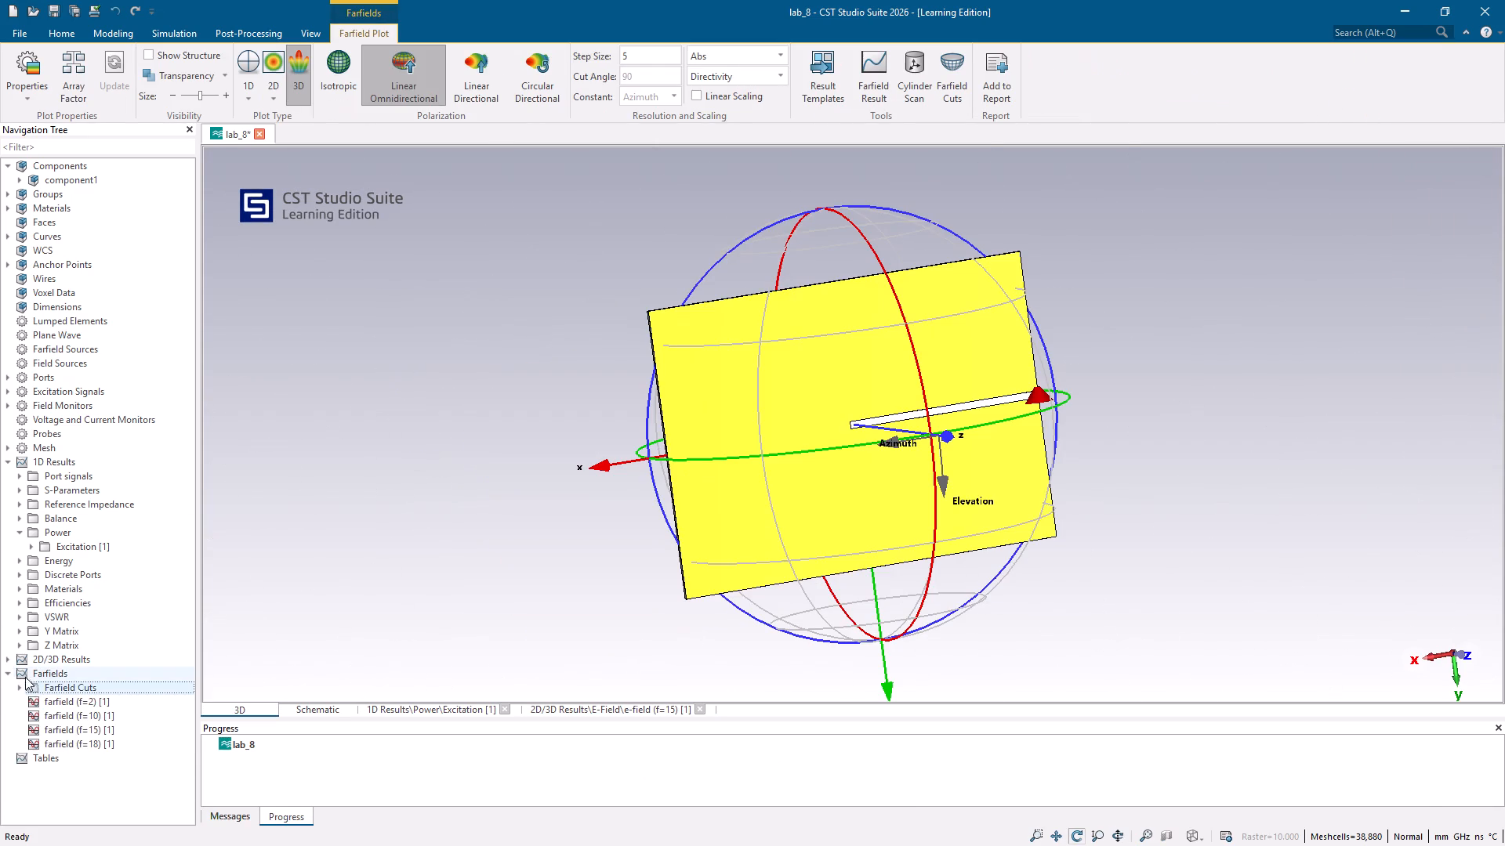
left_click(9, 671)
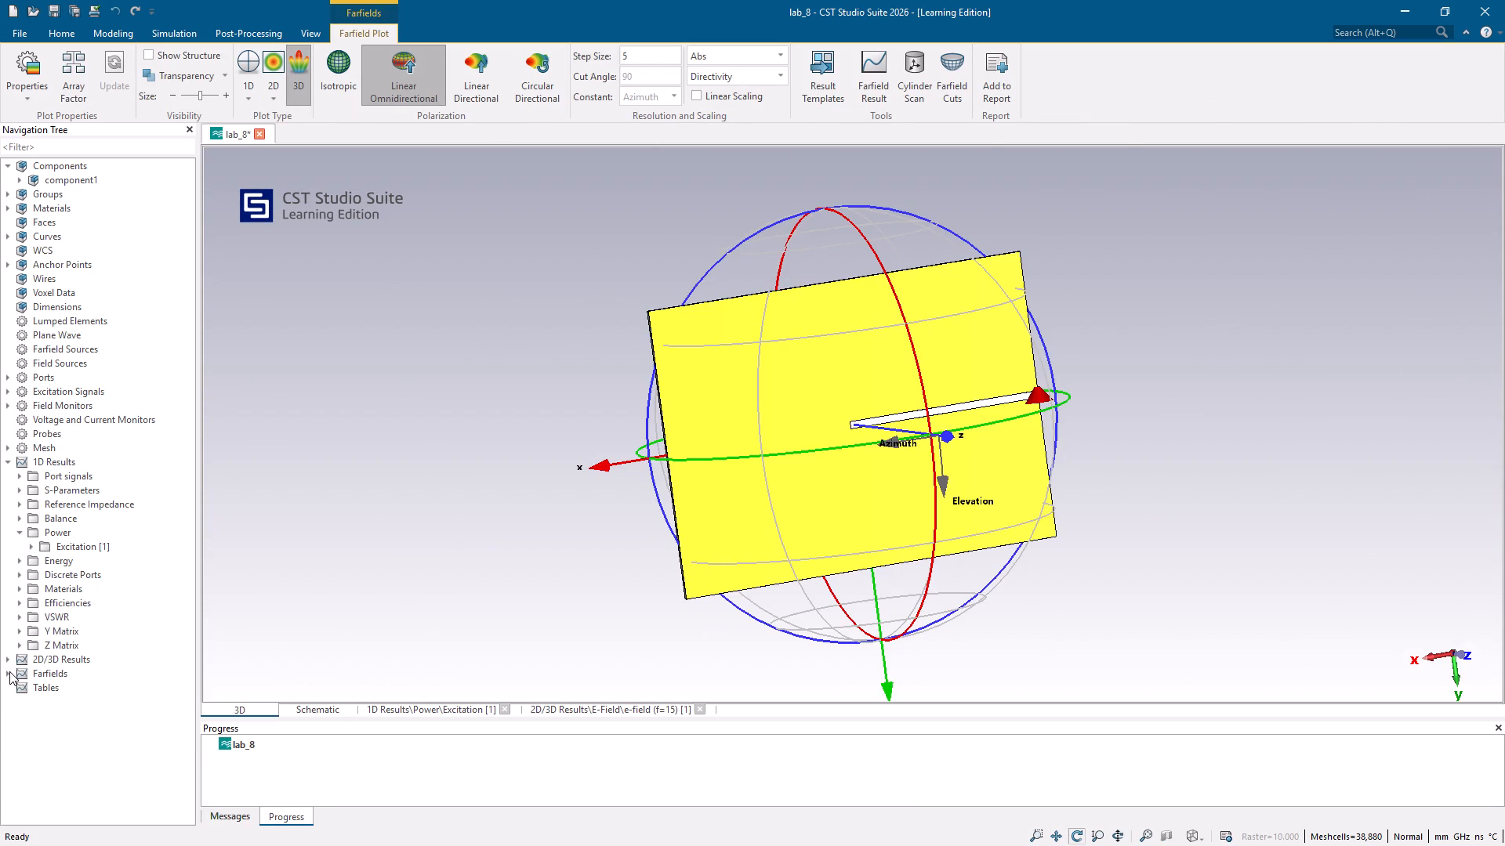
Capture a full-screen screenshot of the Farfield Cuts view with the board's yellow face slightly tilted toward the viewer.
left_click_drag(441, 625, 712, 681)
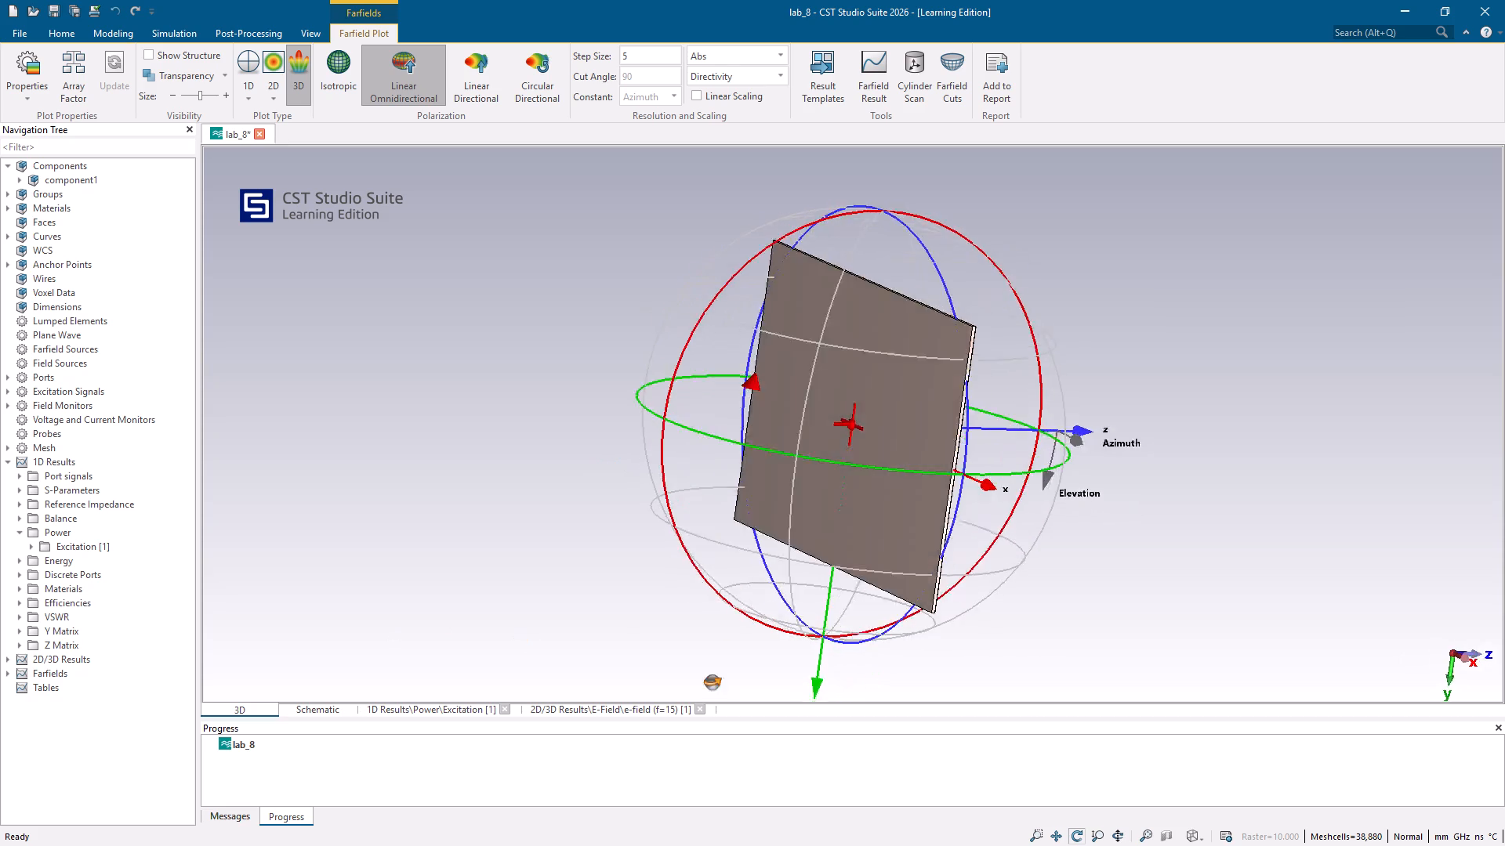
left_click_drag(712, 681, 1084, 580)
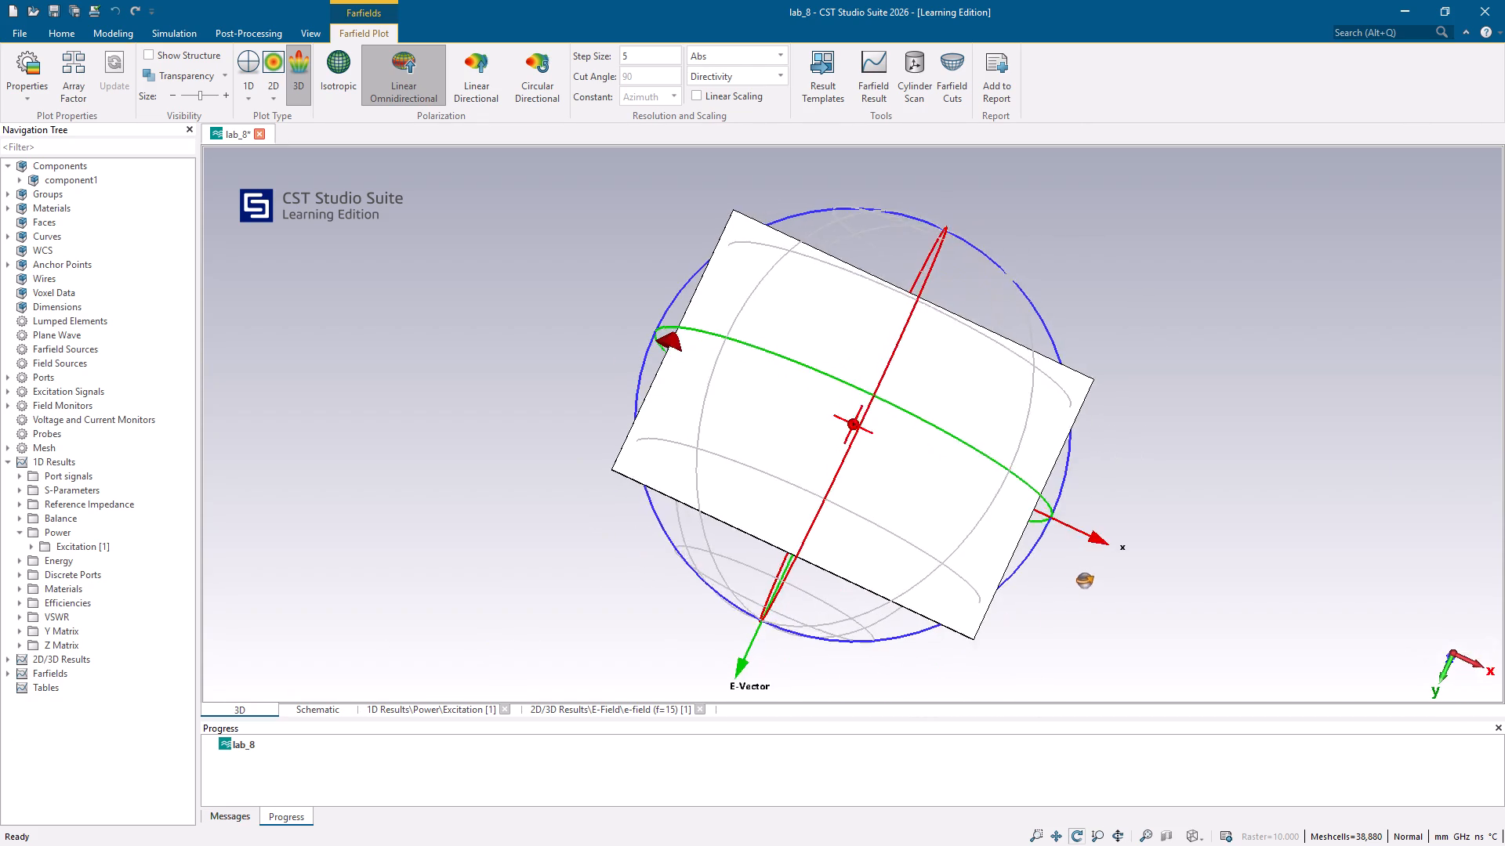
left_click_drag(1084, 580, 407, 514)
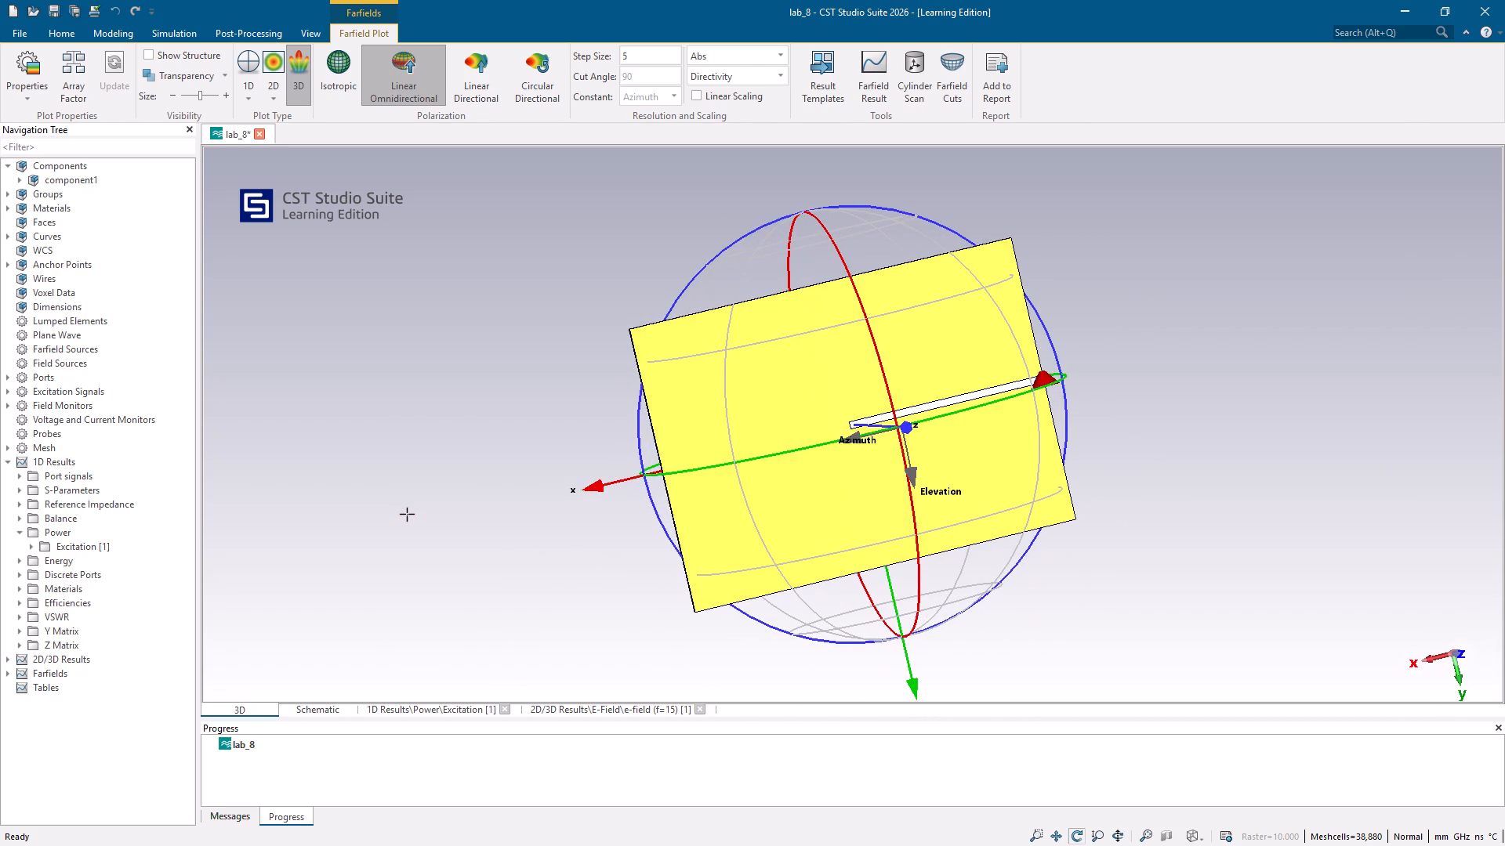
key("Print")
left_click(728, 28)
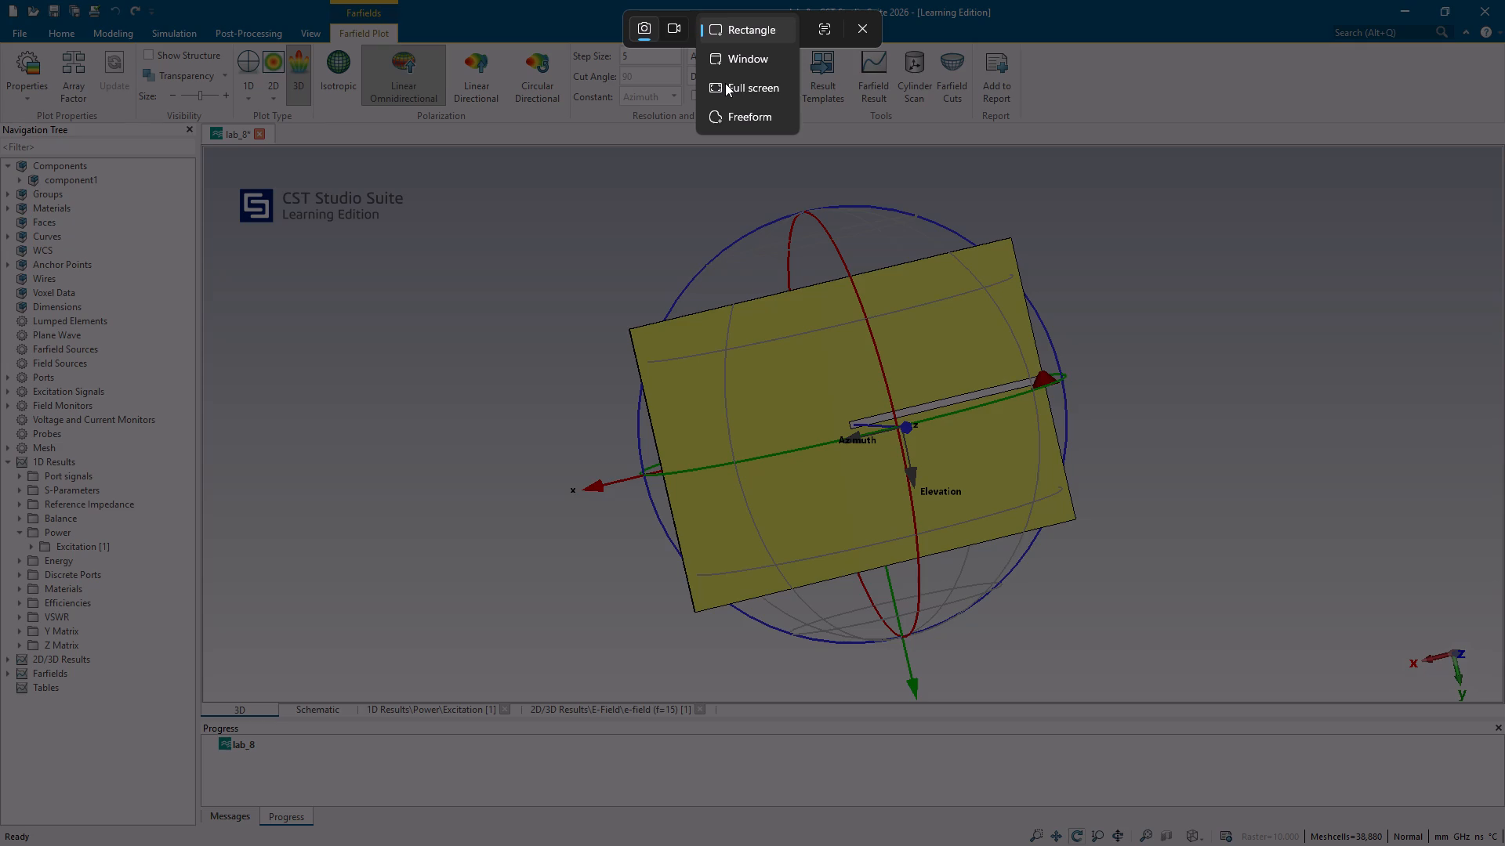
left_click(725, 83)
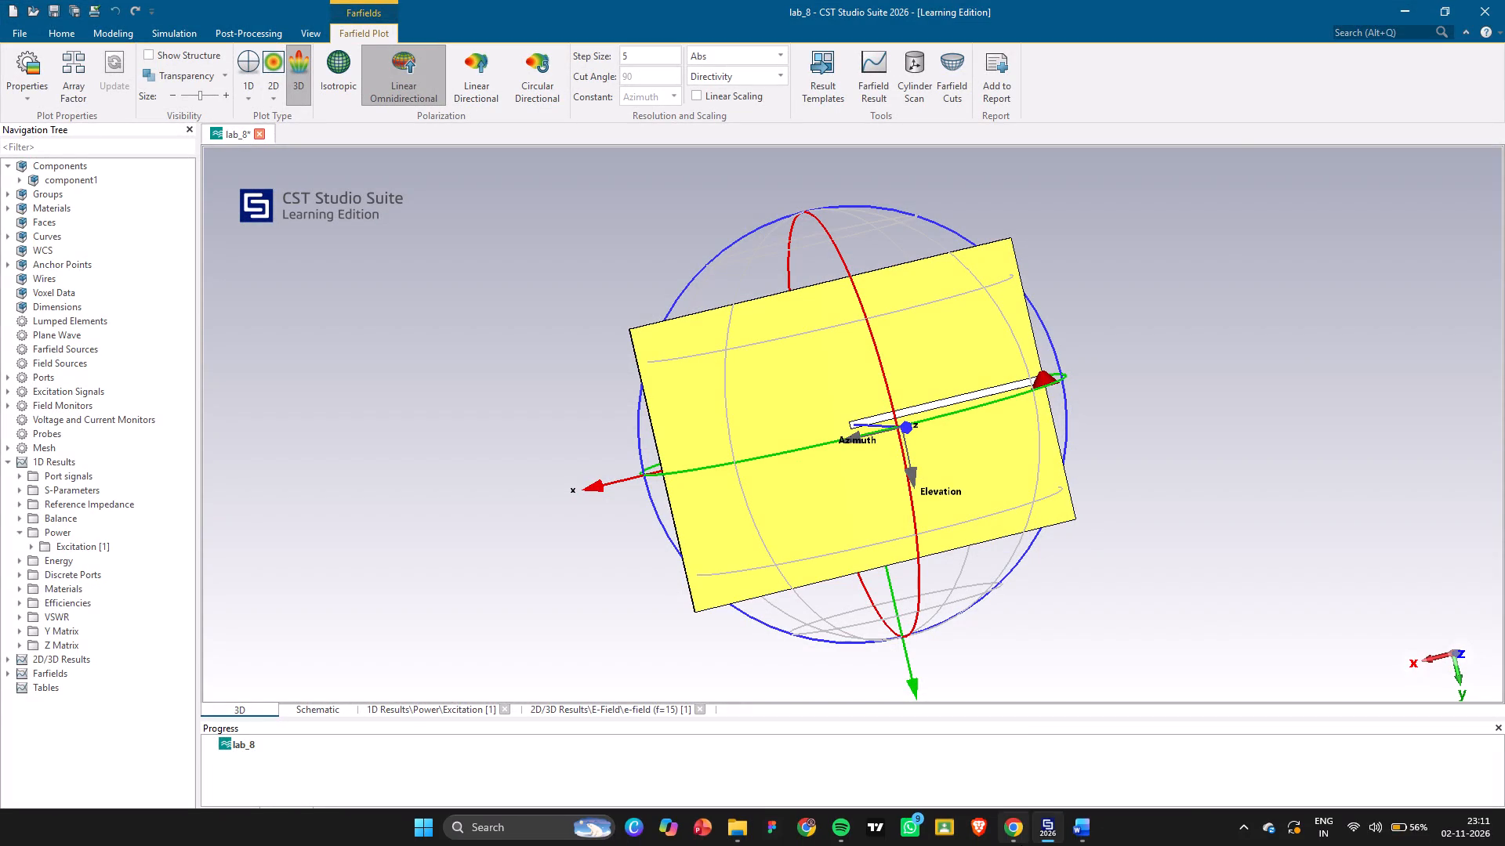
Paste the screenshot under the Farfield Cuts heading in the EC205_LAB7 Word report and shrink it to fit within the page margins.
left_click(1034, 756)
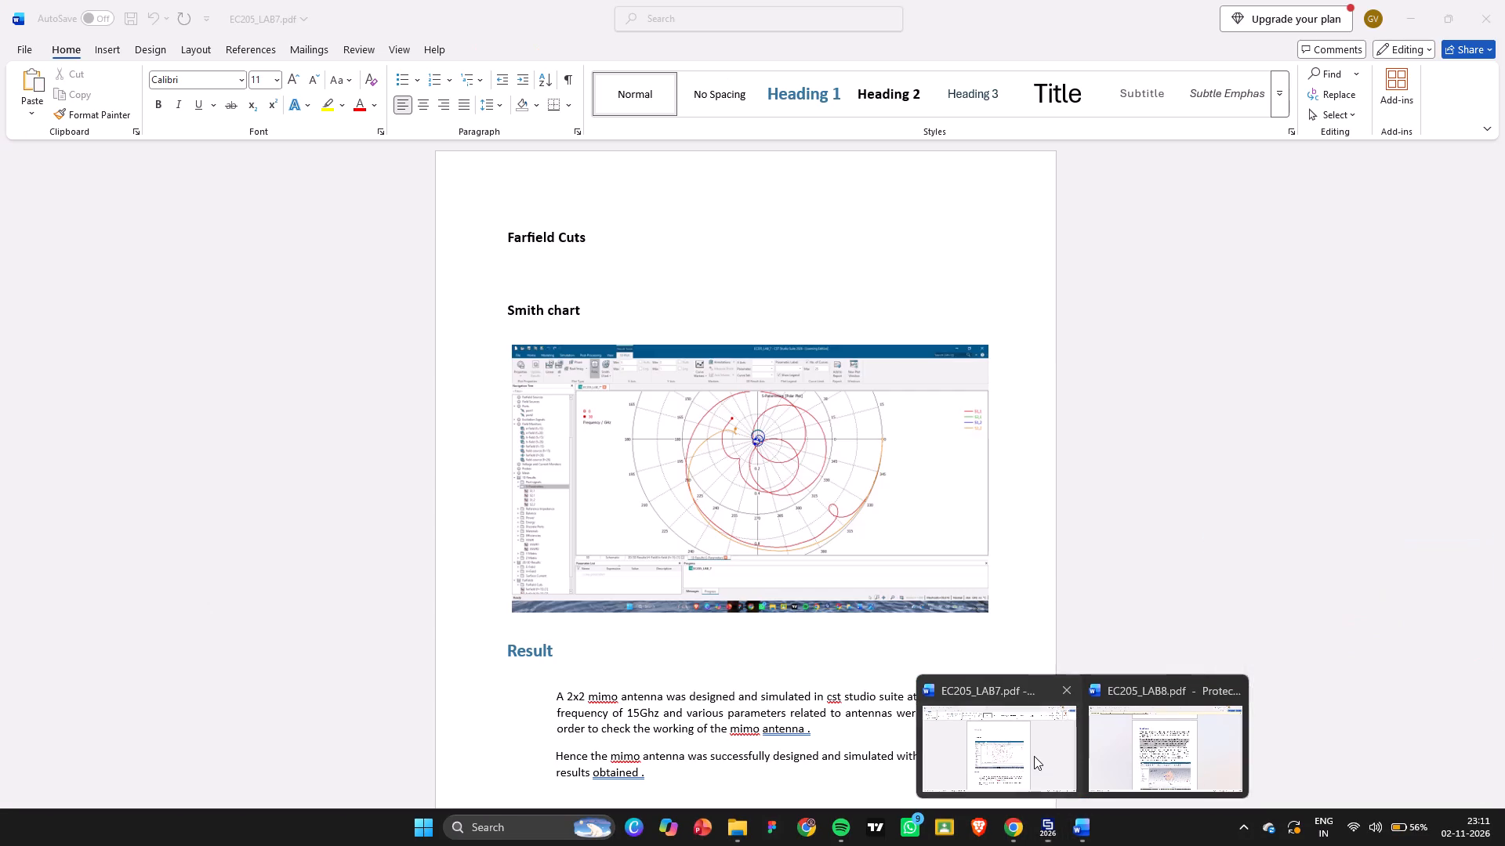
key("ctrl+v")
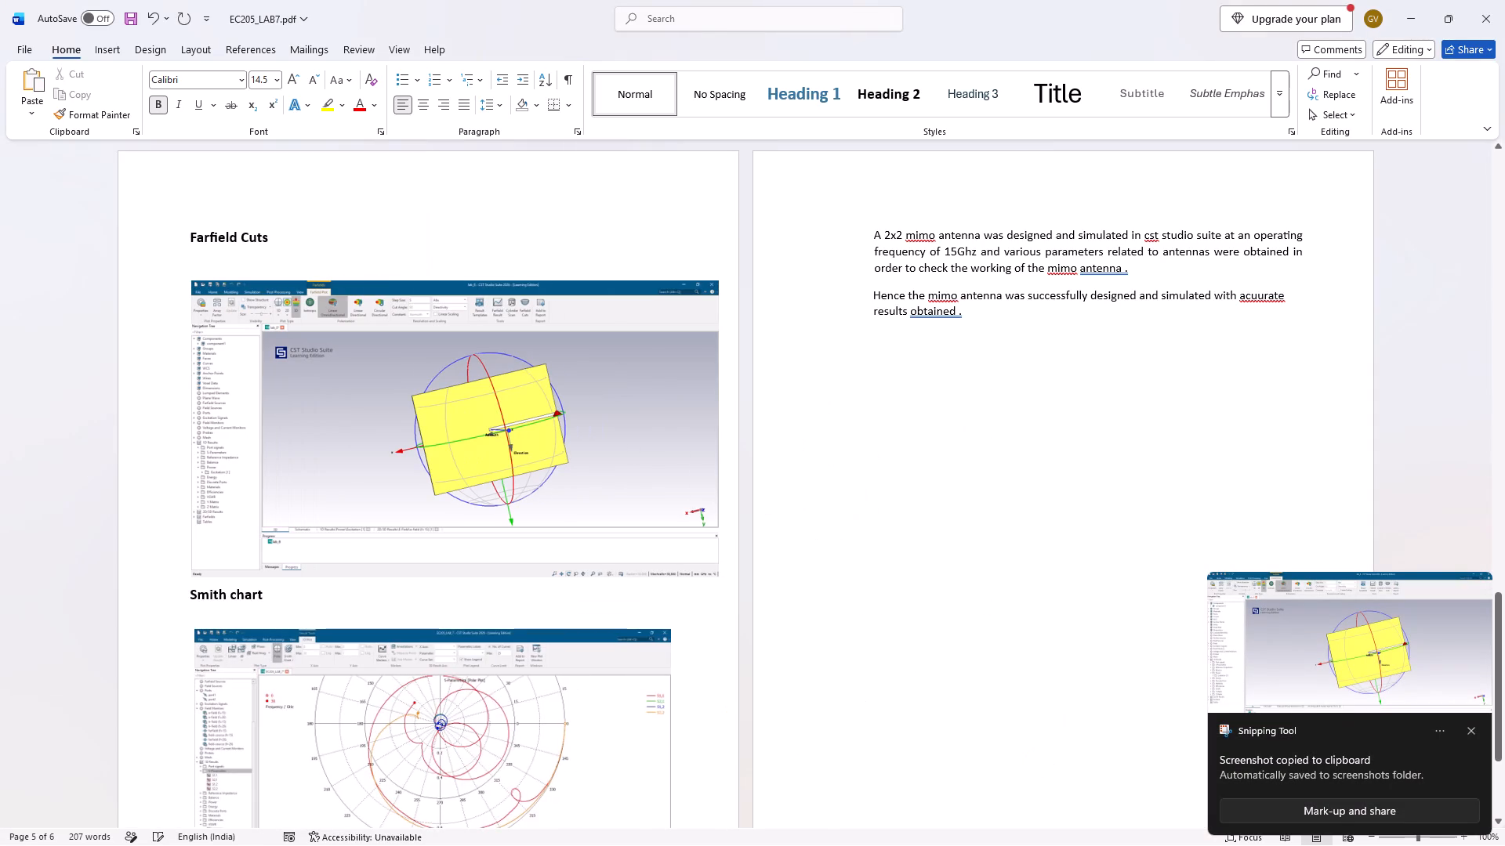
left_click(650, 509)
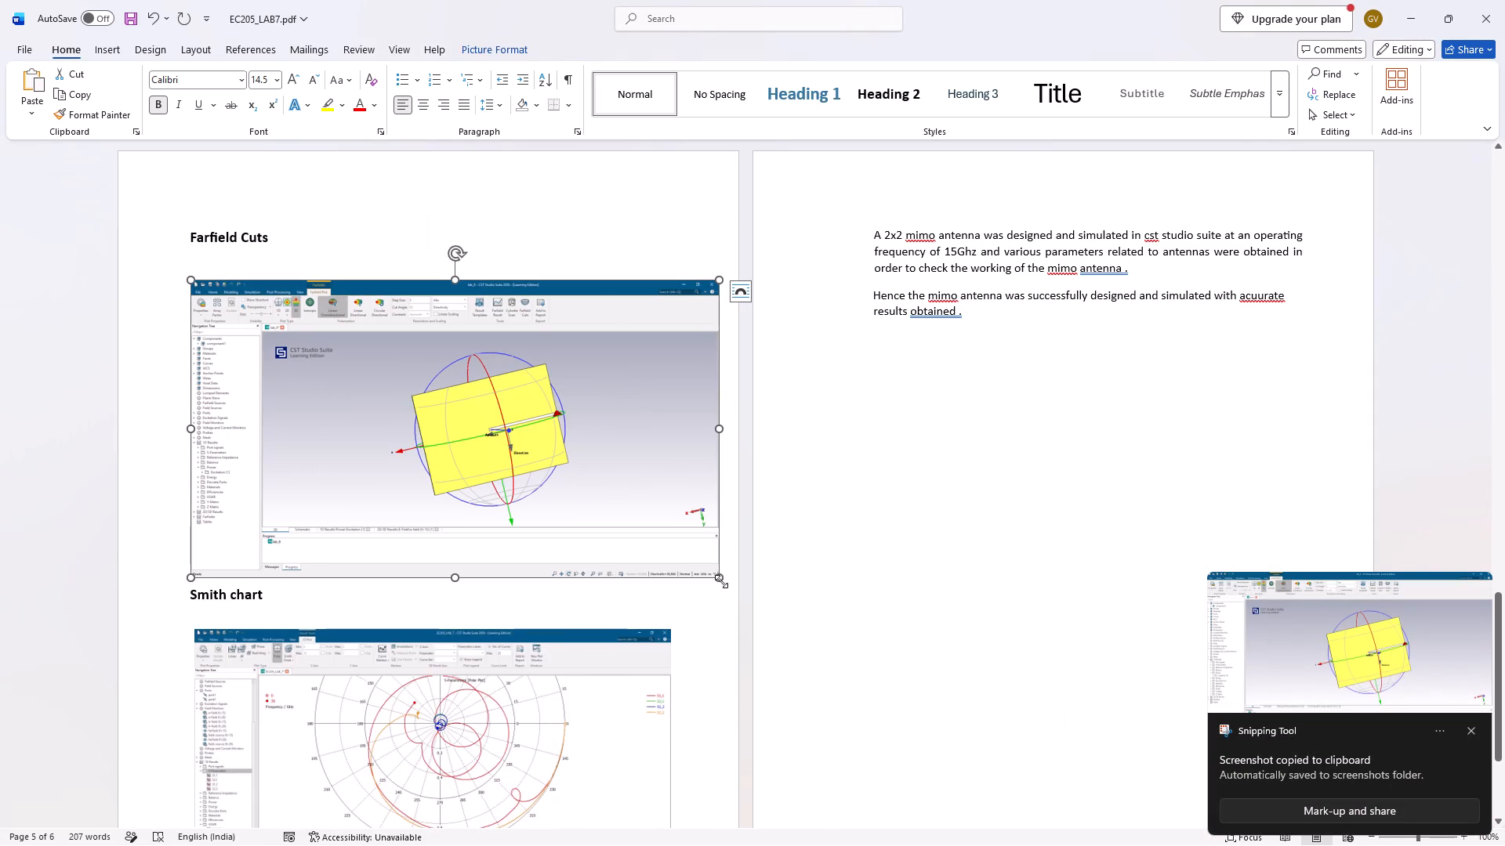
left_click_drag(721, 577, 647, 542)
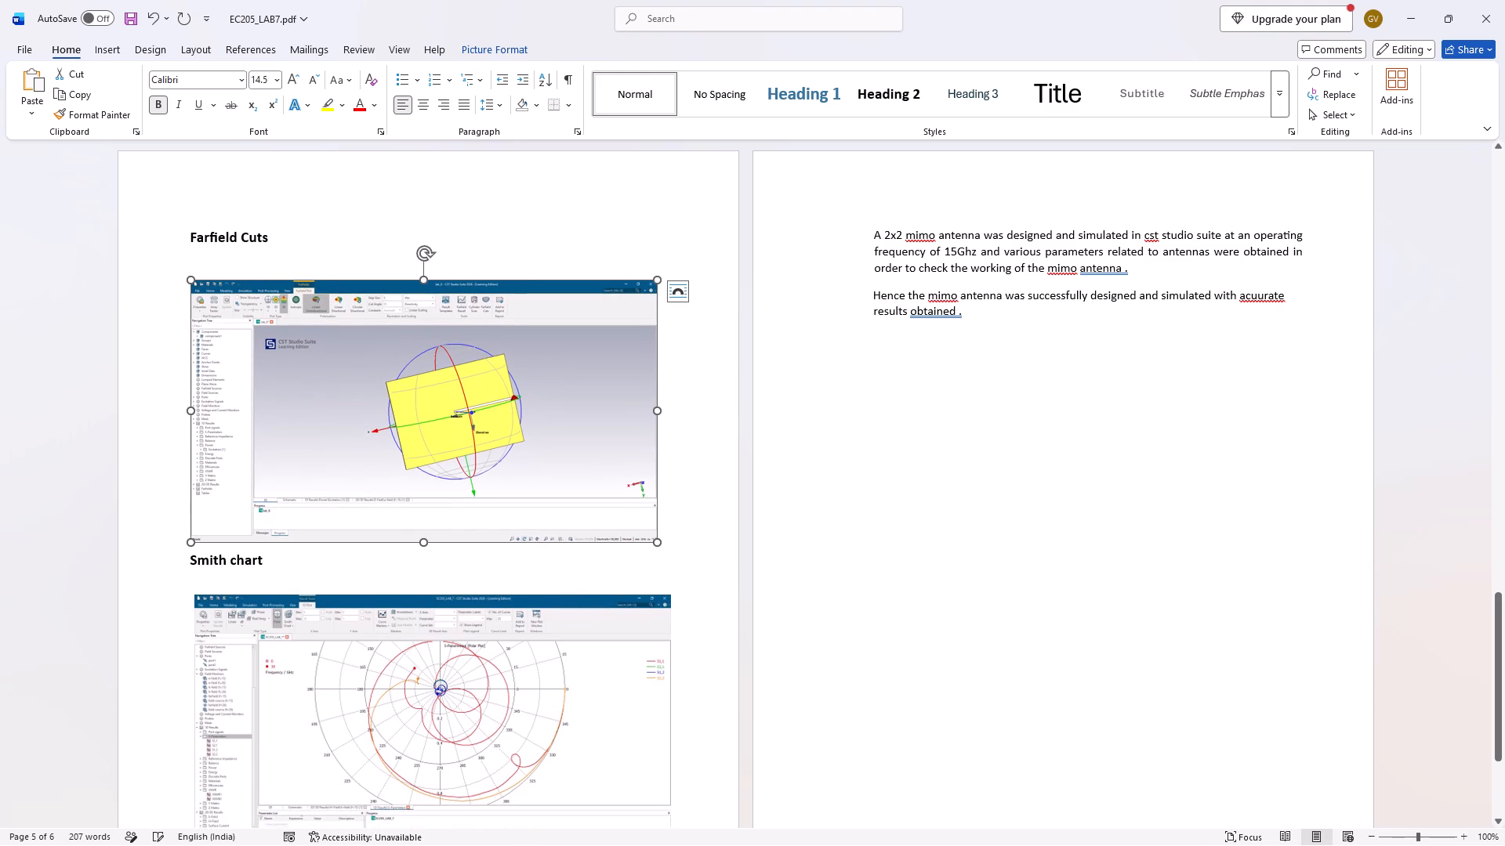
Delete the old picture under the Smith chart heading.
scroll(680, 610, "down", 1)
left_click(576, 565)
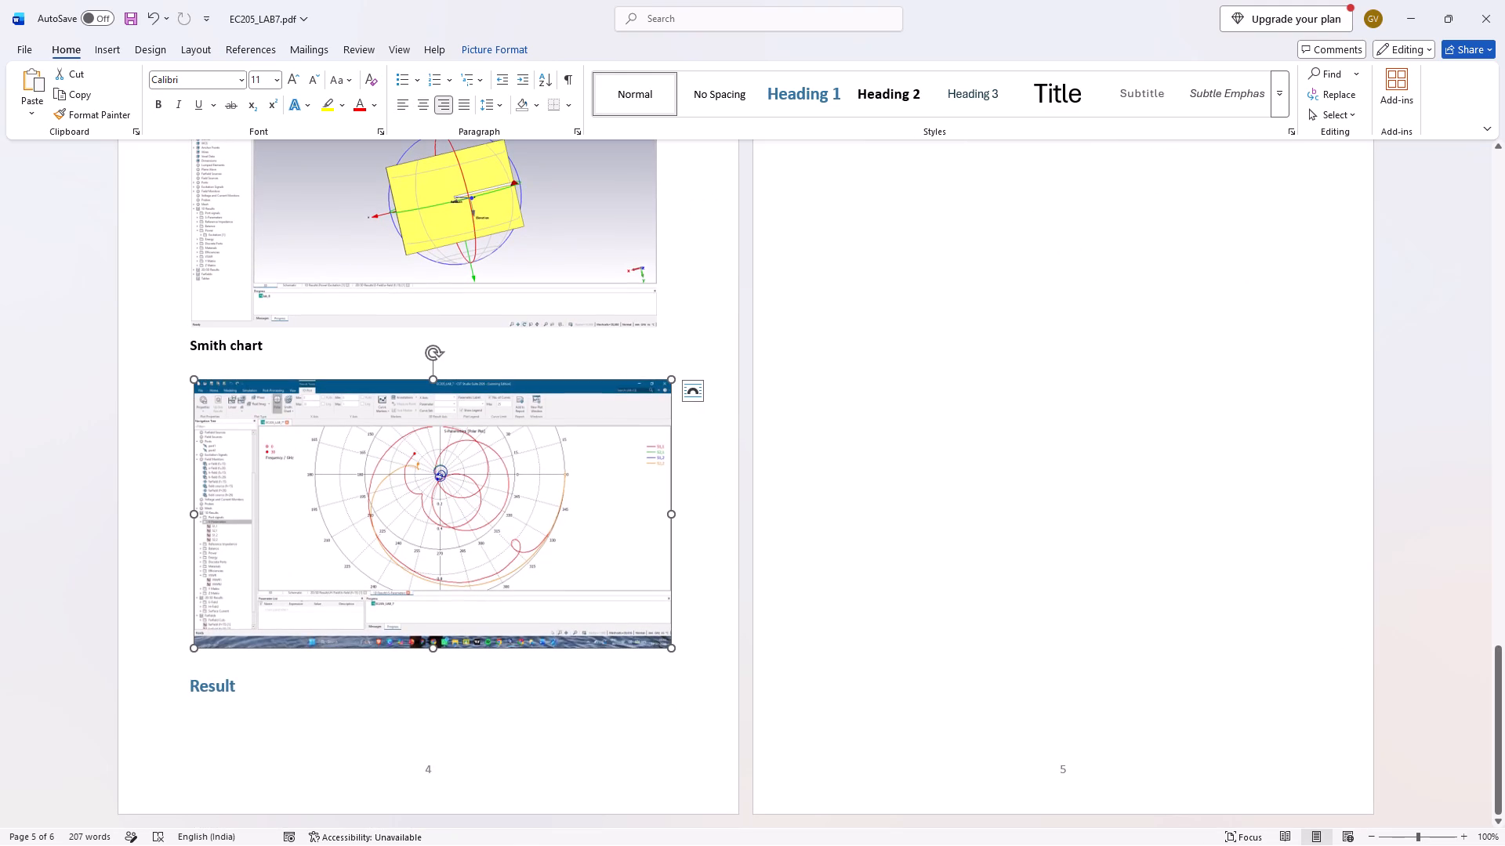
key("Delete")
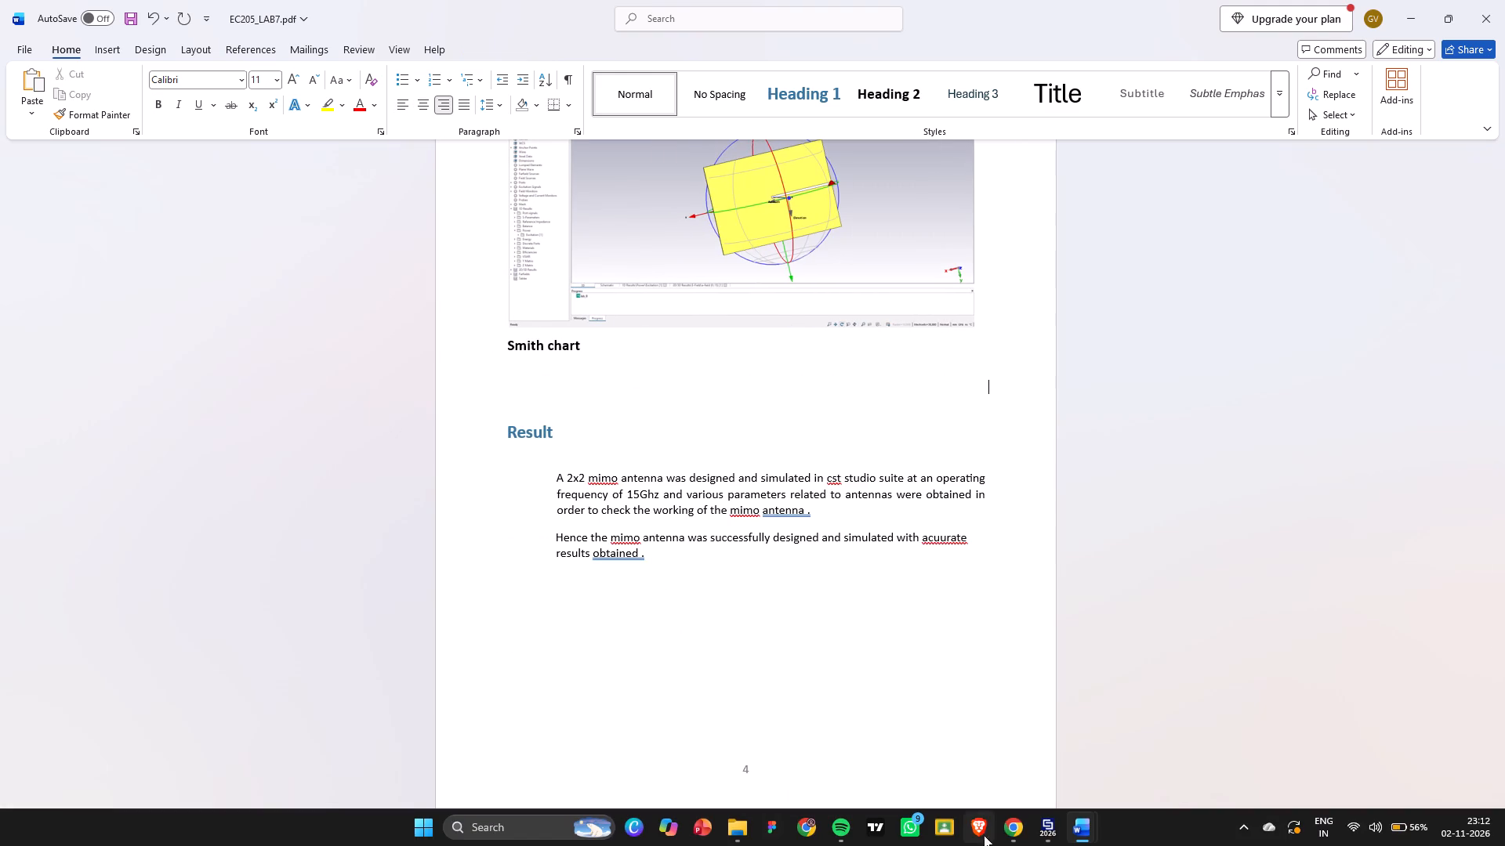
Switch to CST Studio Suite, display the S1,1 S-parameter as a Smith chart, and collapse the S-Parameters and Farfields folders.
left_click(1037, 837)
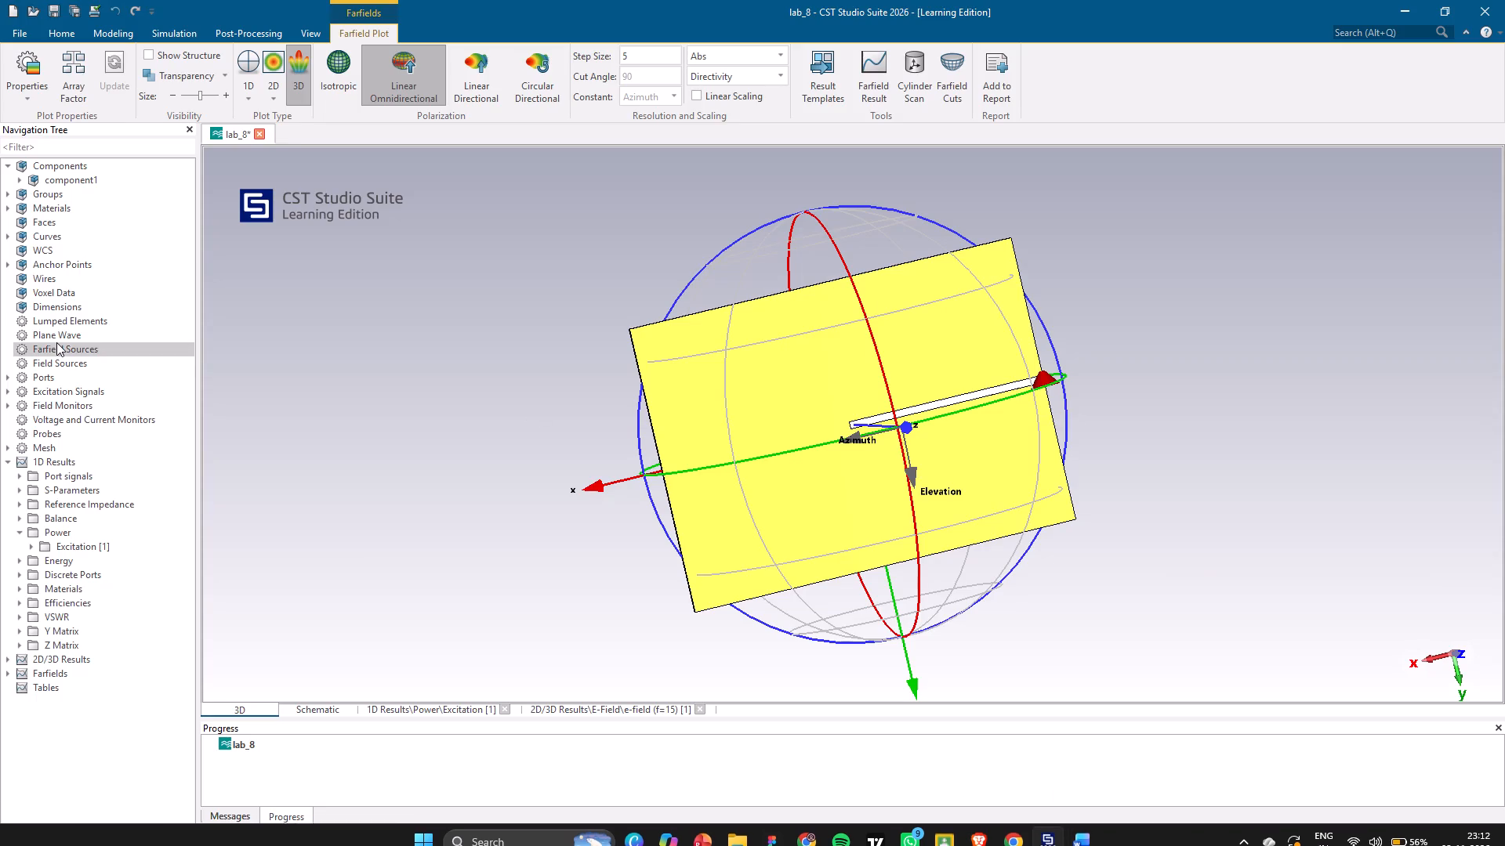
left_click(3, 673)
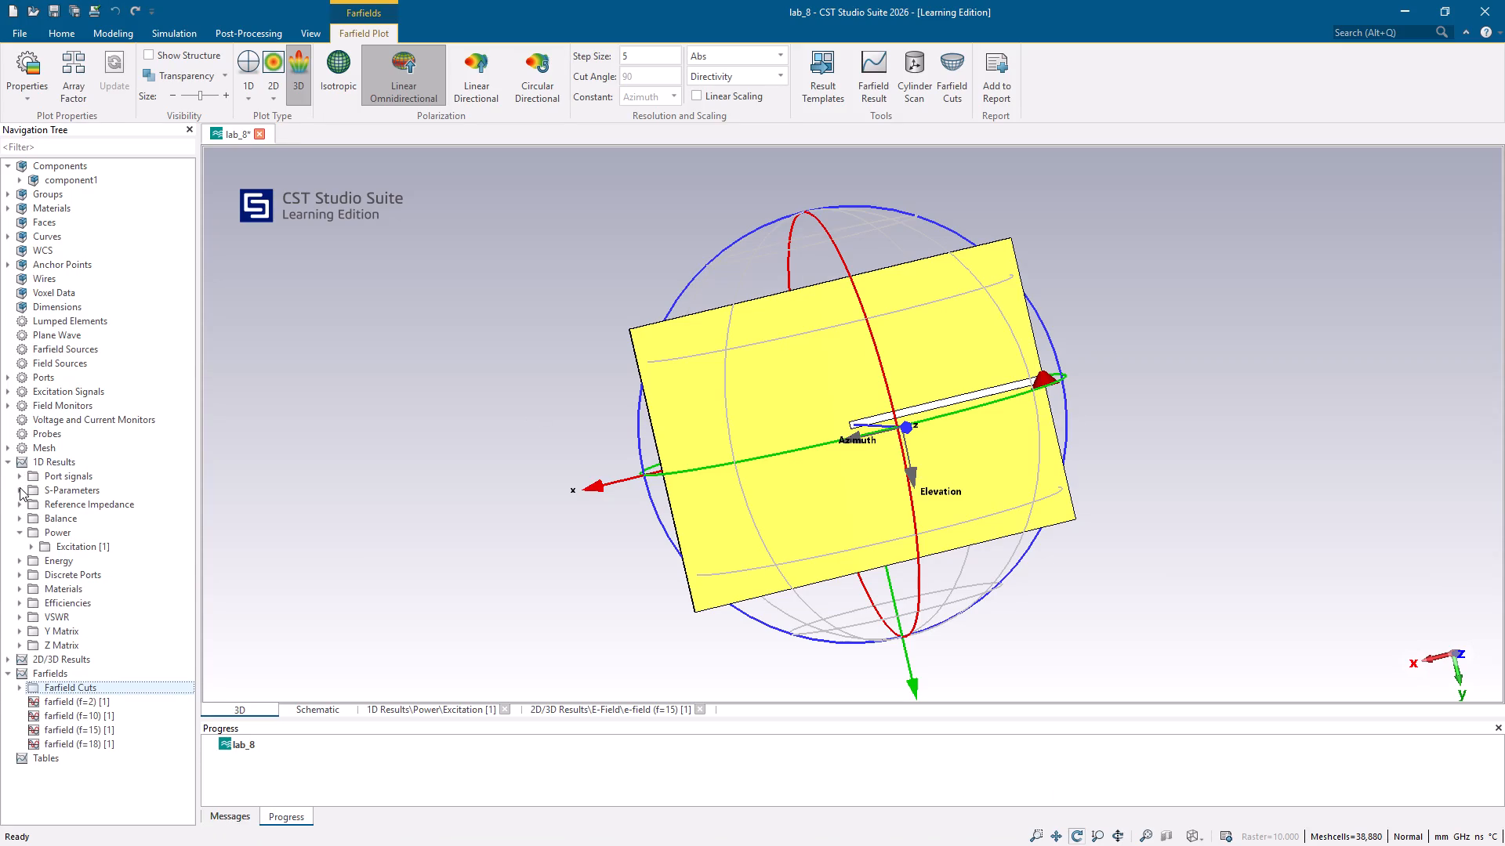
left_click(20, 487)
left_click(51, 508)
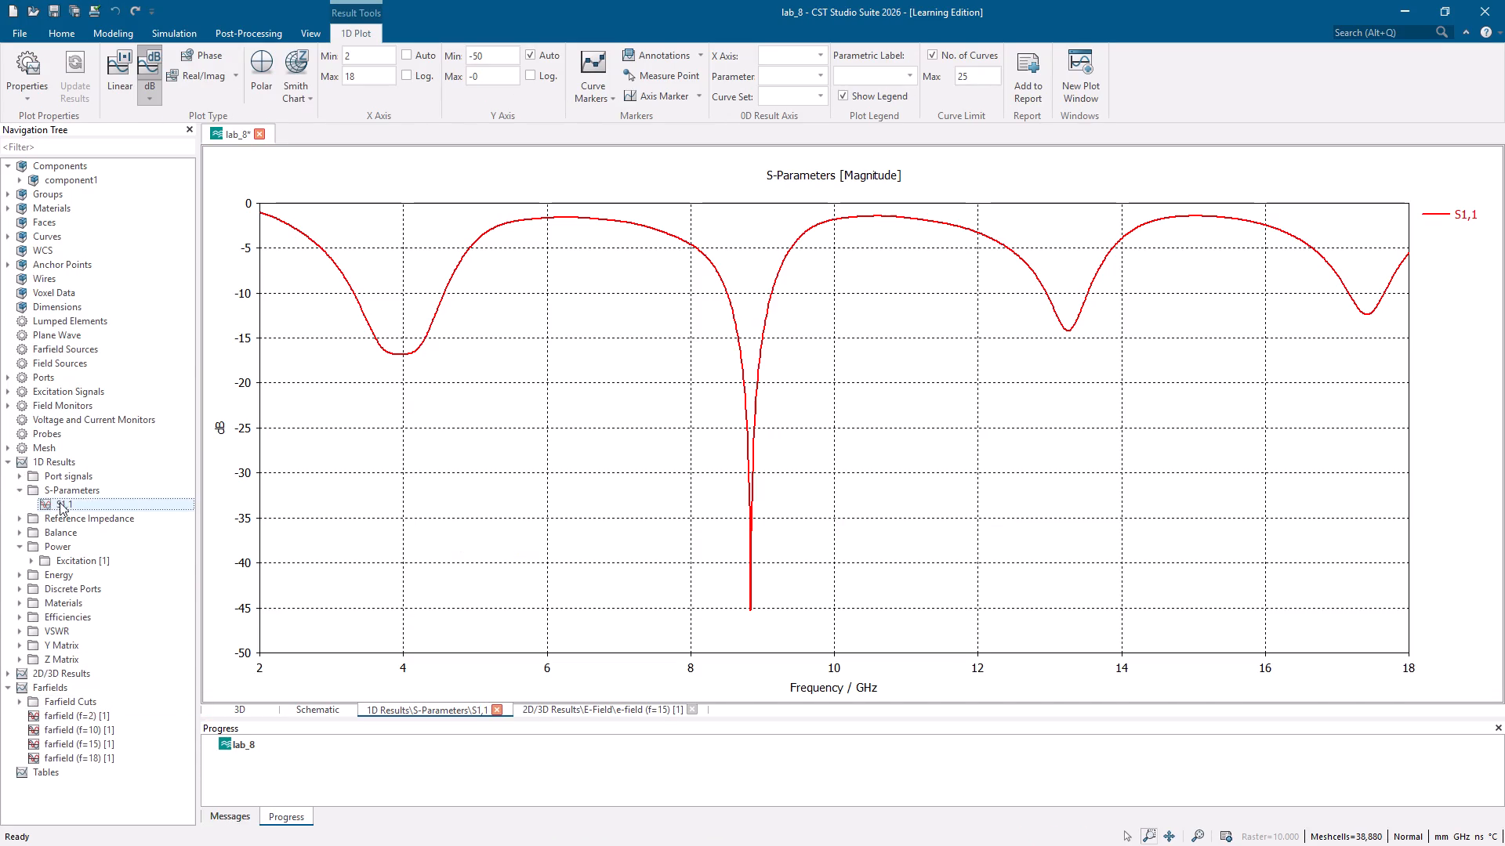
left_click(288, 60)
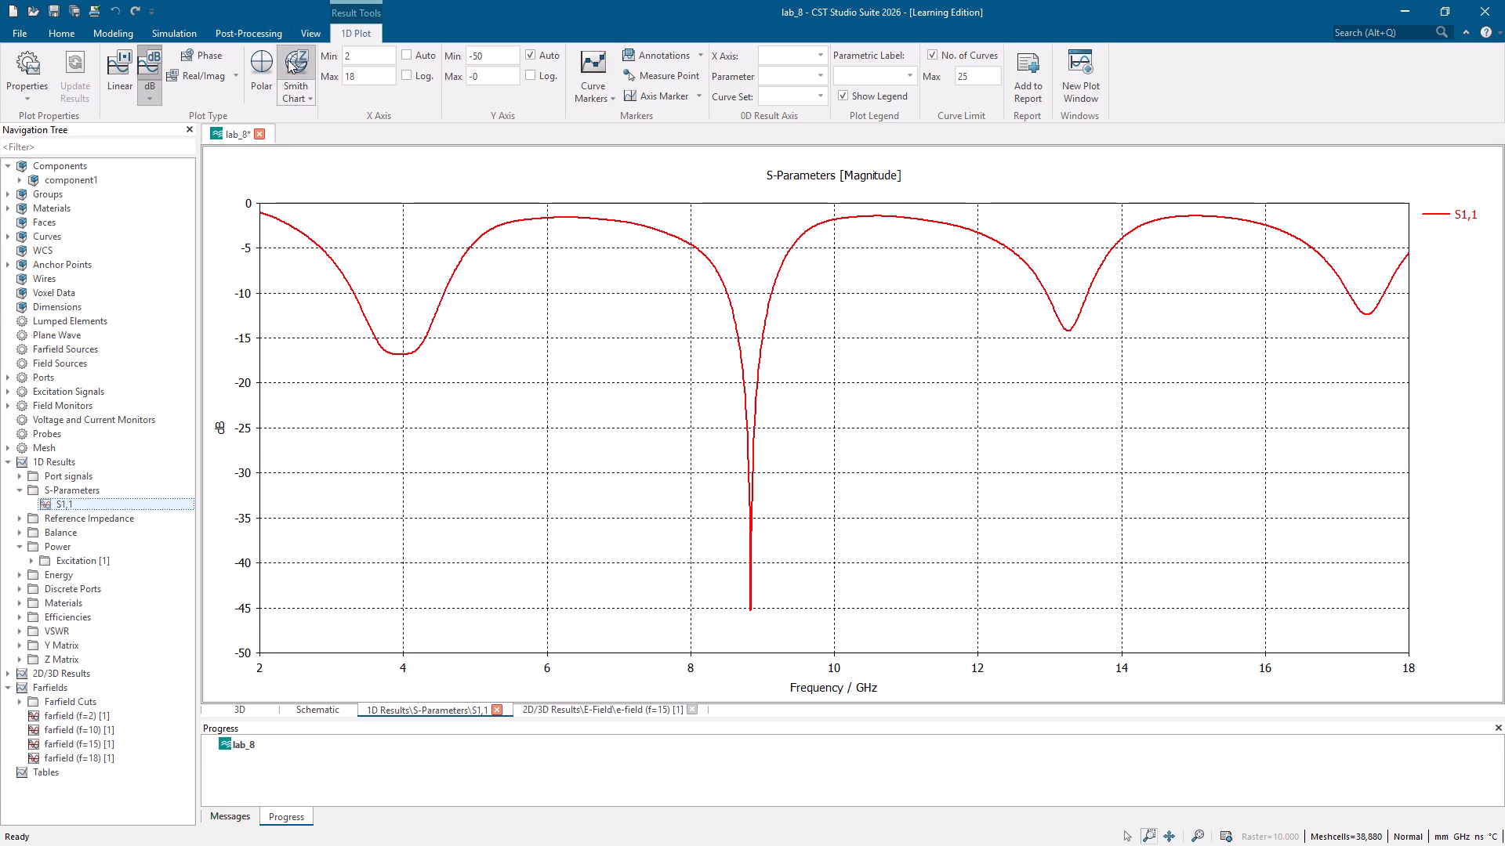
left_click(20, 487)
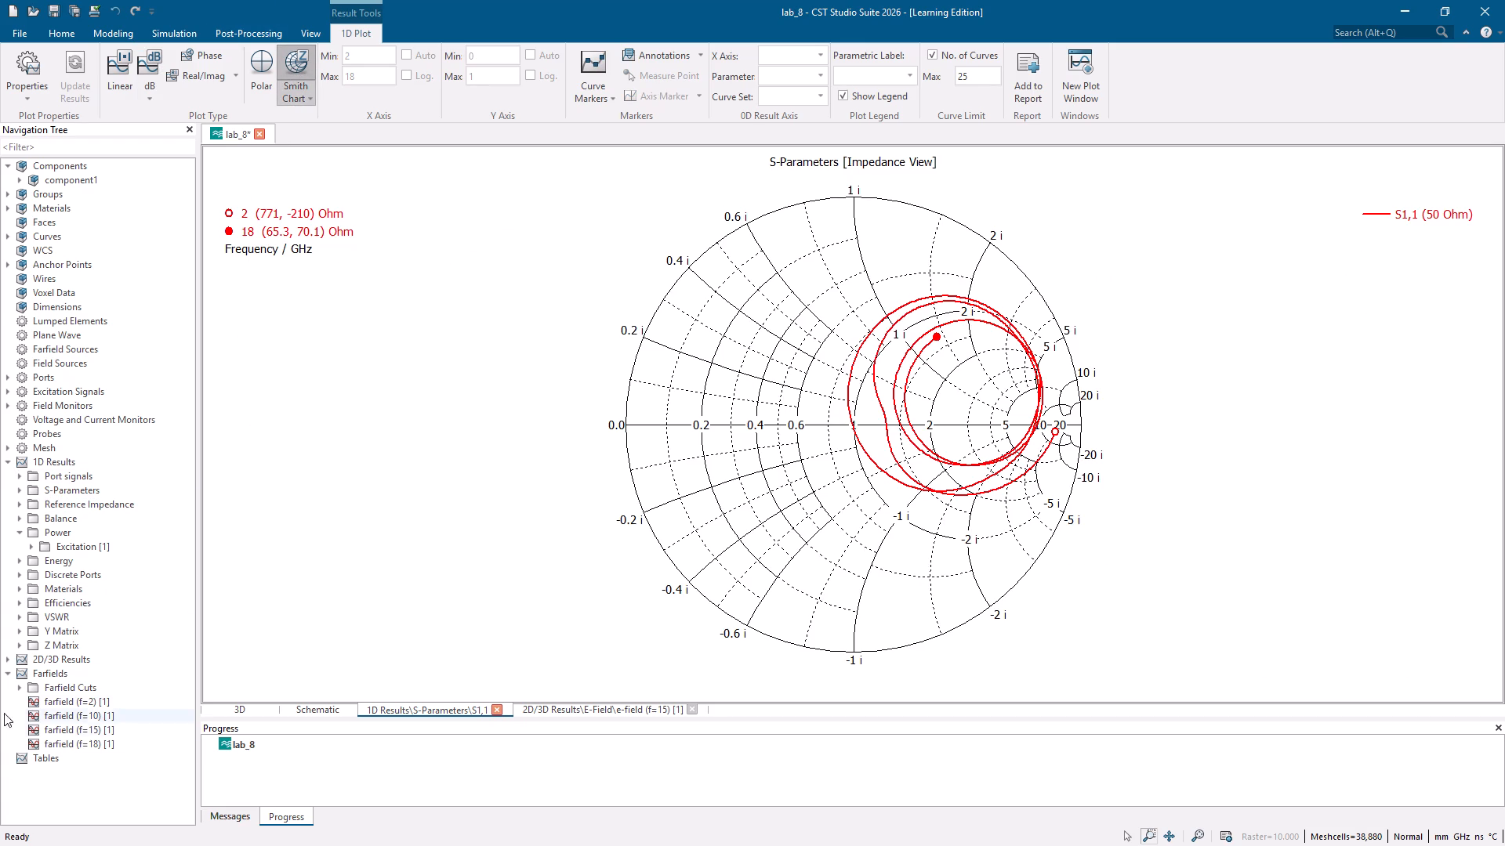
left_click(7, 672)
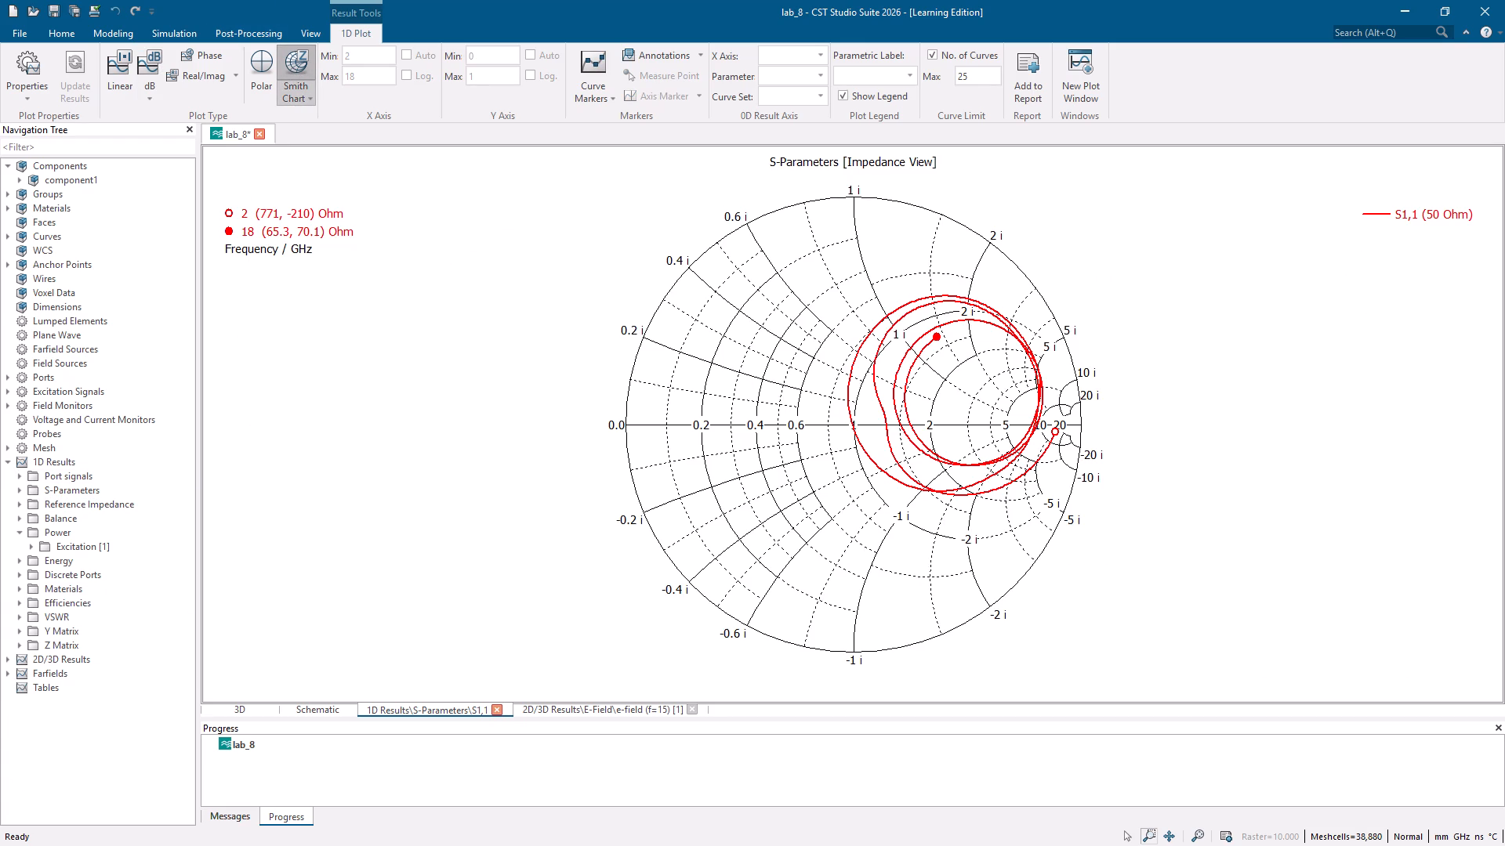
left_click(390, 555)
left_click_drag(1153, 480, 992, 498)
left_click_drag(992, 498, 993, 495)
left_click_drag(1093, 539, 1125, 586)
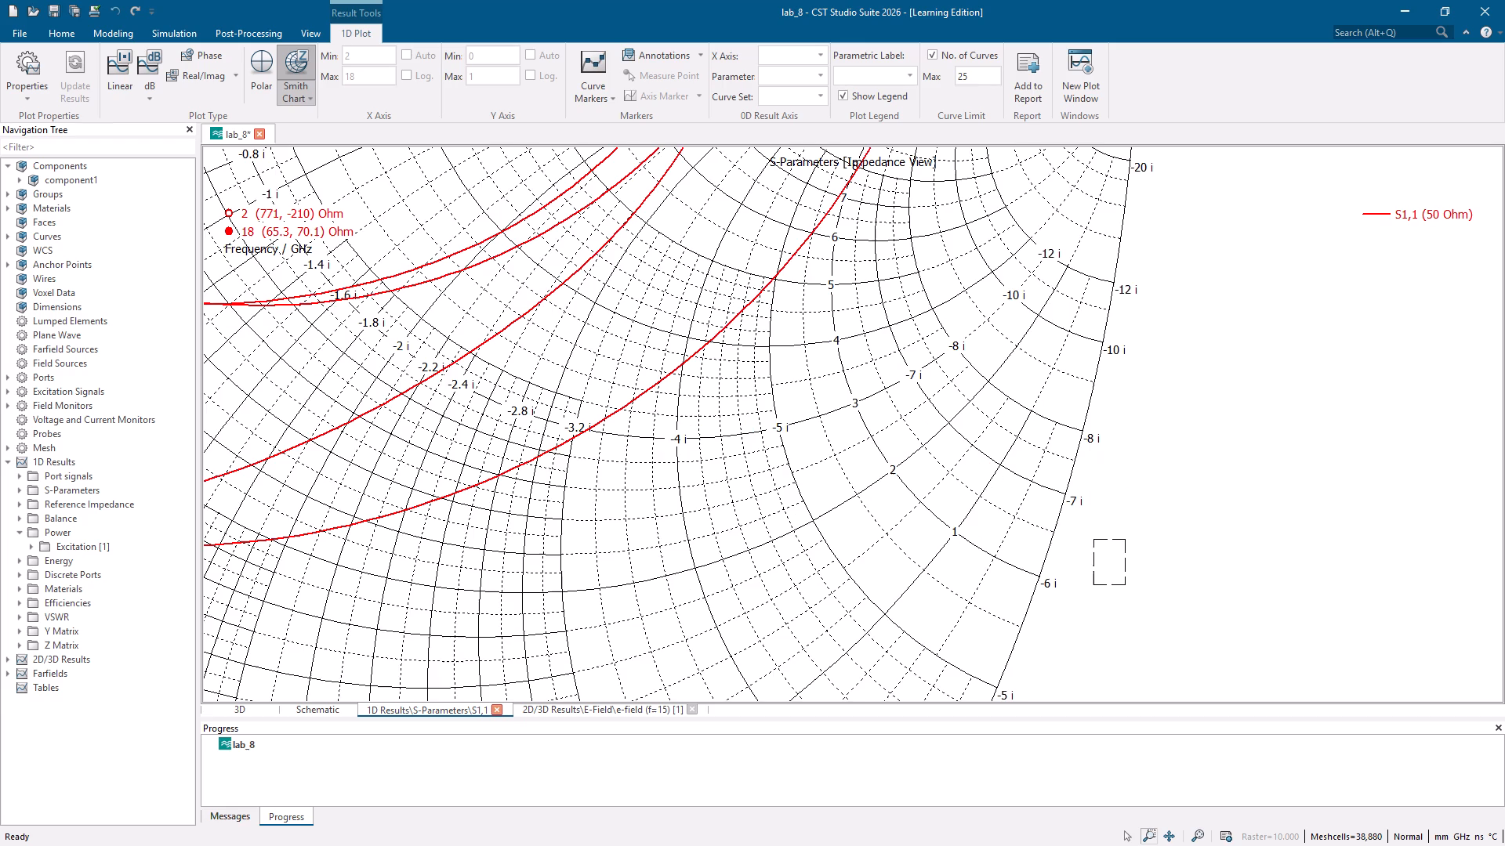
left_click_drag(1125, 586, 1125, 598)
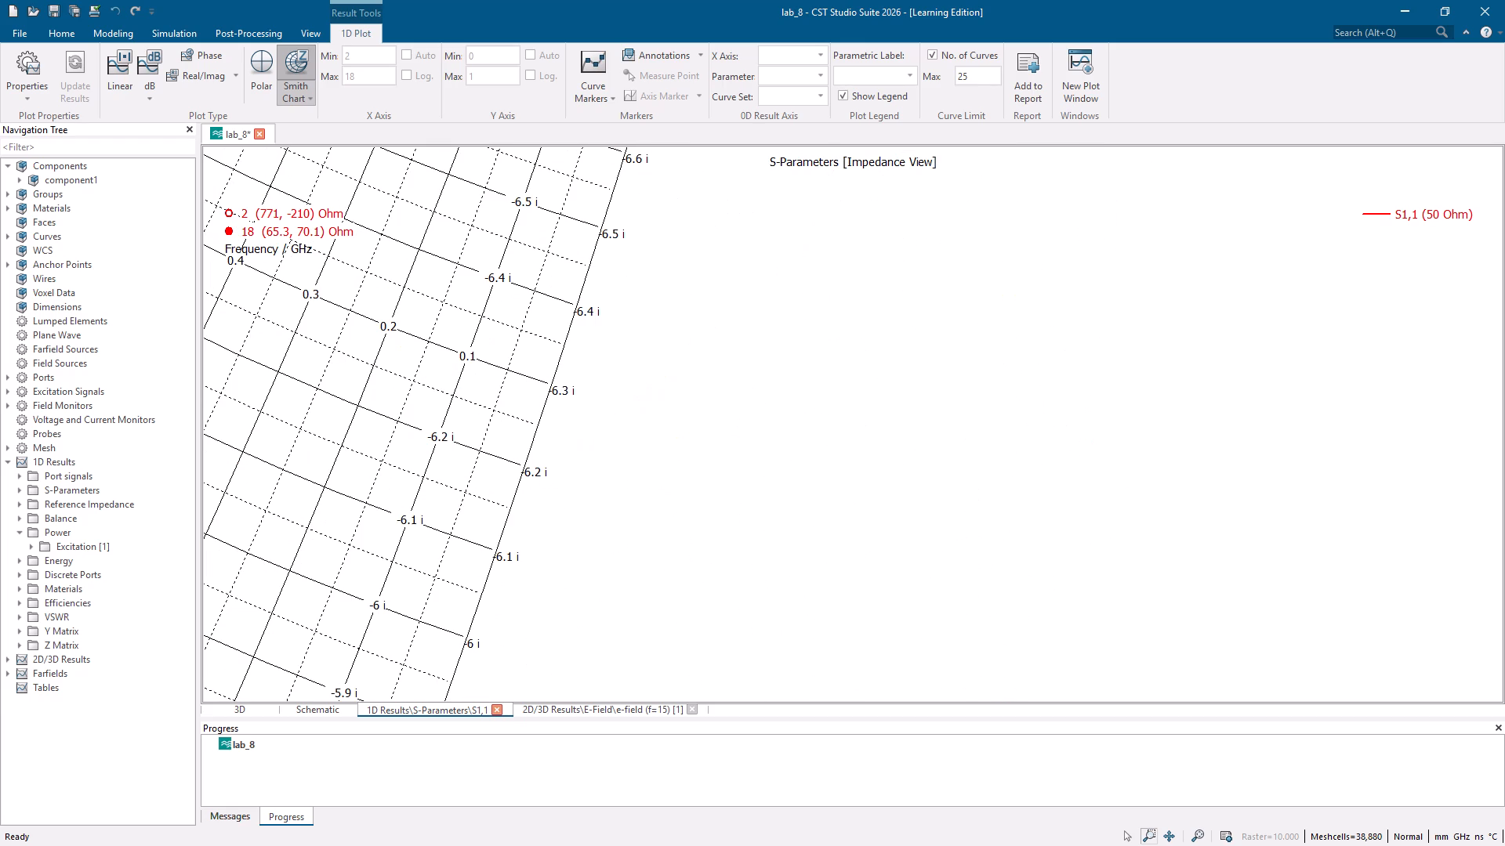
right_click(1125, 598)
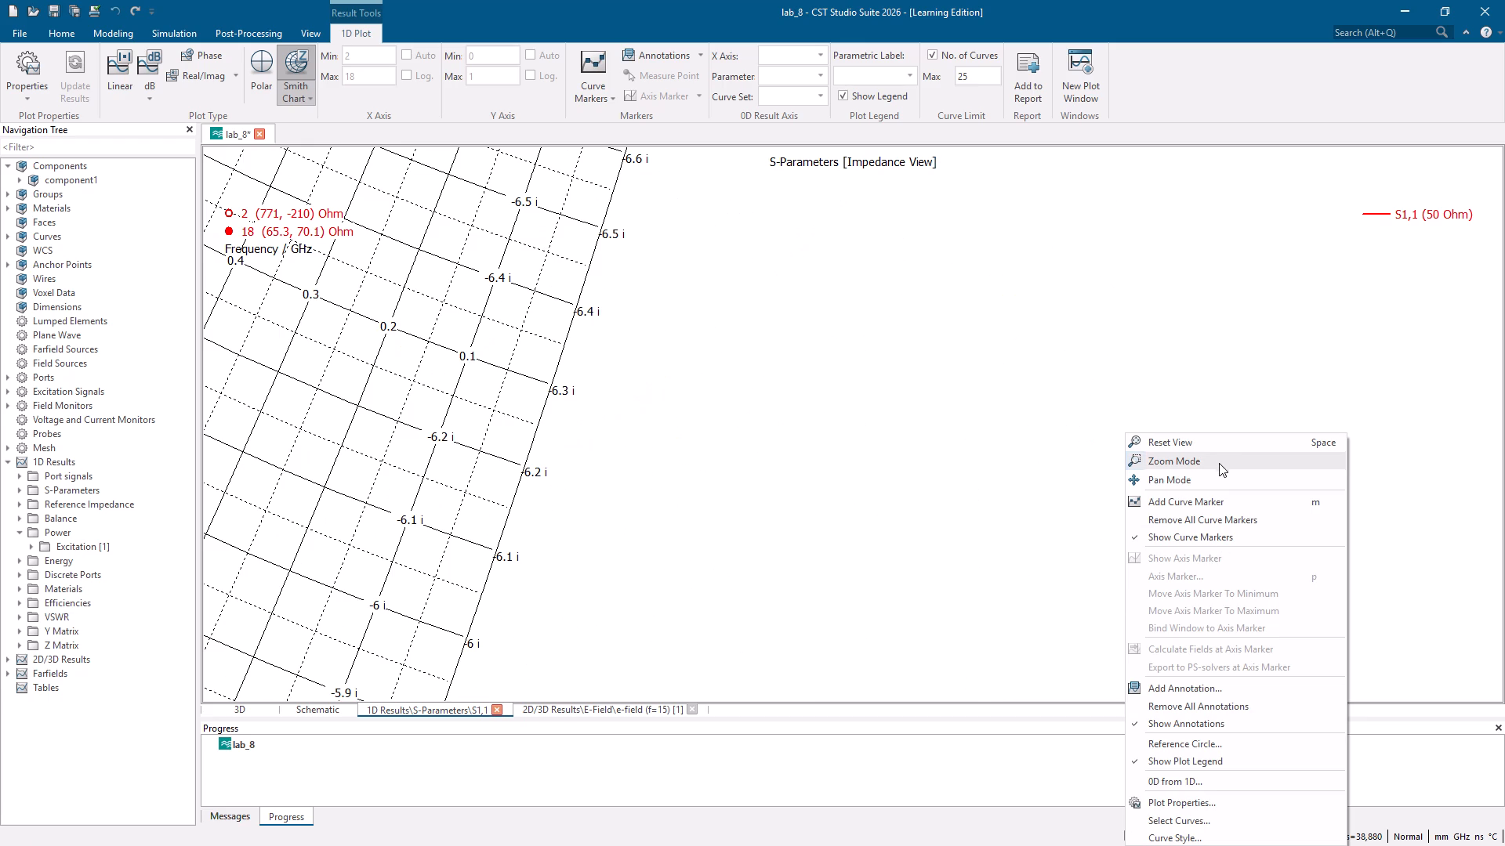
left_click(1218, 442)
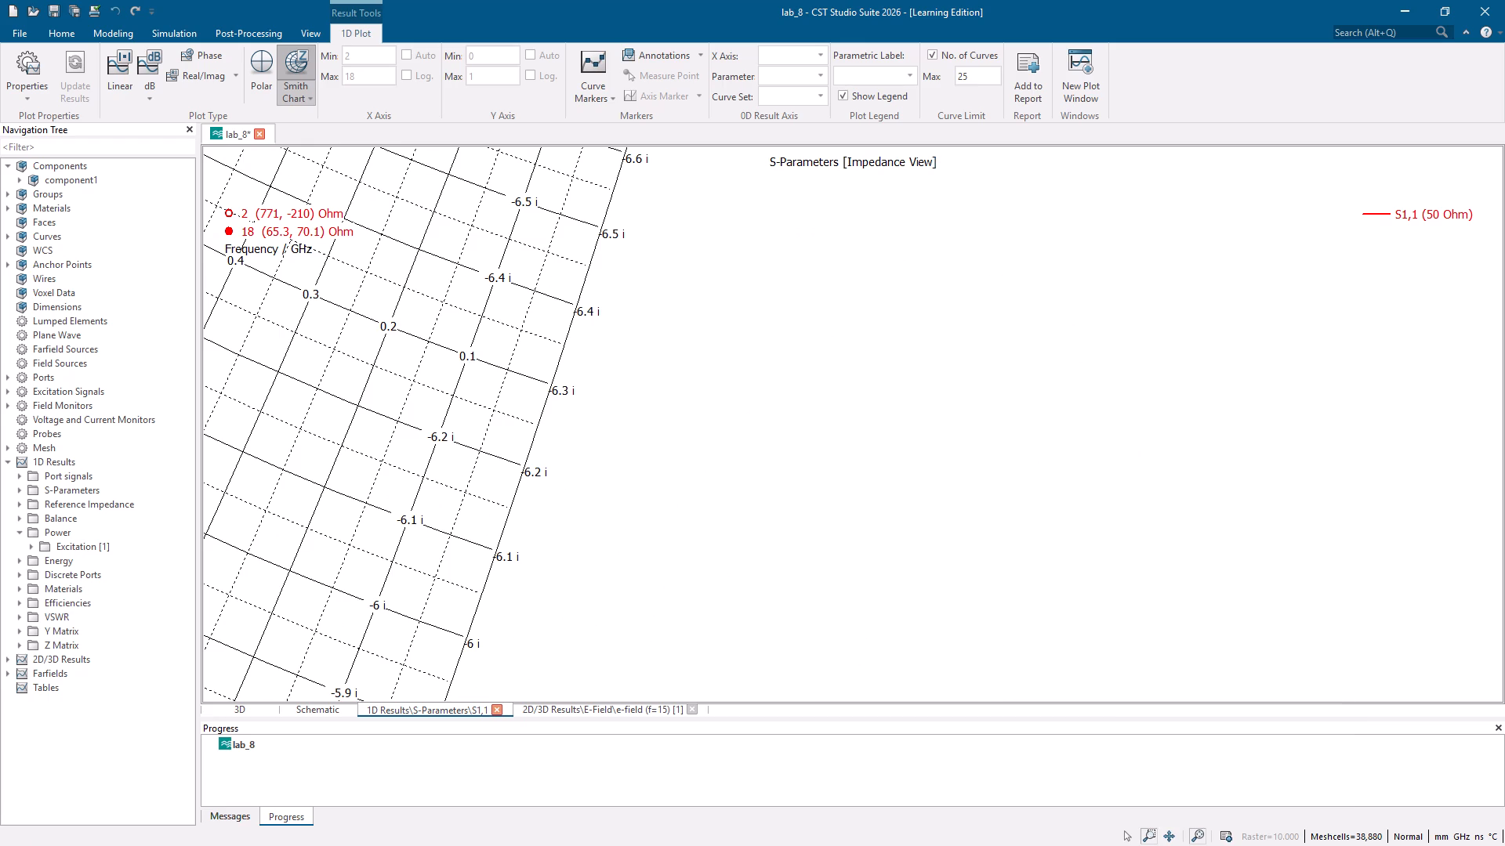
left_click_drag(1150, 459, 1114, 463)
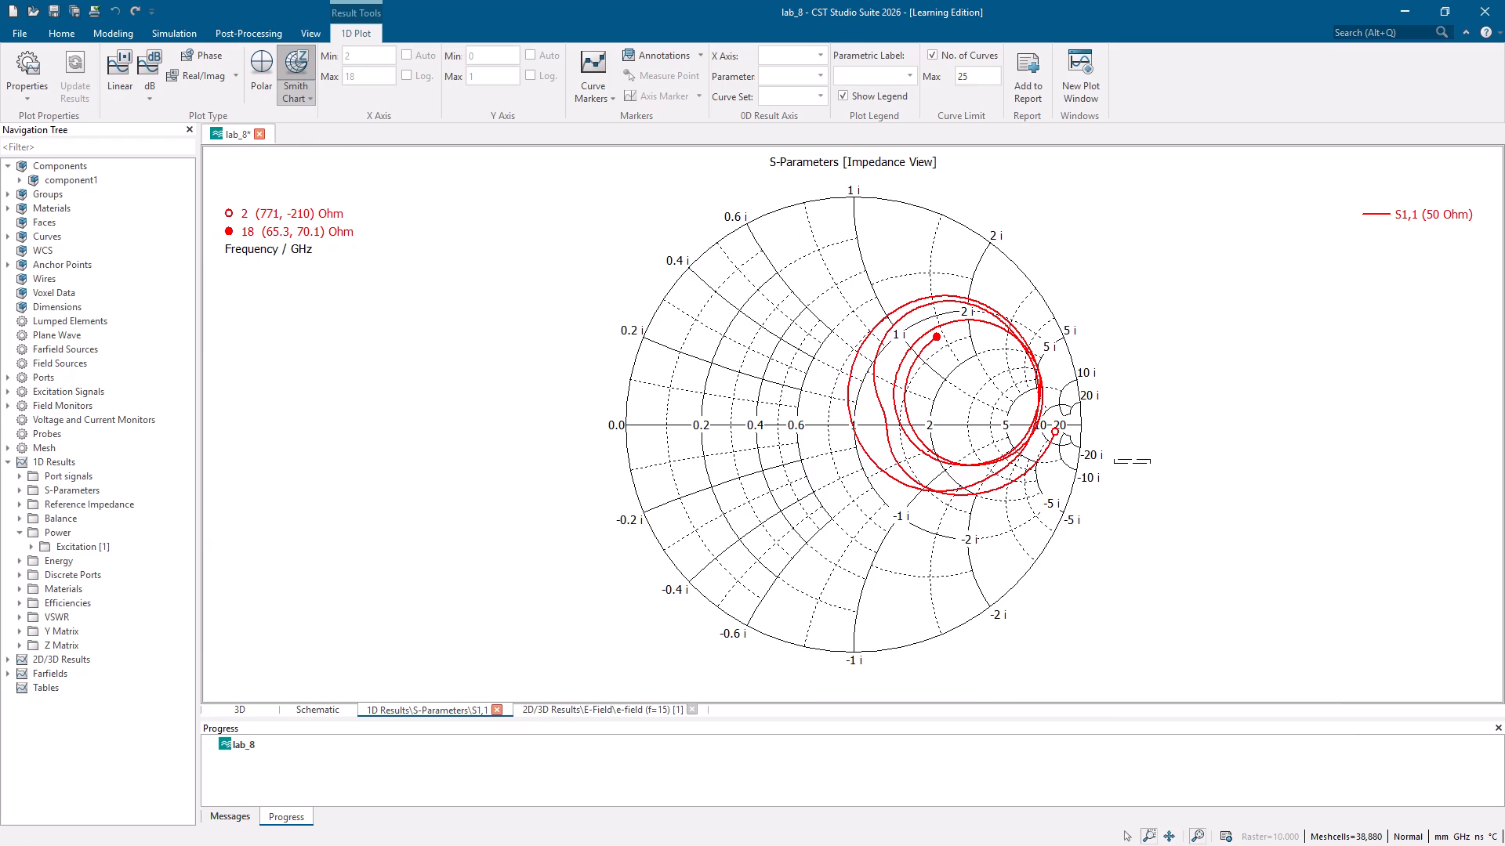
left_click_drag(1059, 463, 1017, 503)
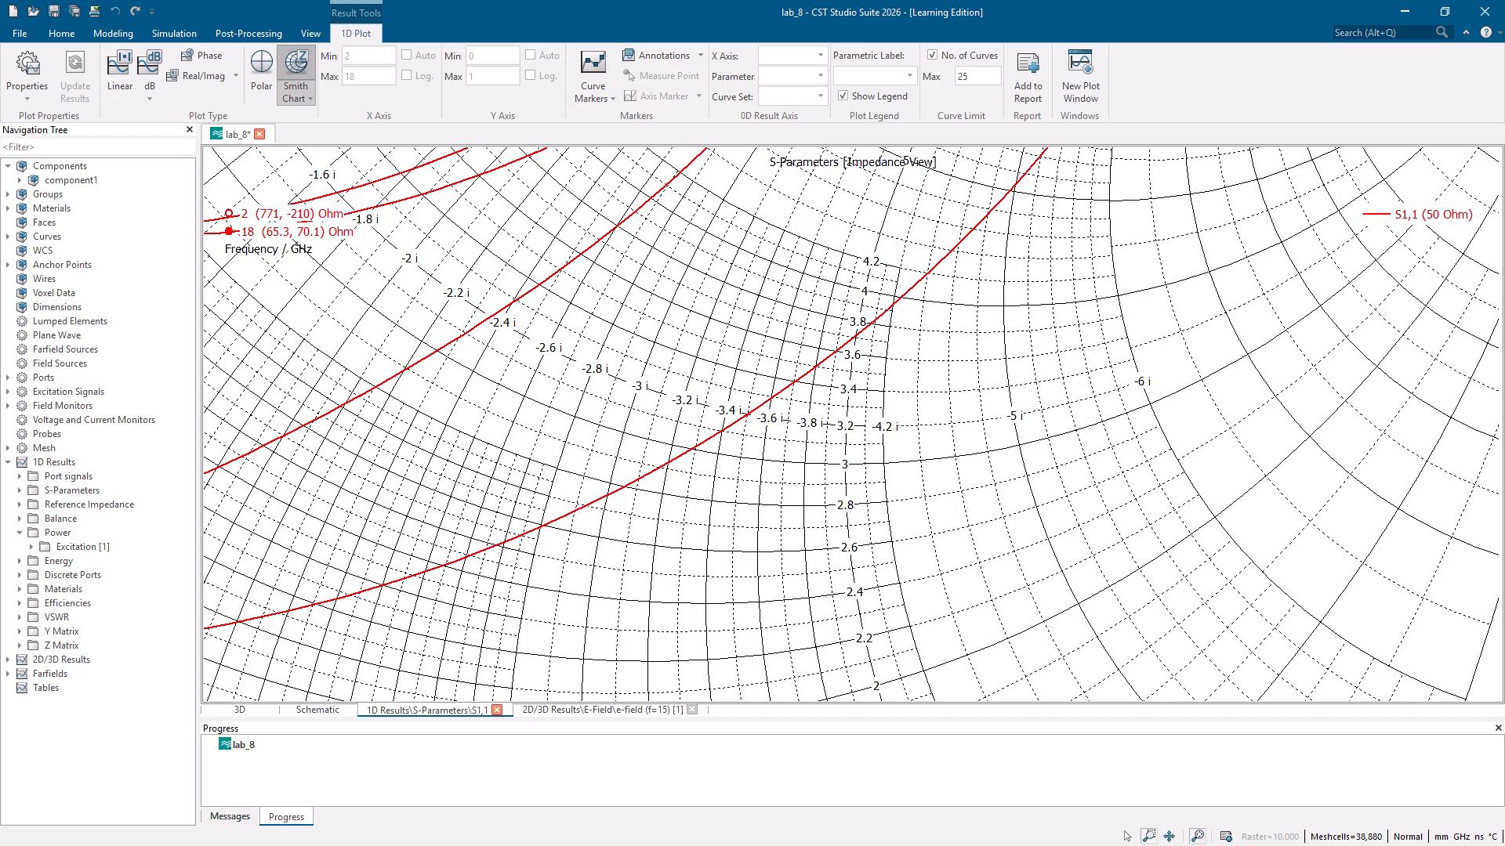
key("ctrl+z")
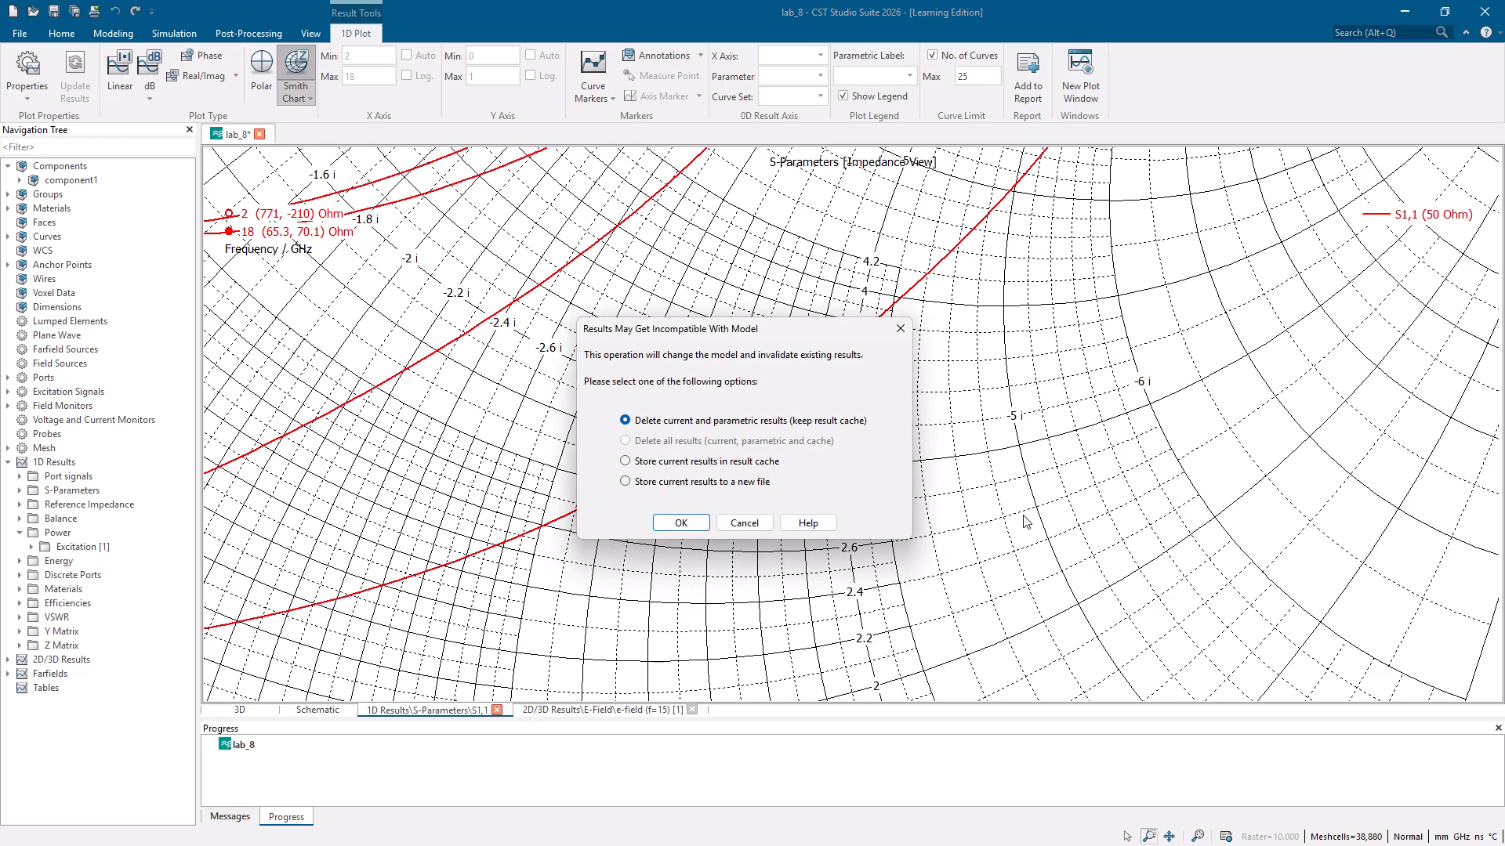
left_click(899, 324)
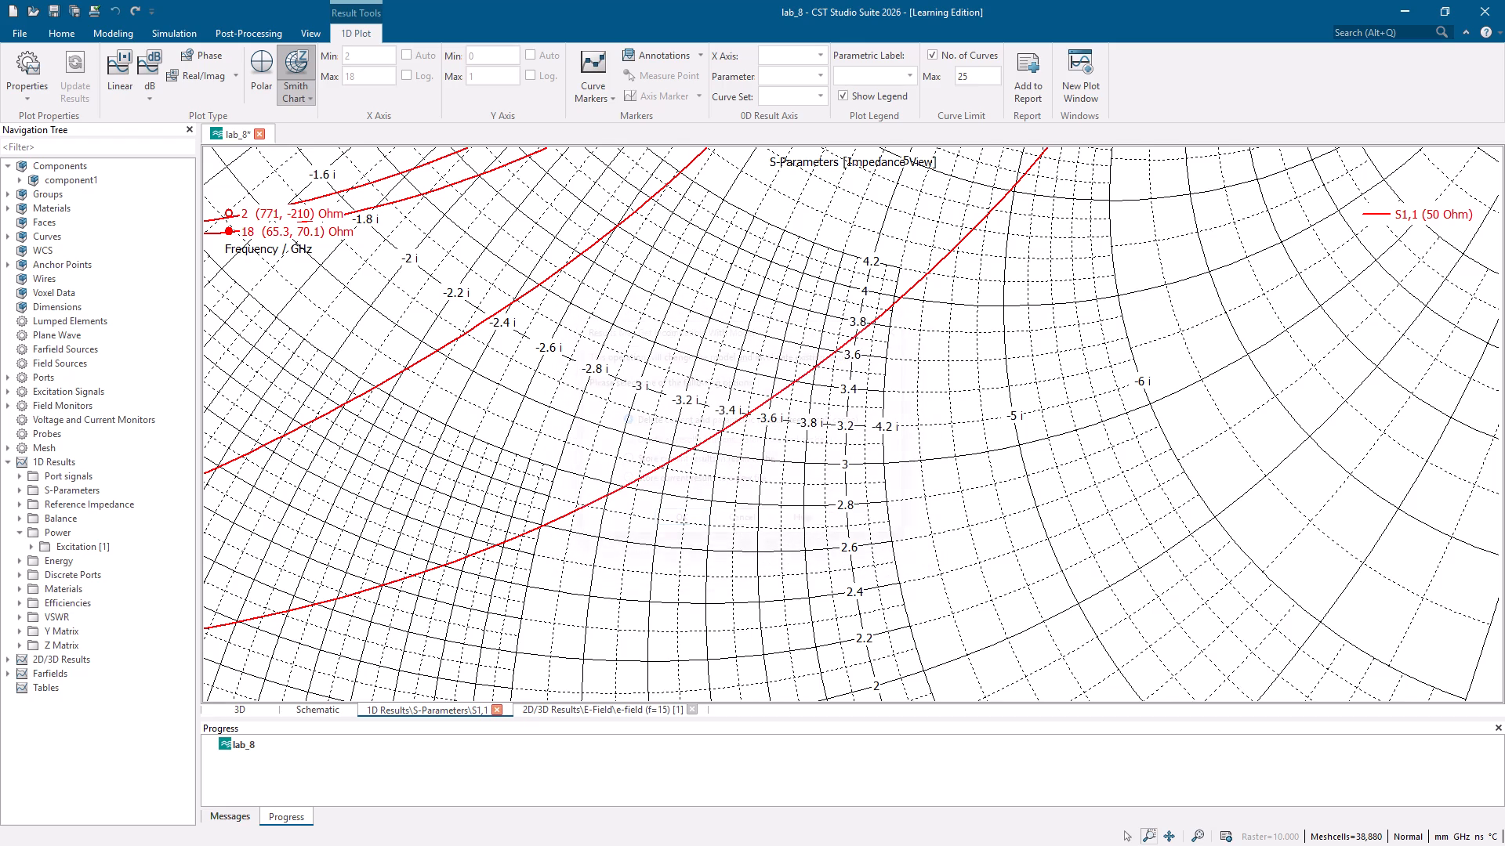
Capture a full-screen screenshot of the complete S1,1 Smith chart.
right_click(994, 384)
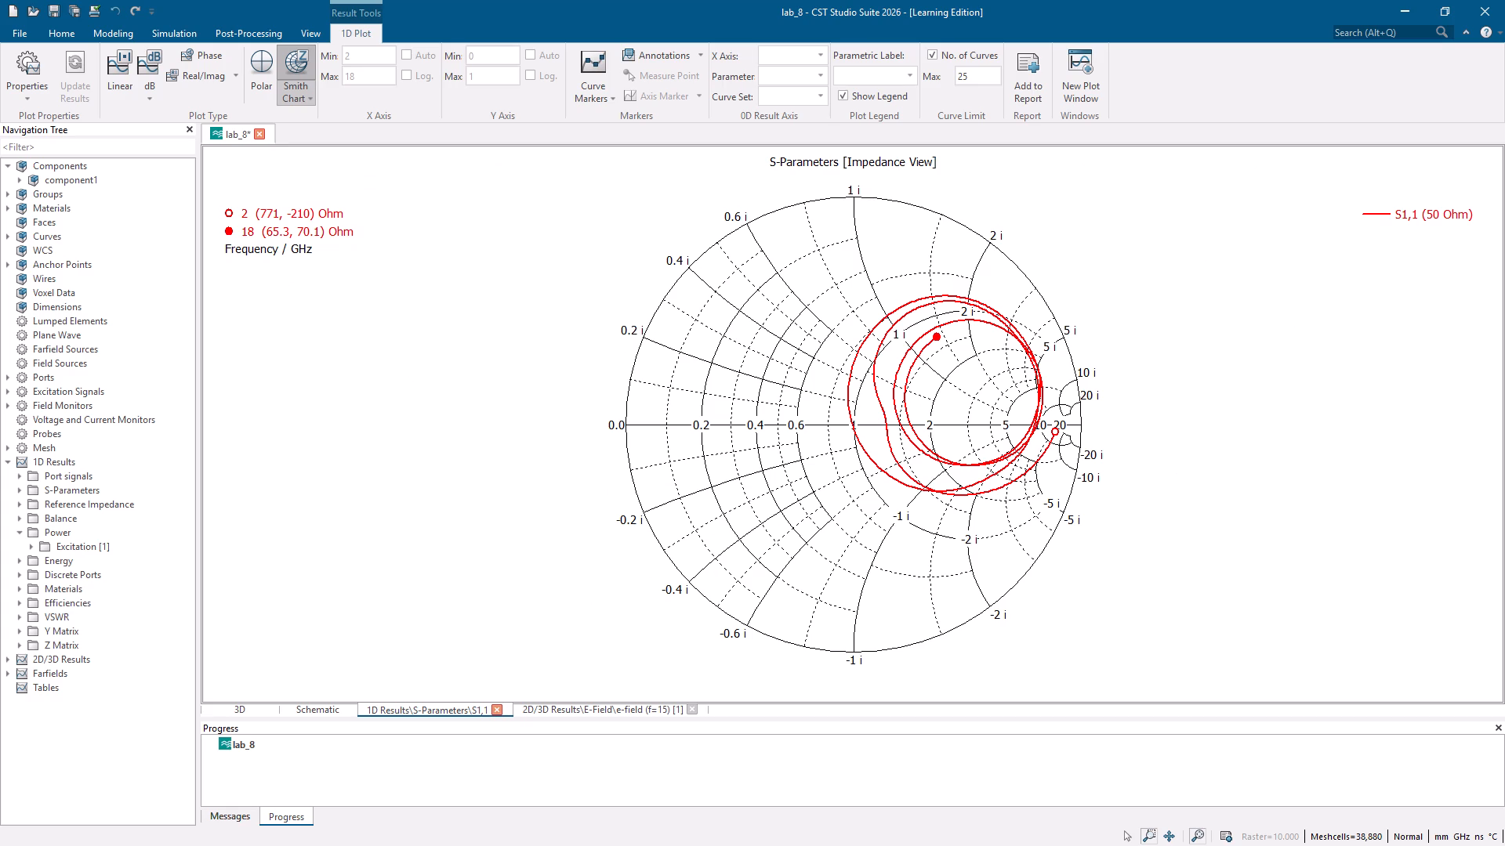
left_click(230, 215)
triple_click(228, 214)
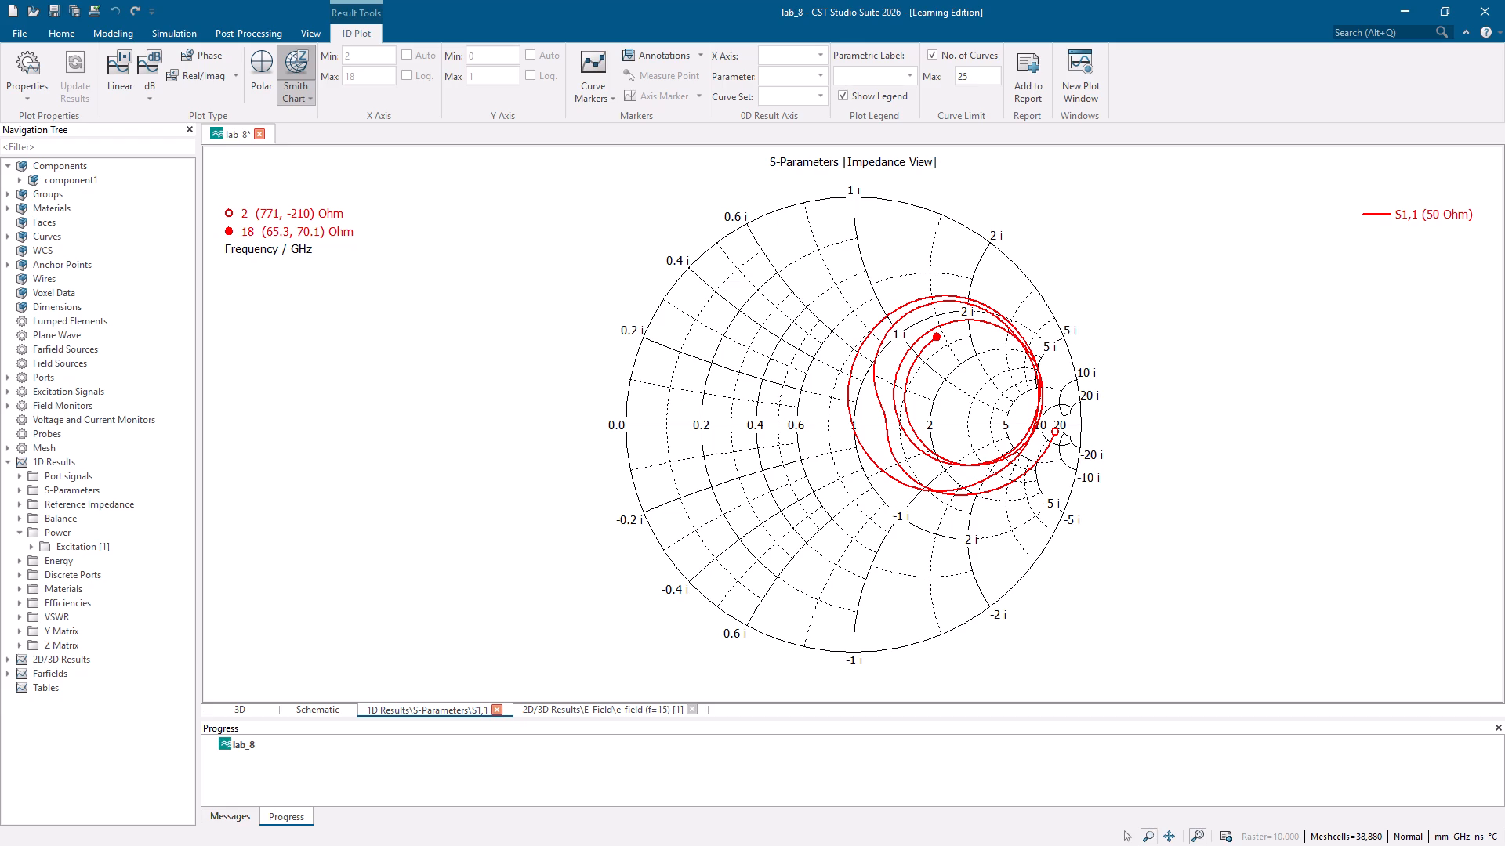
triple_click(228, 214)
triple_click(228, 214)
triple_click(228, 214)
key("Print")
left_click(731, 34)
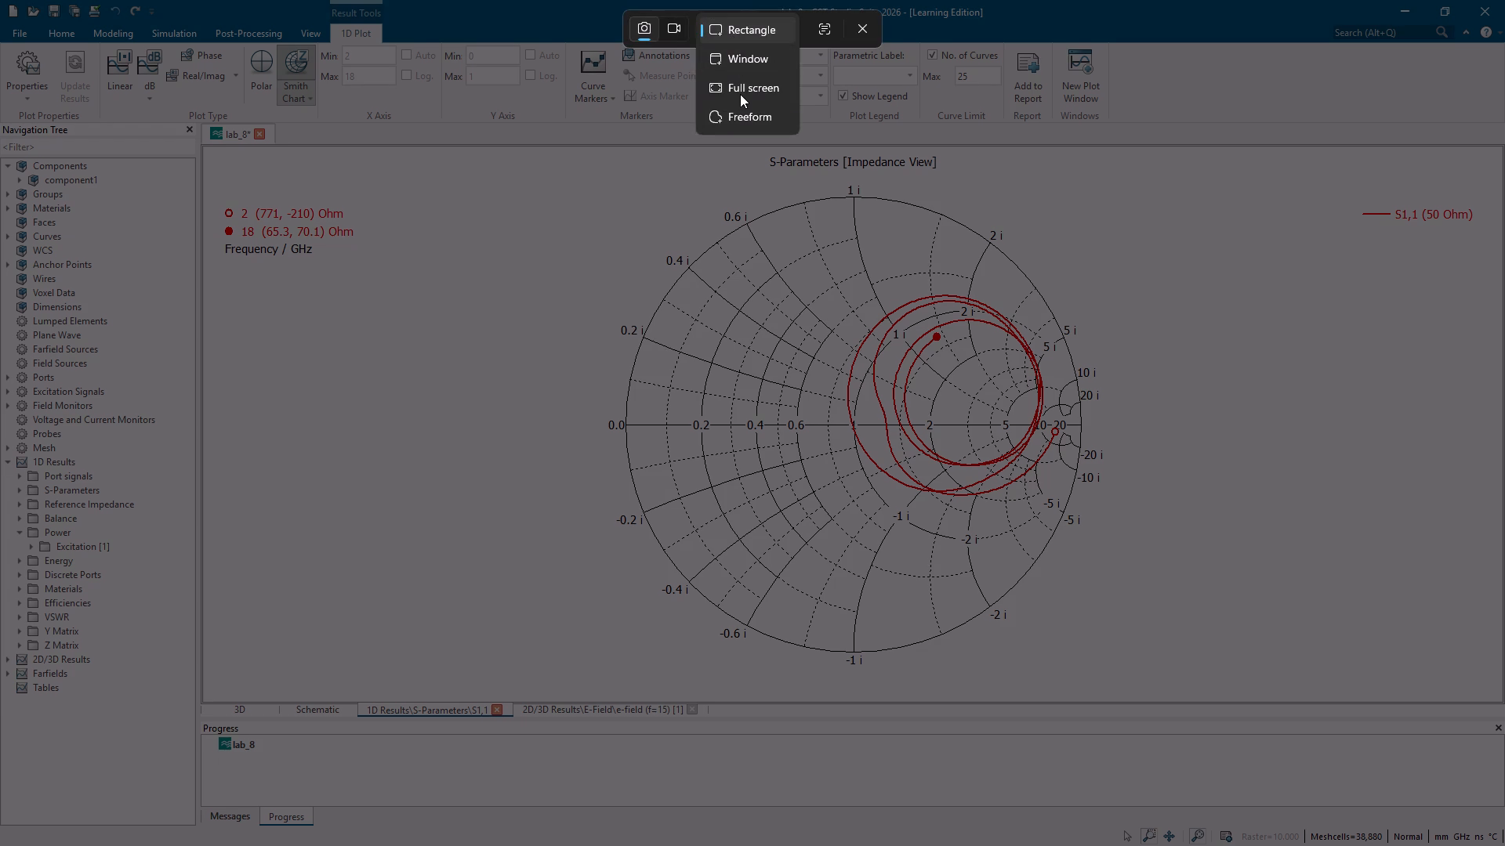
left_click(740, 94)
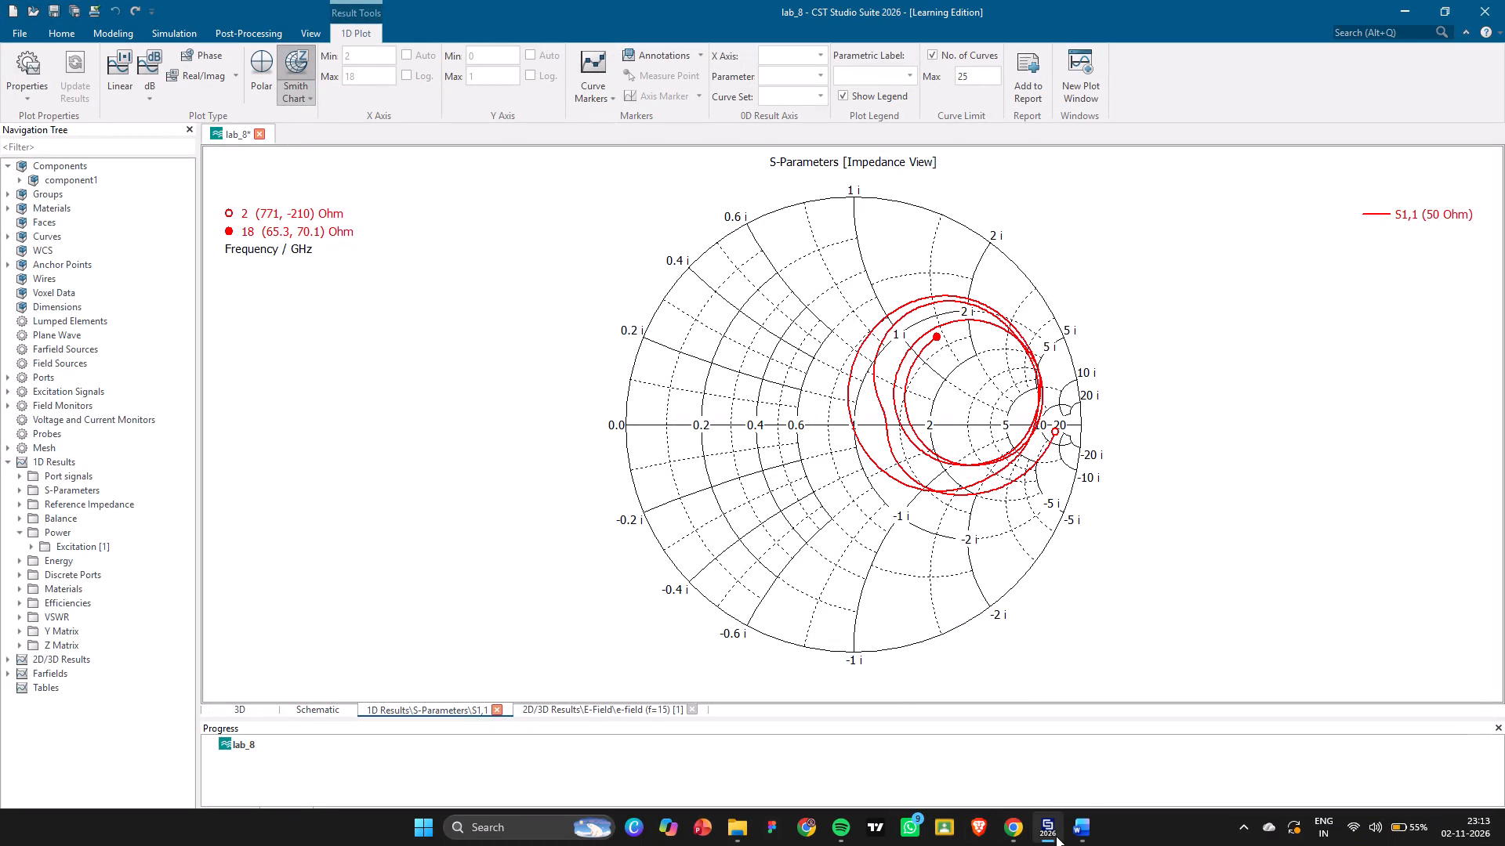
Switch to the EC205_LAB7 Word report, paste the screenshot under the Smith chart heading, and add blank lines before and after that heading.
left_click(997, 755)
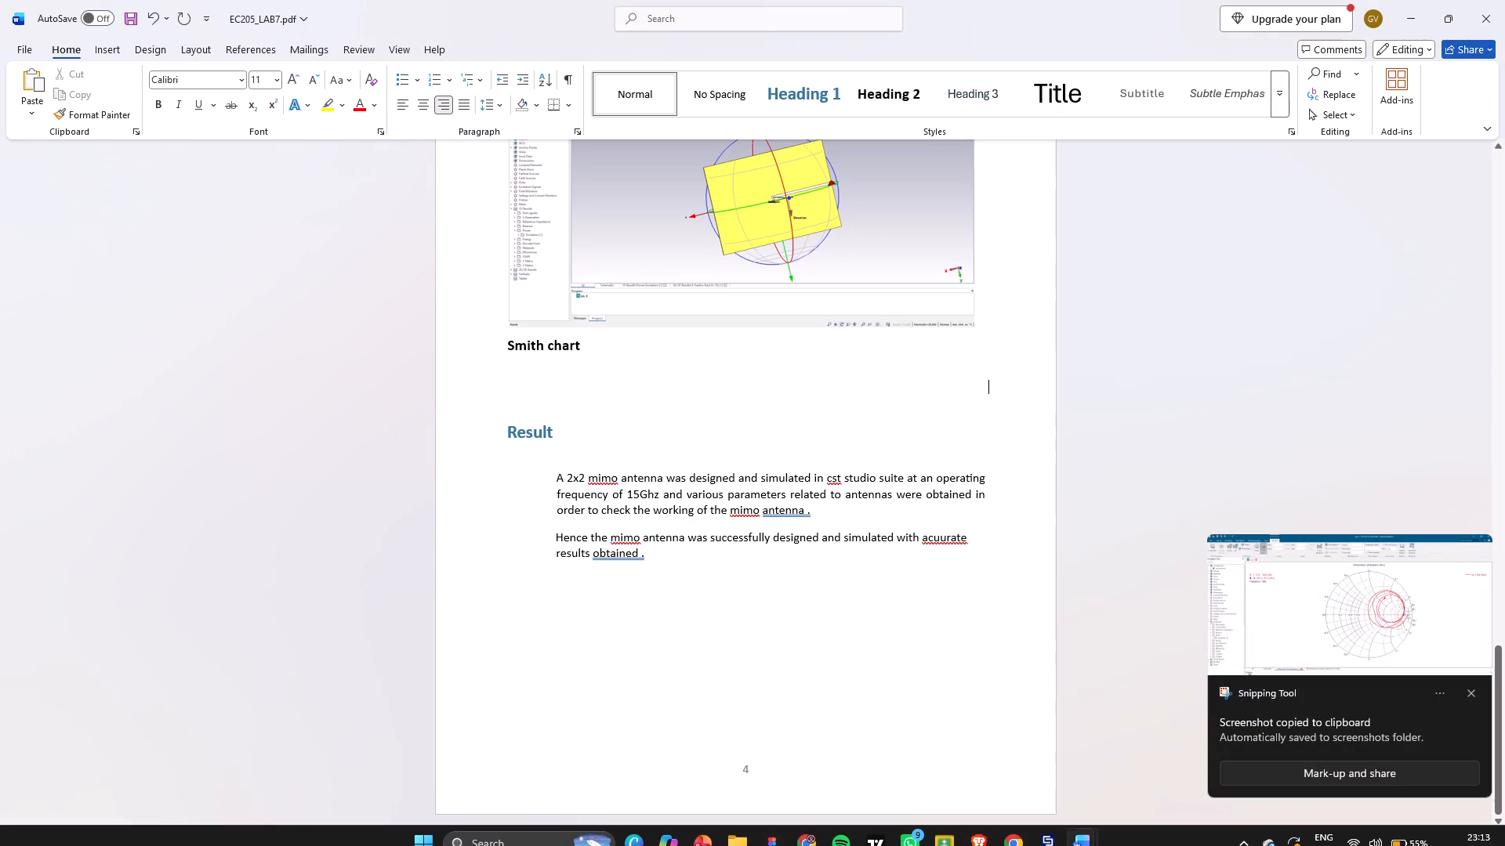
left_click(591, 376)
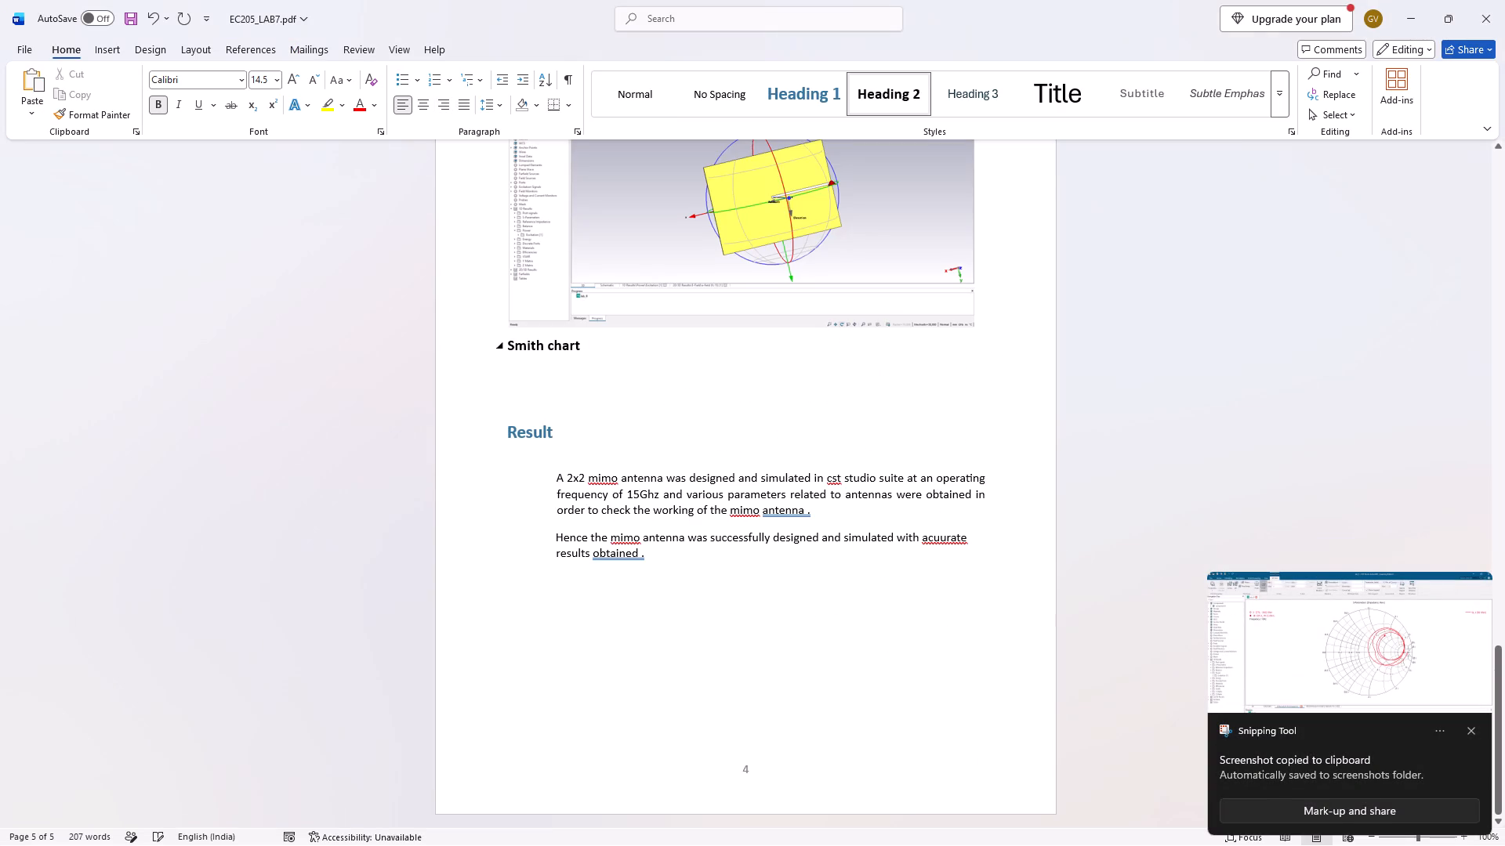
key("ctrl+v")
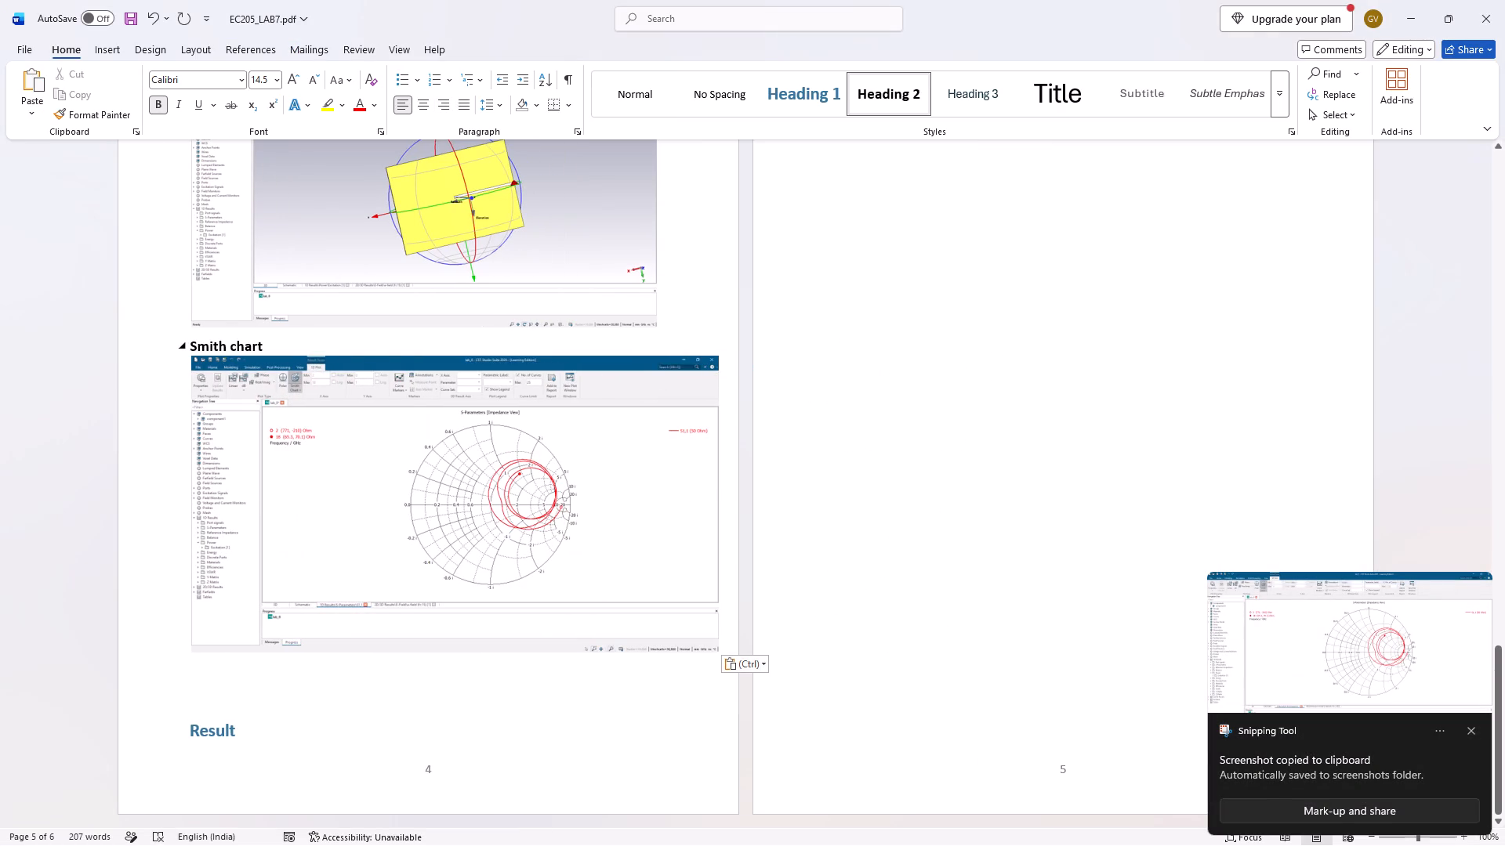
left_click(715, 653)
left_click(283, 346)
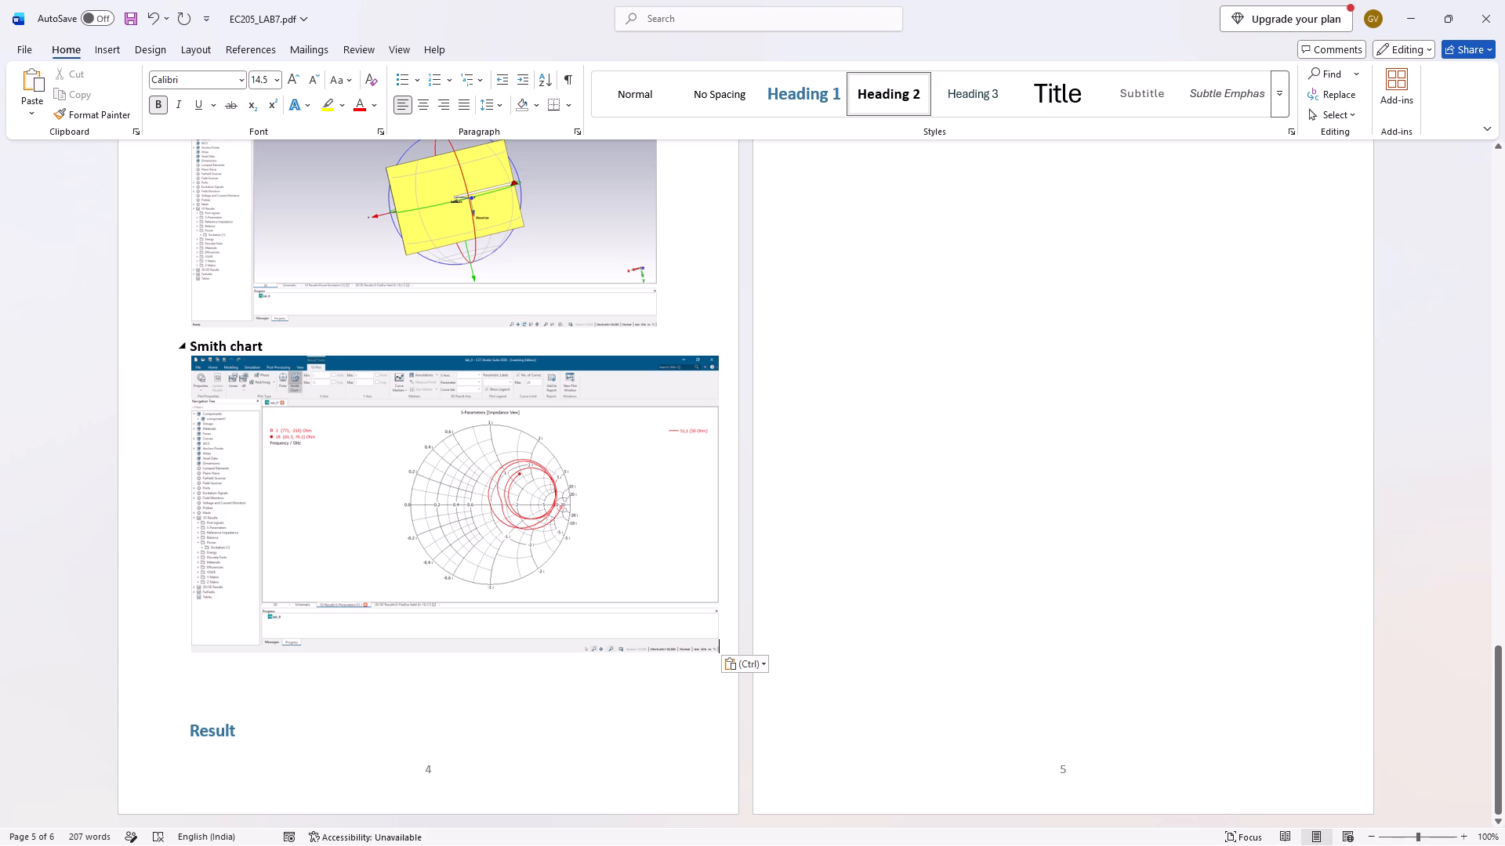
key("Return")
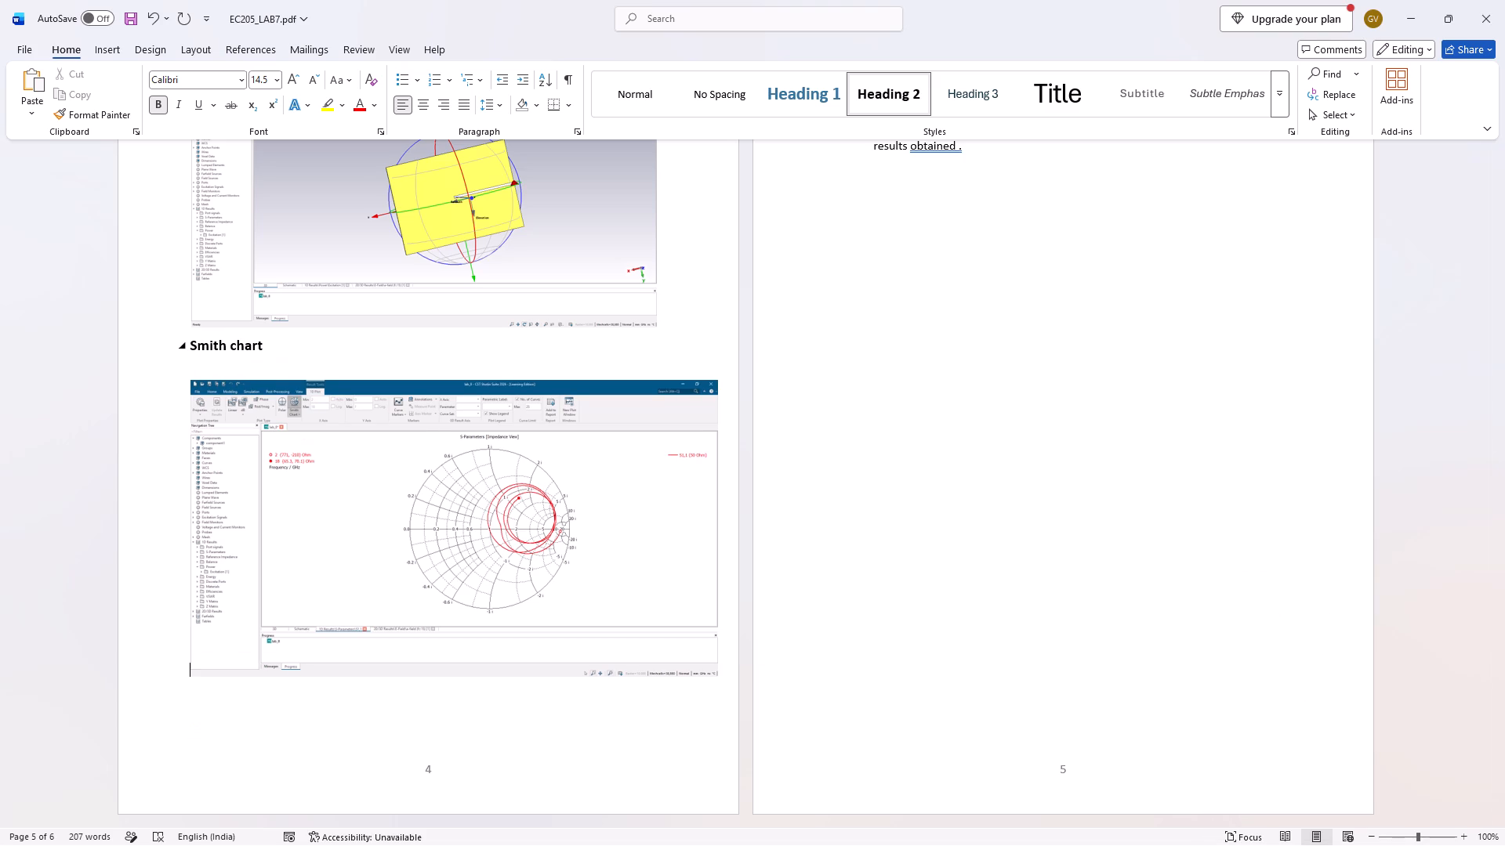
left_click(190, 341)
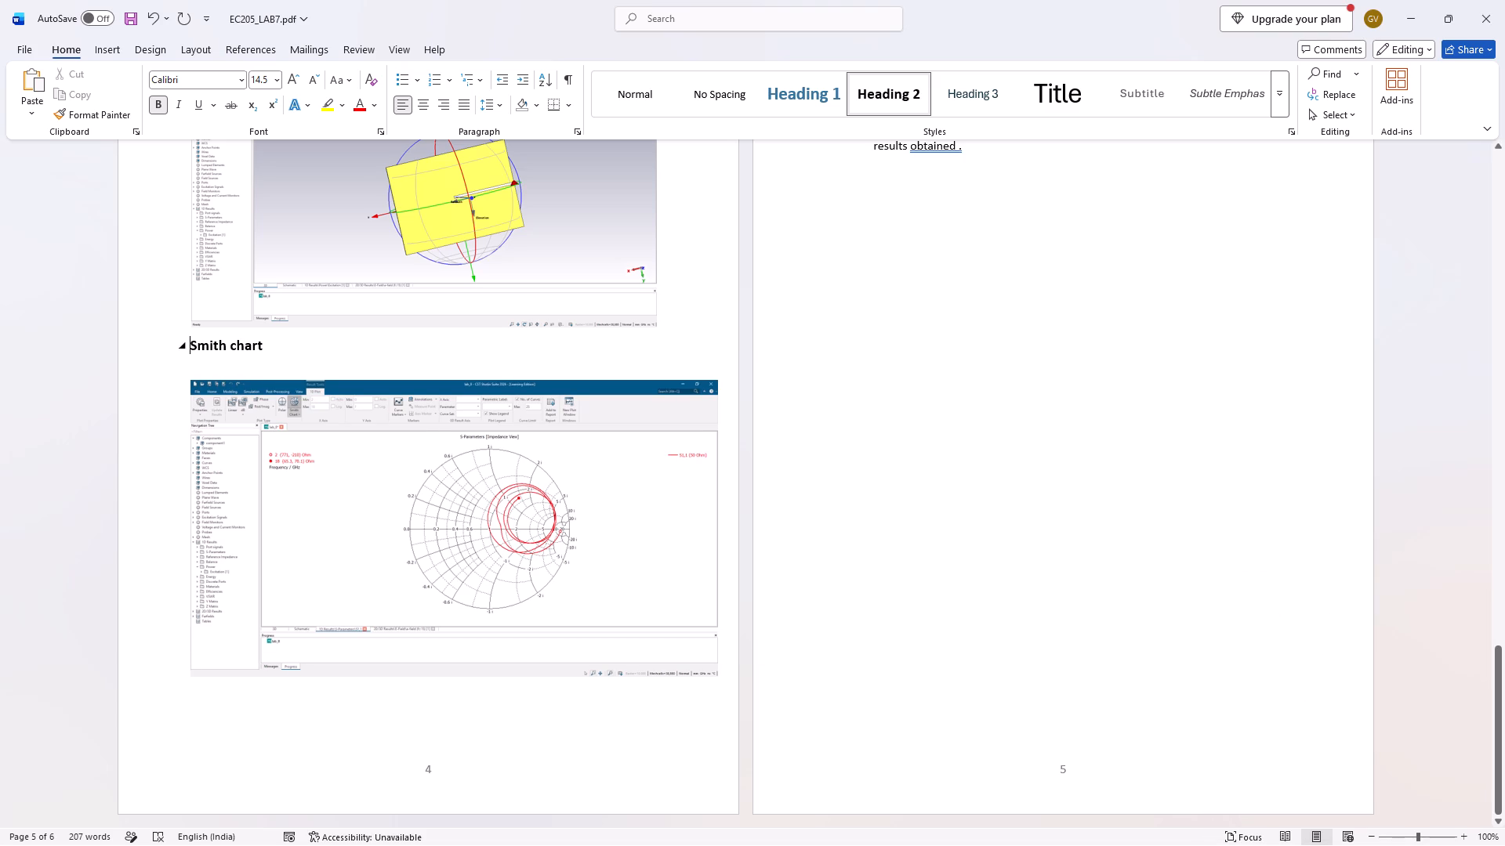
key("Return")
Shrink the Farfield Cuts screenshot slightly so the Smith chart section fits on the same page.
scroll(256, 414, "up", 2)
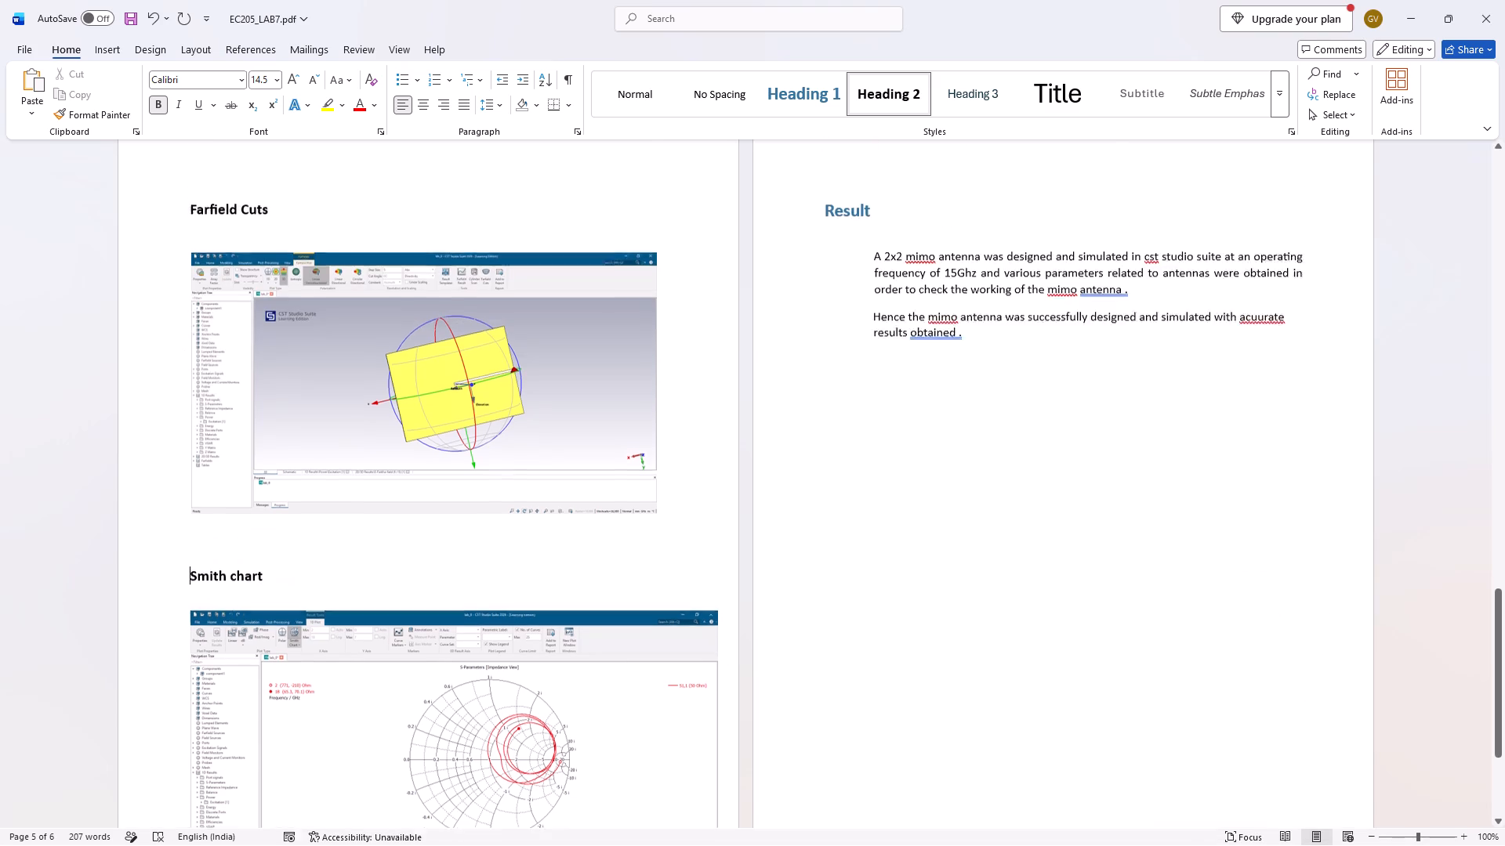
scroll(256, 414, "down", 1)
left_click(610, 694)
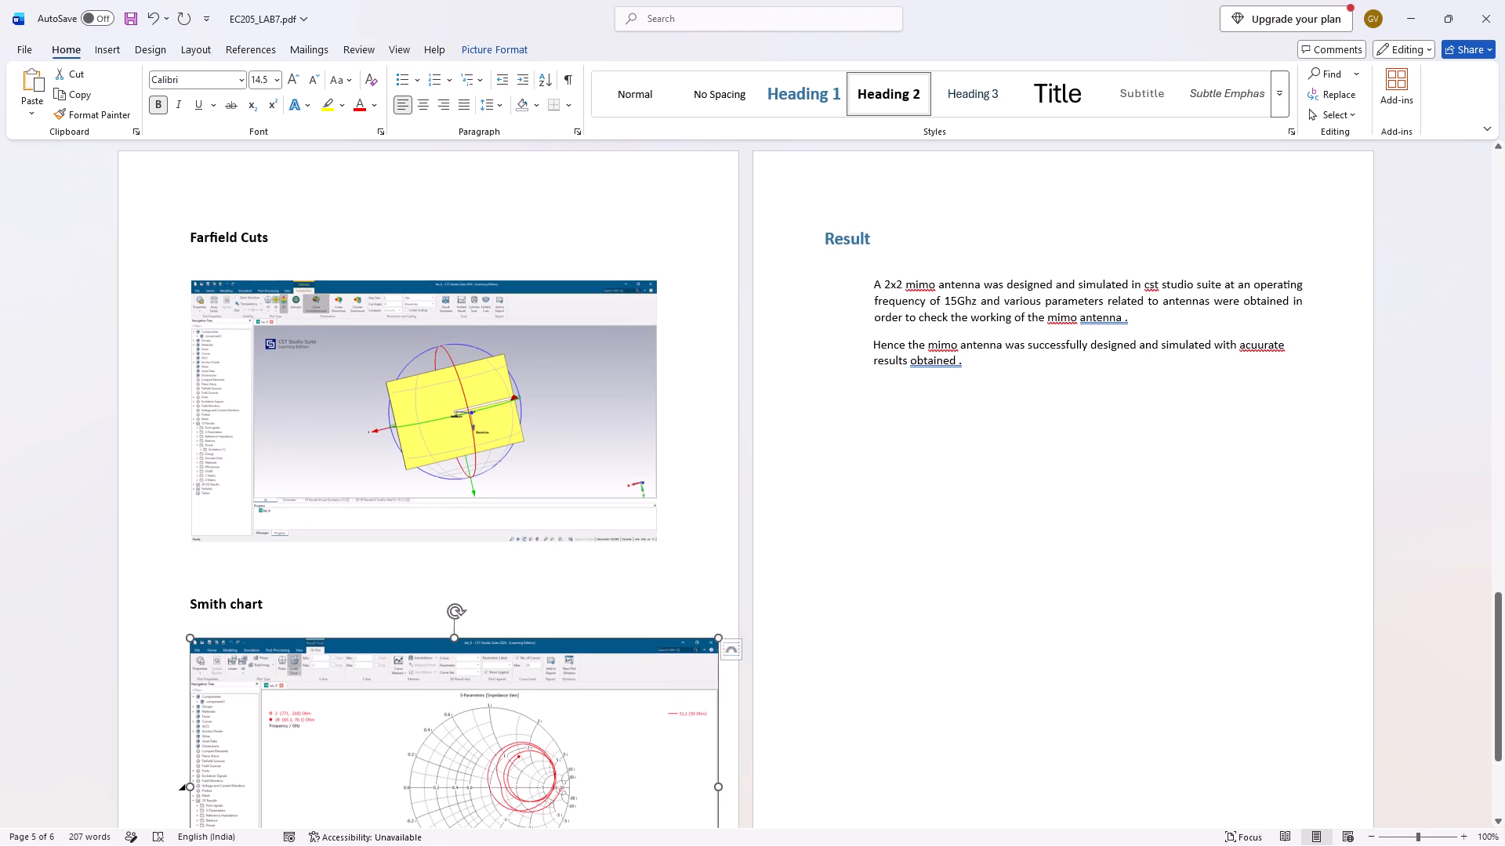
left_click(617, 496)
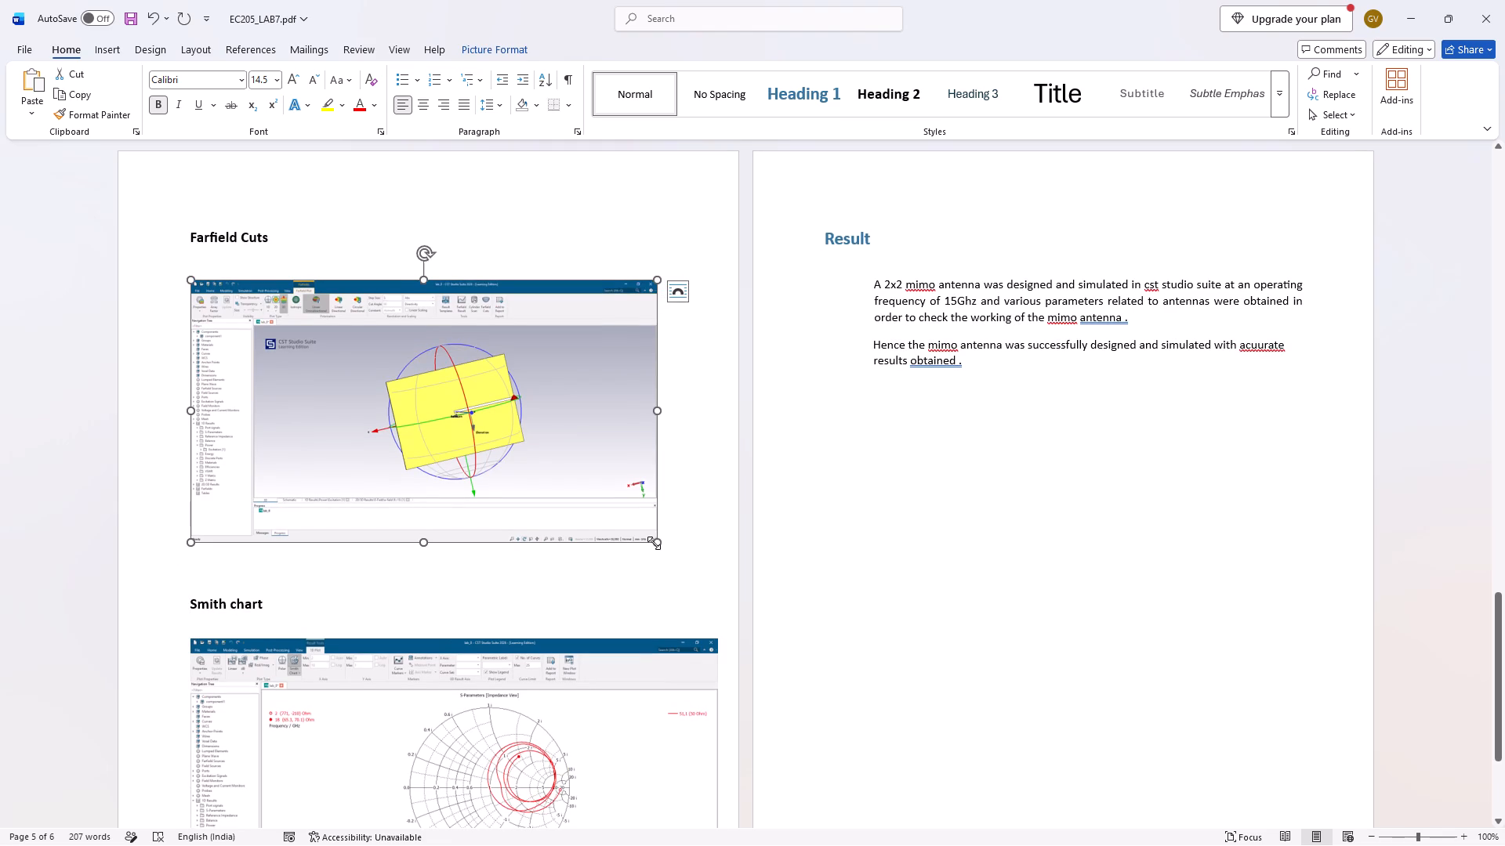
left_click_drag(654, 543, 671, 543)
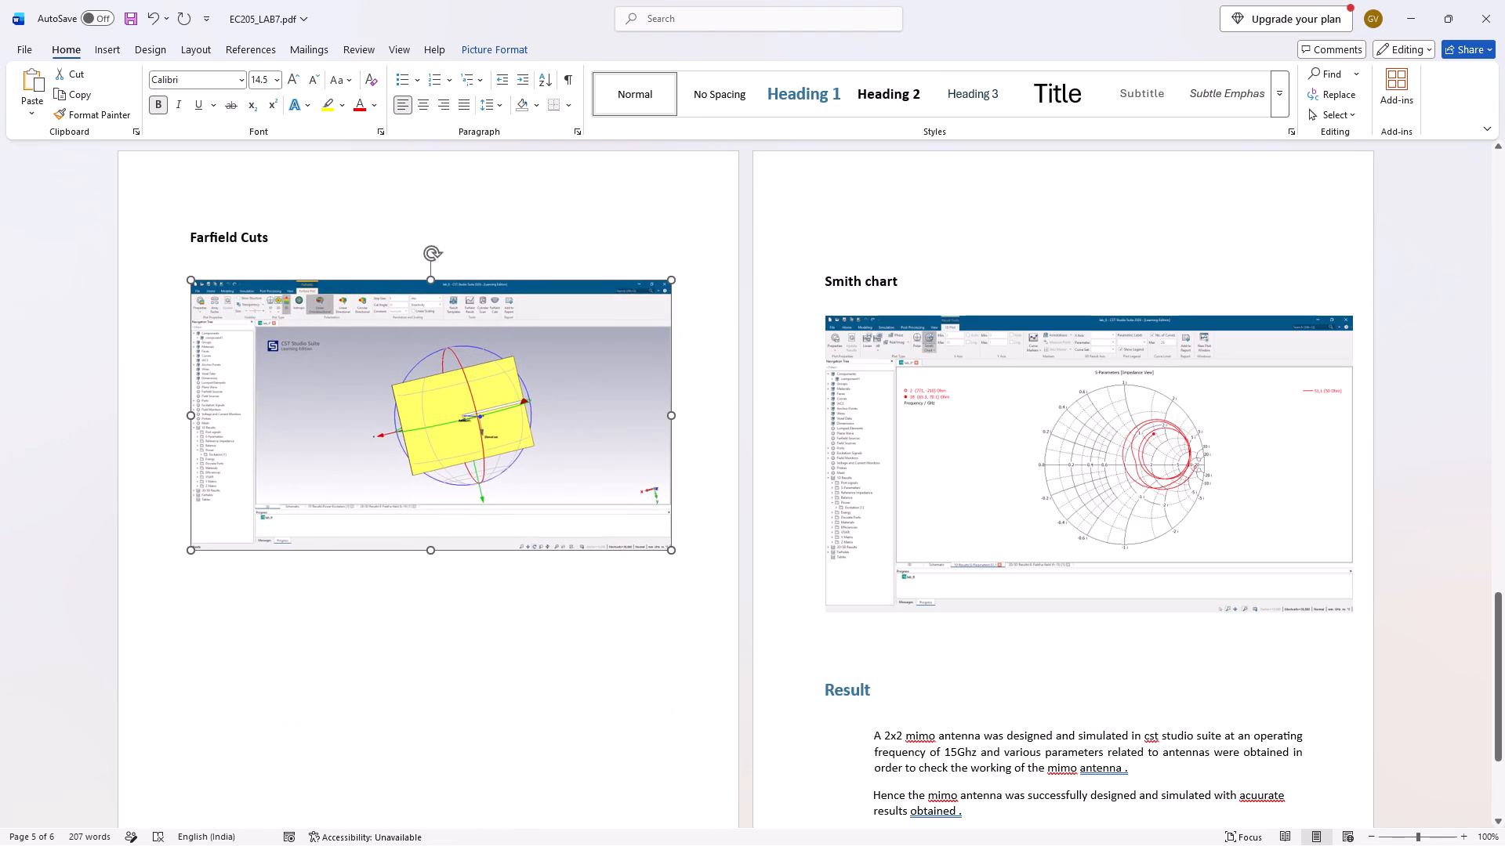
left_click_drag(671, 543, 665, 541)
left_click_drag(665, 541, 658, 539)
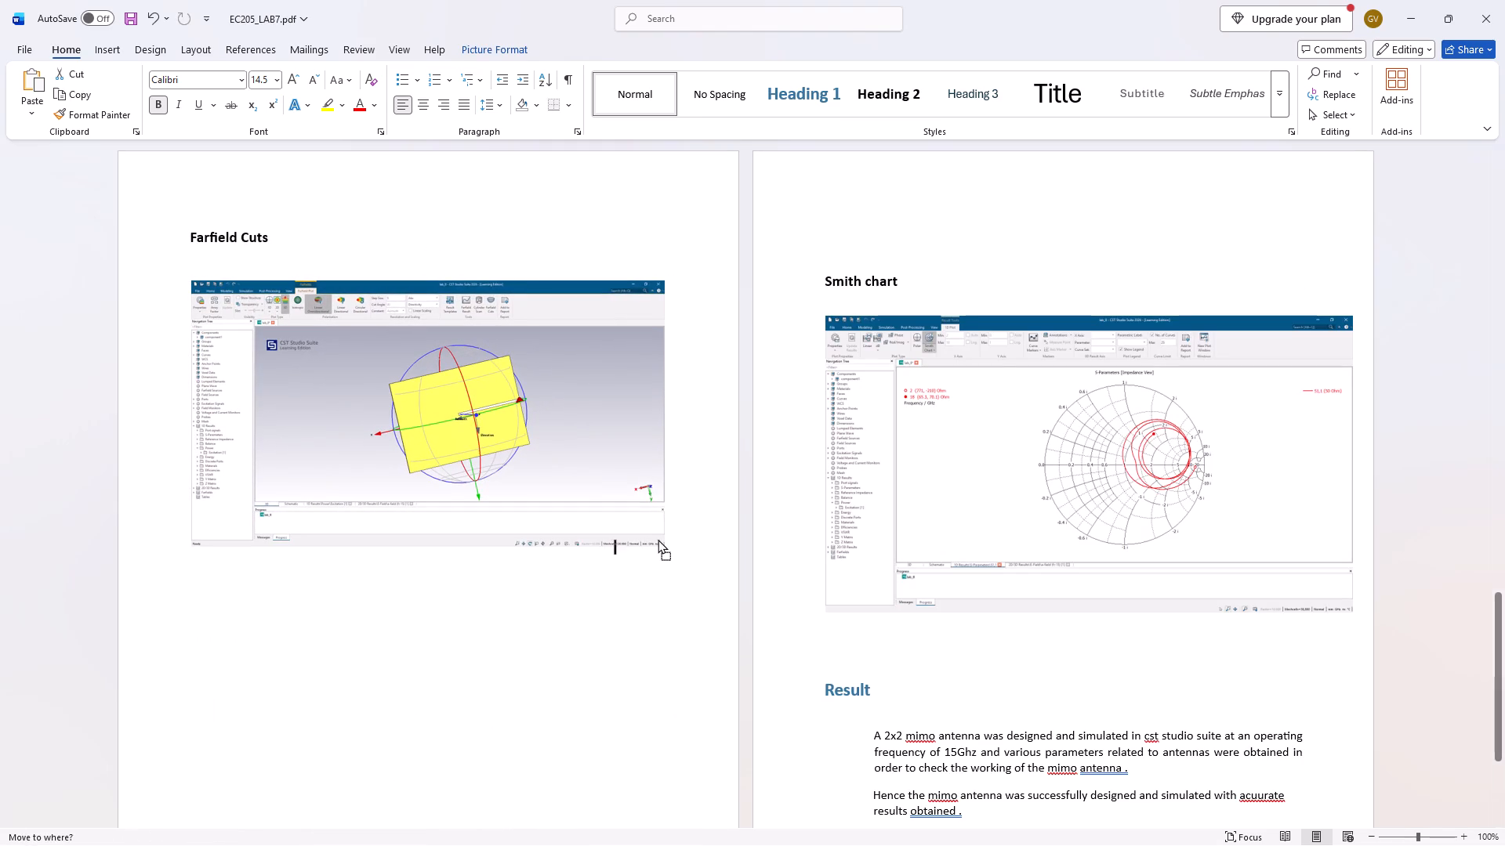
left_click_drag(658, 539, 653, 537)
left_click_drag(666, 549, 633, 540)
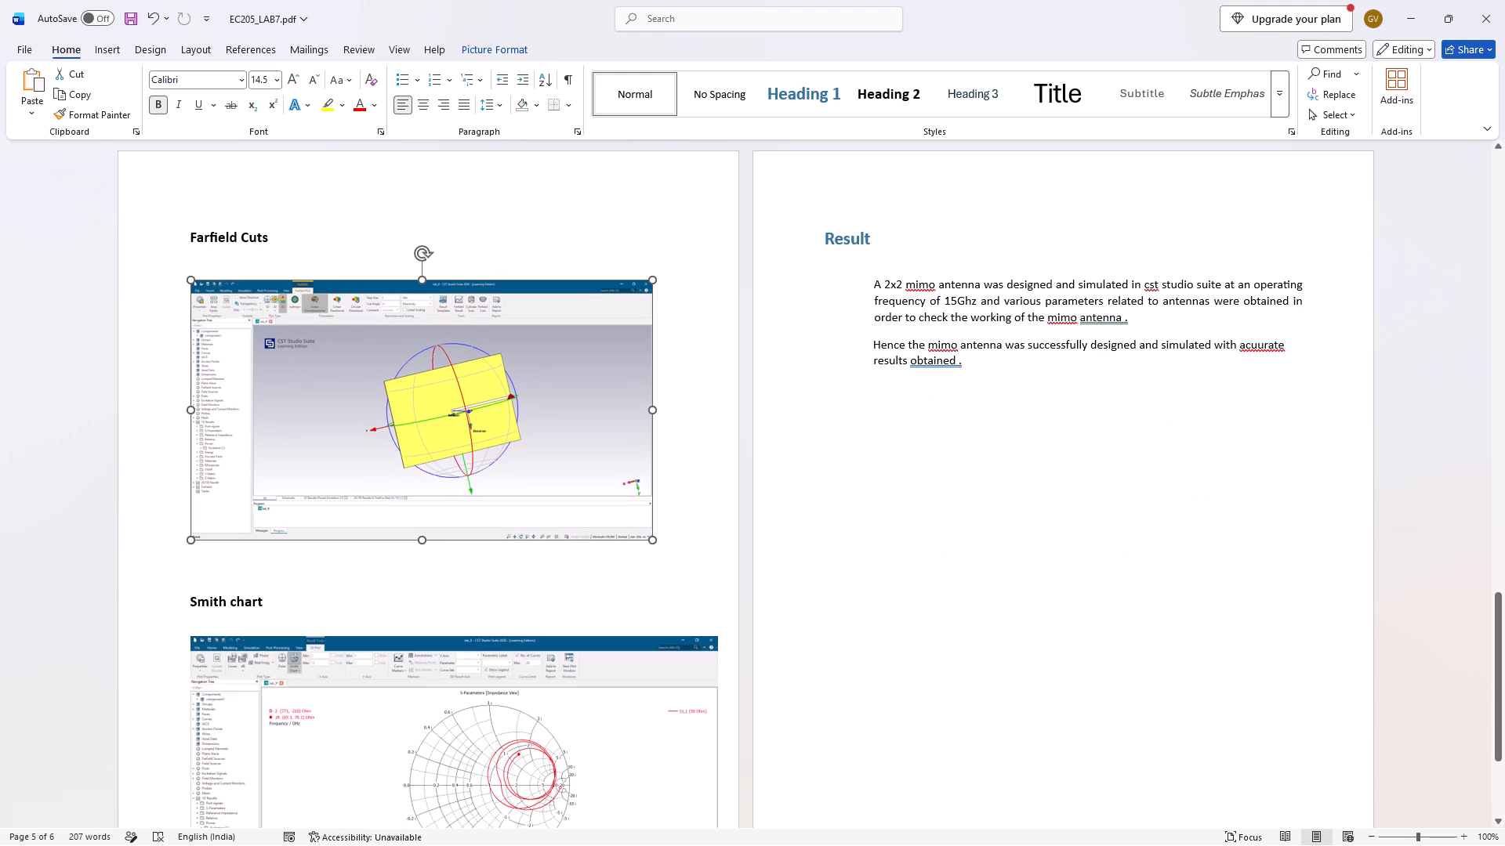
left_click_drag(544, 573, 537, 493)
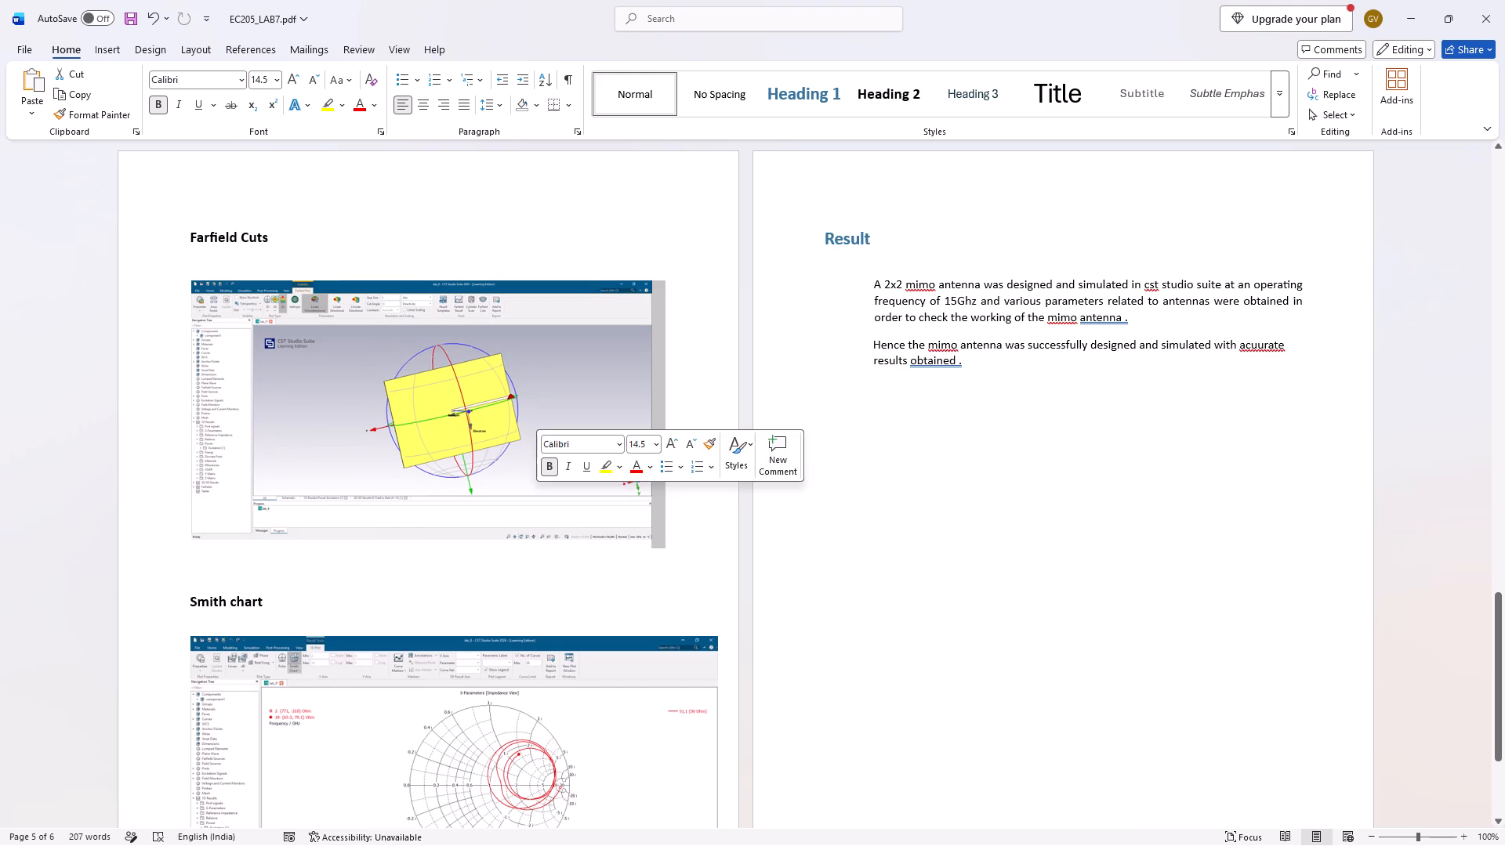
Shrink the Smith chart screenshot proportionally so it sits within the page margins.
scroll(554, 550, "down", 3)
left_click(589, 596)
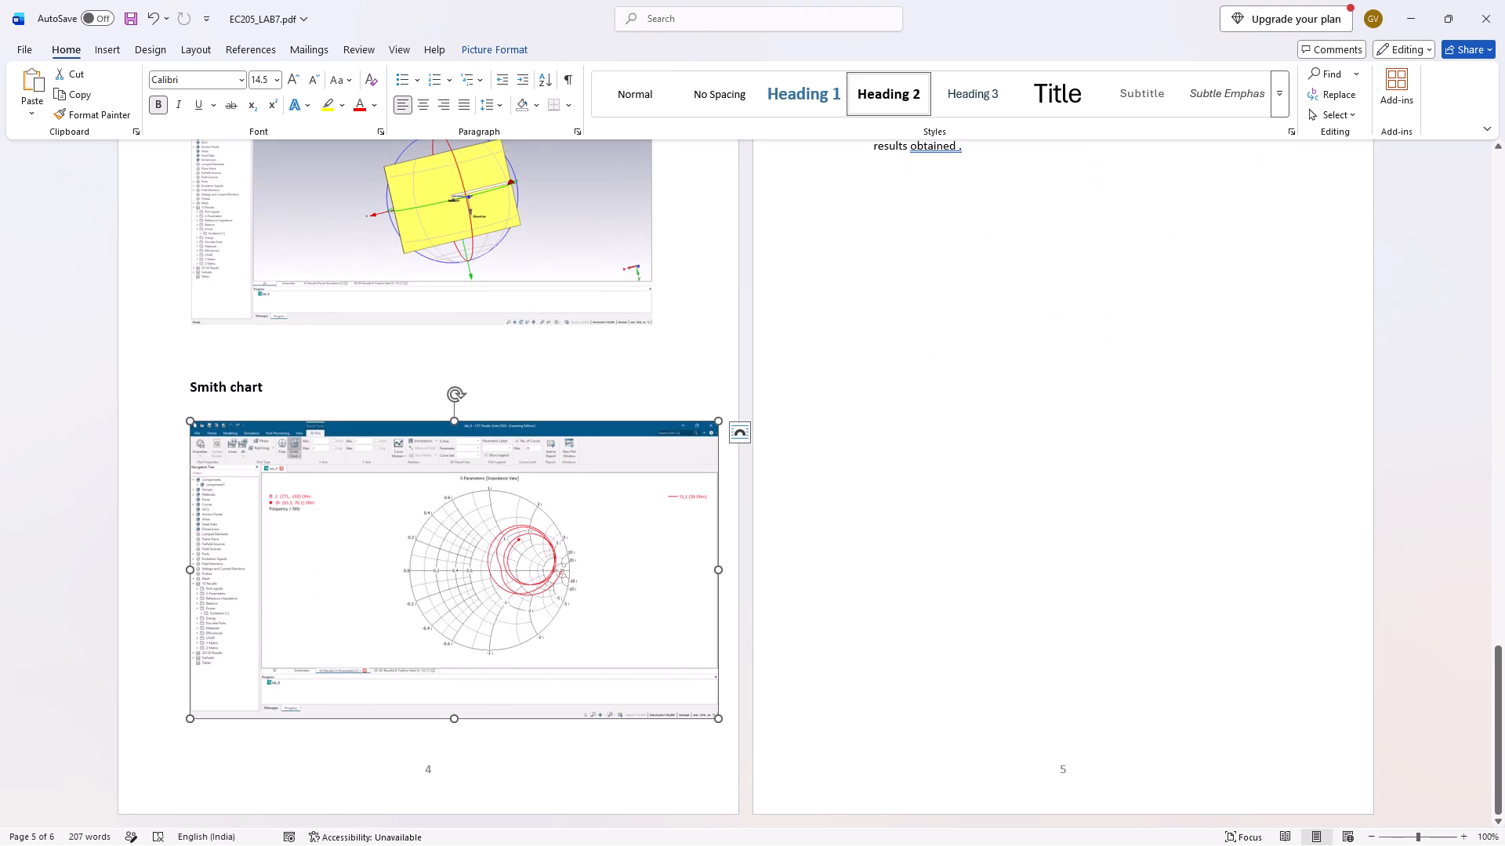
left_click(729, 720)
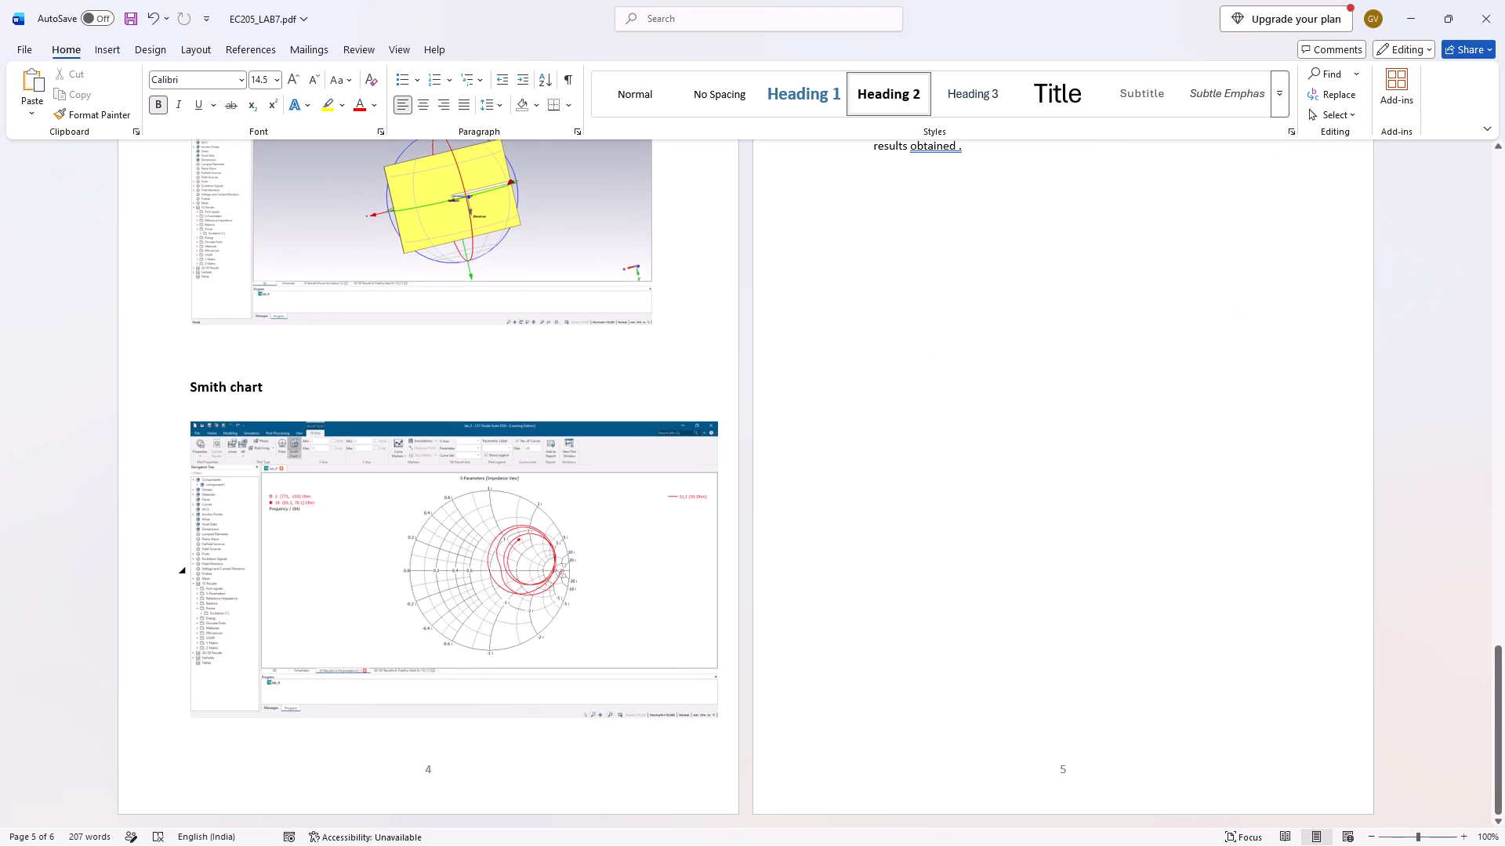
left_click(704, 709)
left_click_drag(719, 717, 658, 696)
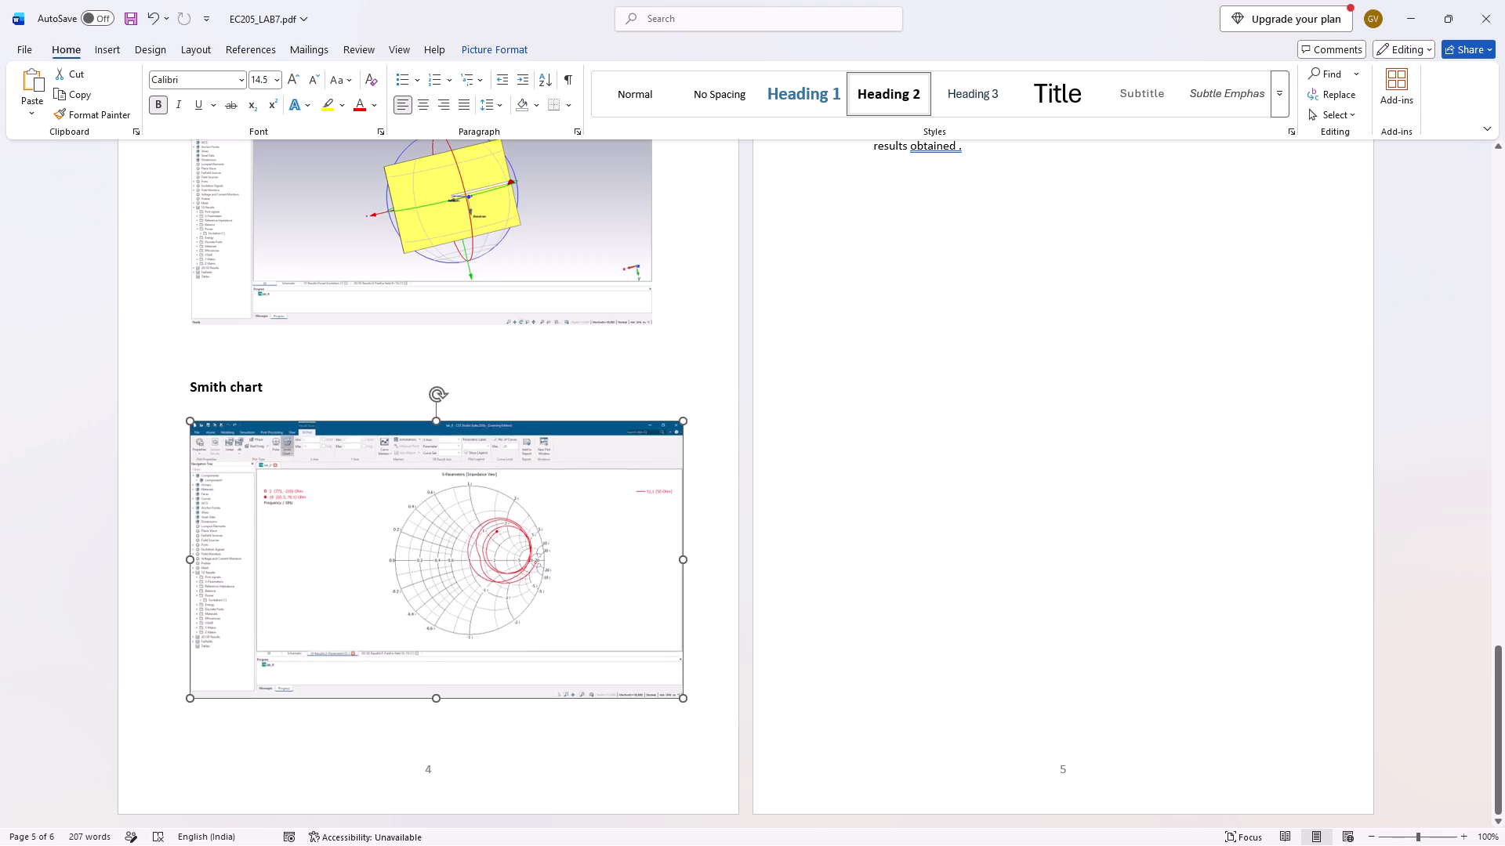
left_click_drag(658, 696, 636, 689)
left_click(837, 629)
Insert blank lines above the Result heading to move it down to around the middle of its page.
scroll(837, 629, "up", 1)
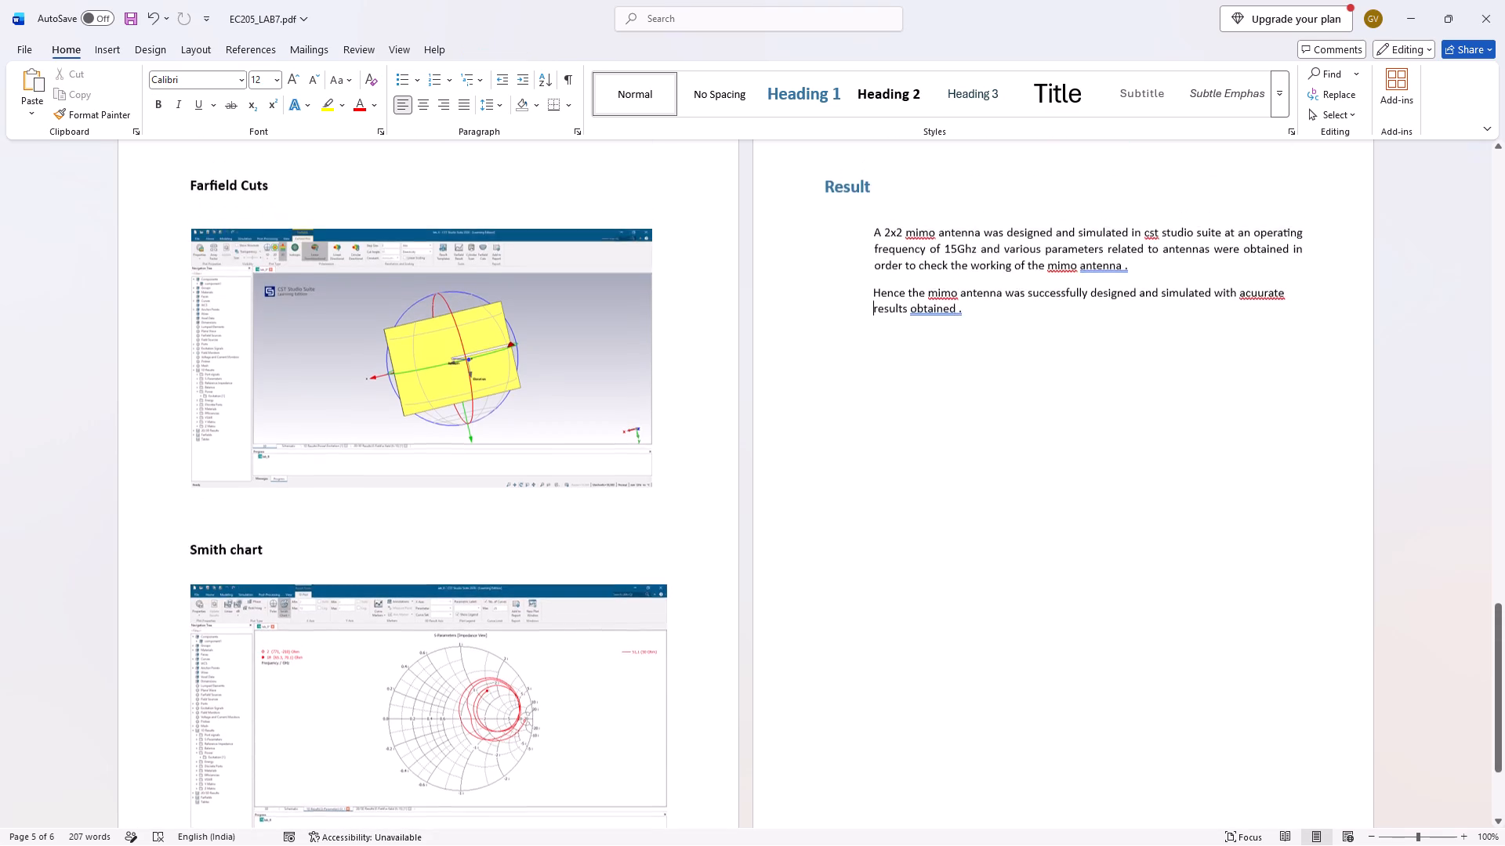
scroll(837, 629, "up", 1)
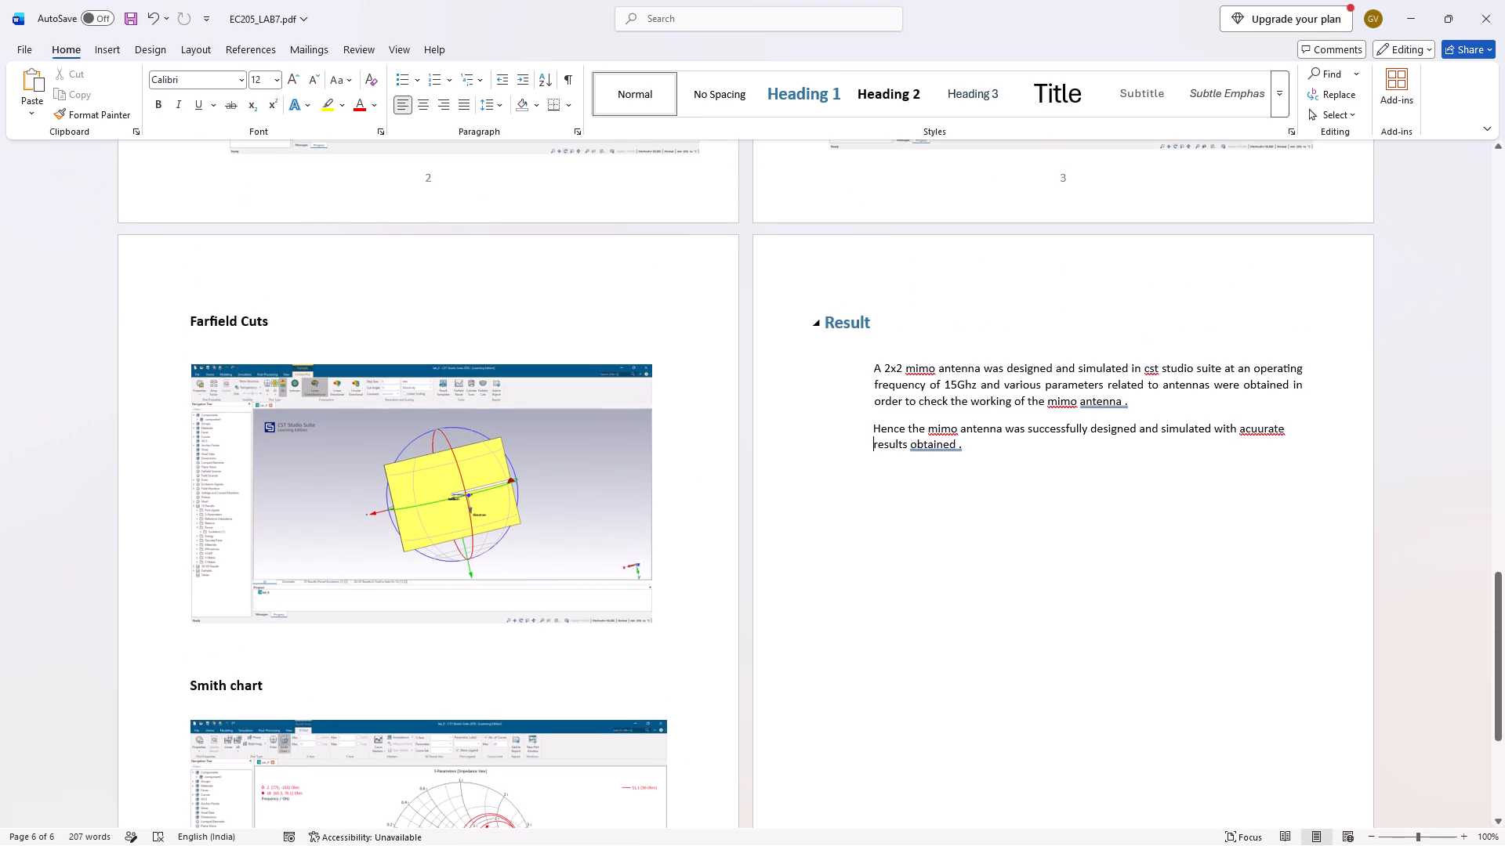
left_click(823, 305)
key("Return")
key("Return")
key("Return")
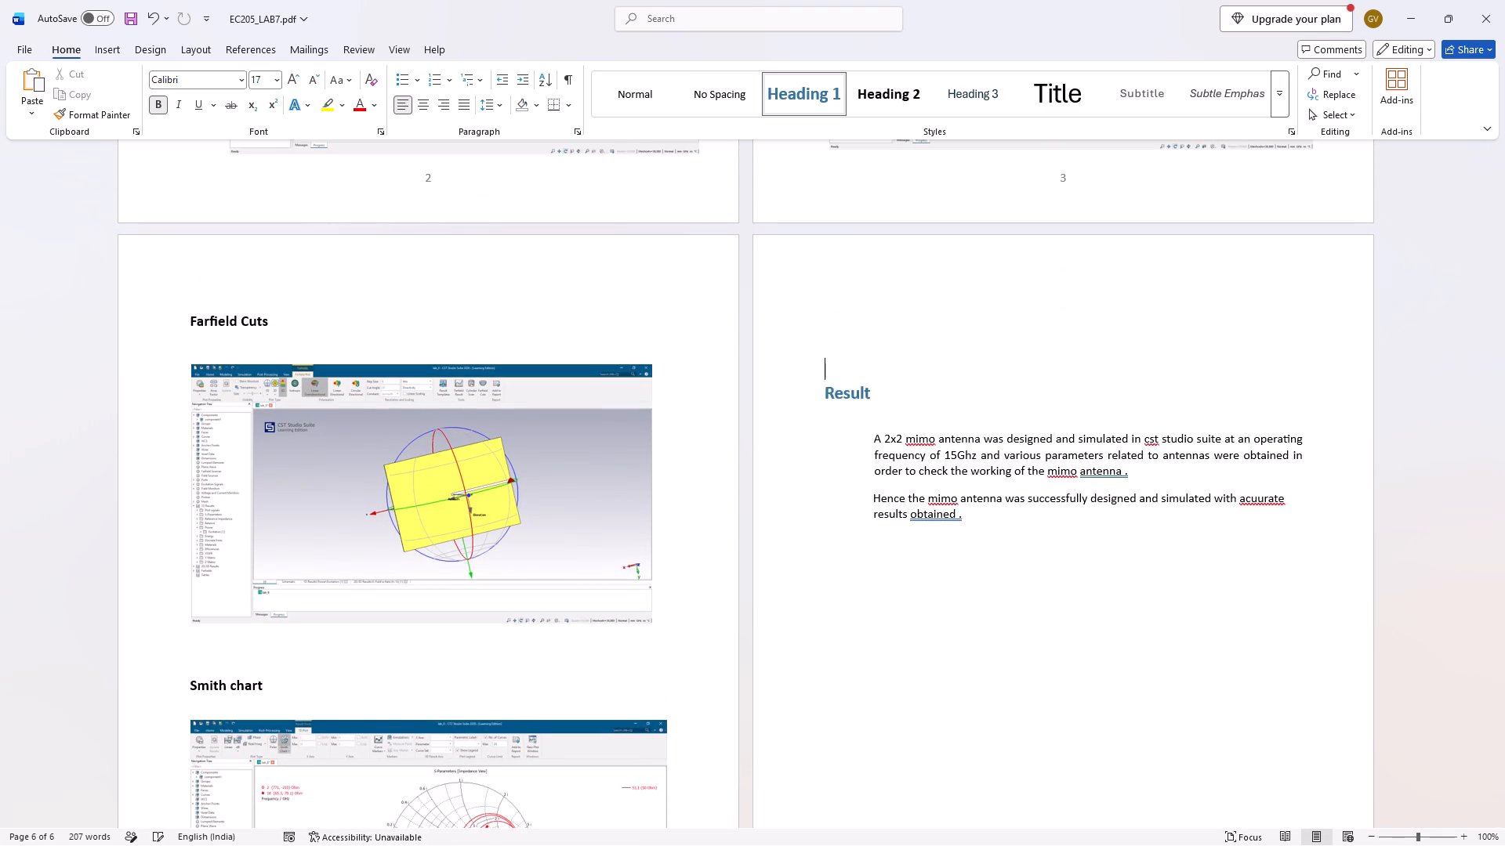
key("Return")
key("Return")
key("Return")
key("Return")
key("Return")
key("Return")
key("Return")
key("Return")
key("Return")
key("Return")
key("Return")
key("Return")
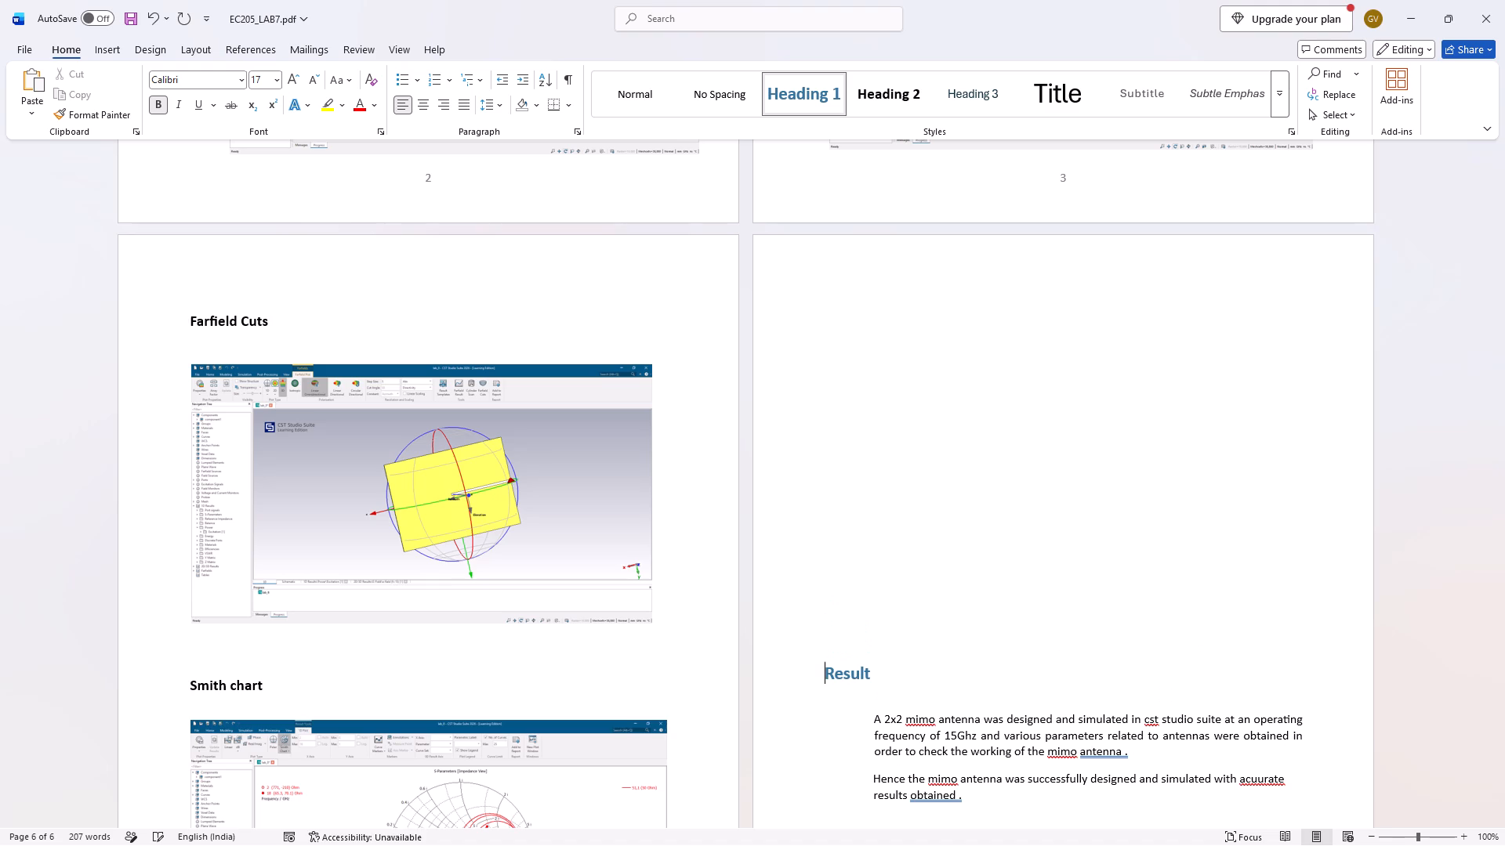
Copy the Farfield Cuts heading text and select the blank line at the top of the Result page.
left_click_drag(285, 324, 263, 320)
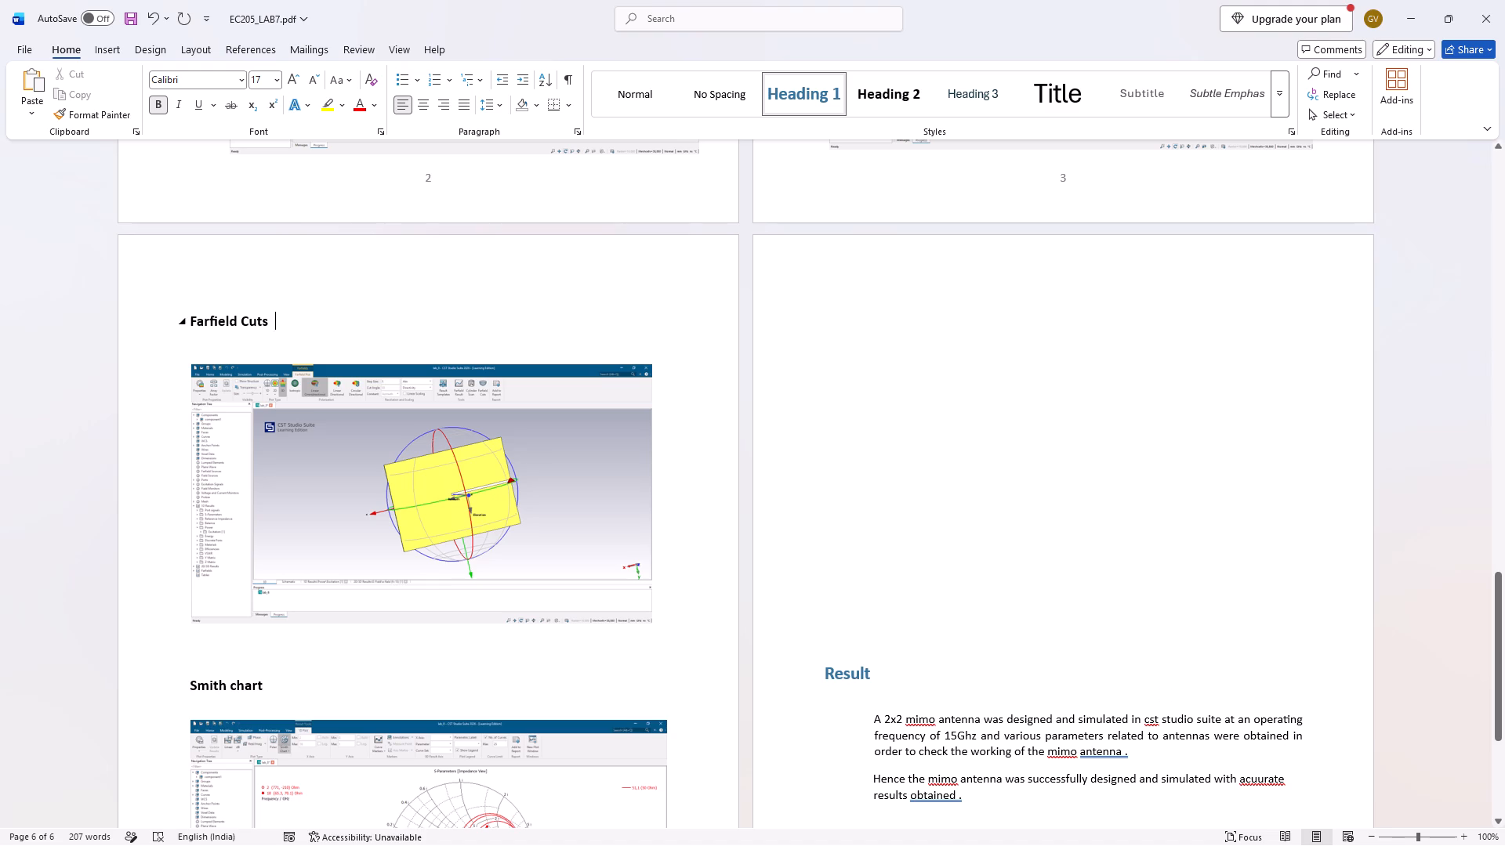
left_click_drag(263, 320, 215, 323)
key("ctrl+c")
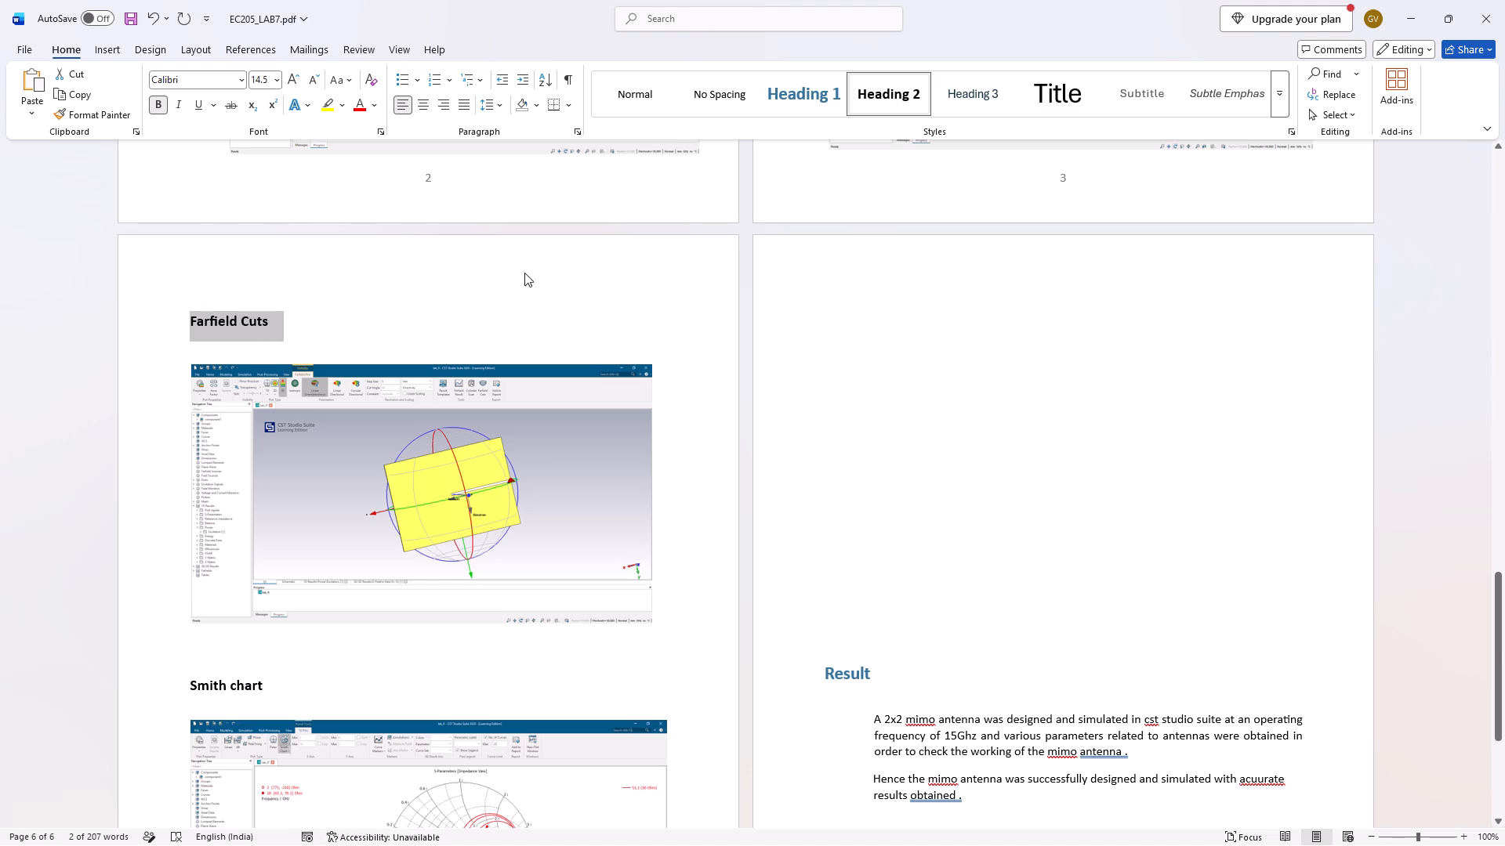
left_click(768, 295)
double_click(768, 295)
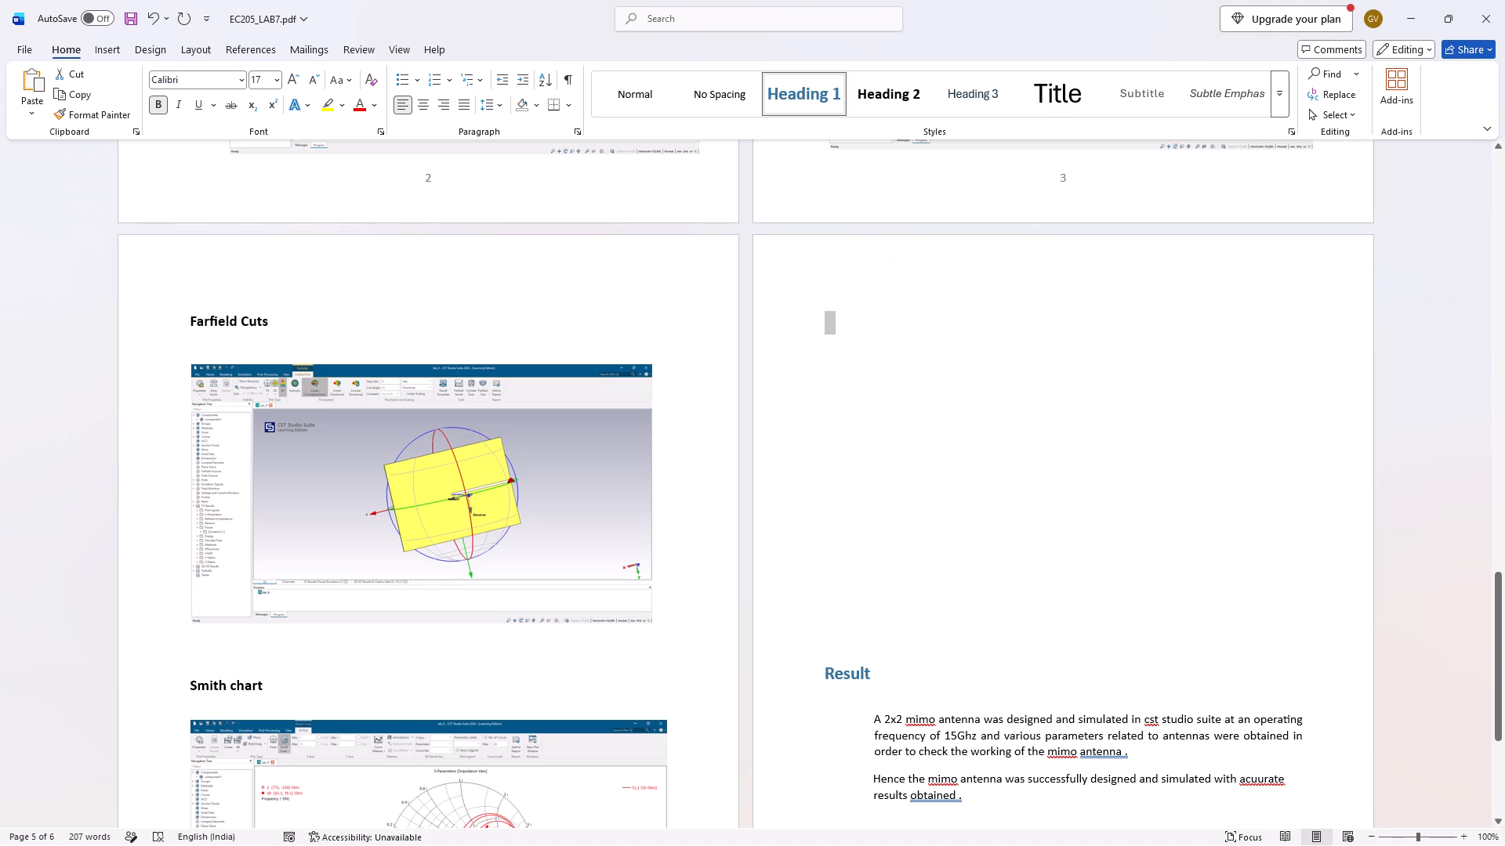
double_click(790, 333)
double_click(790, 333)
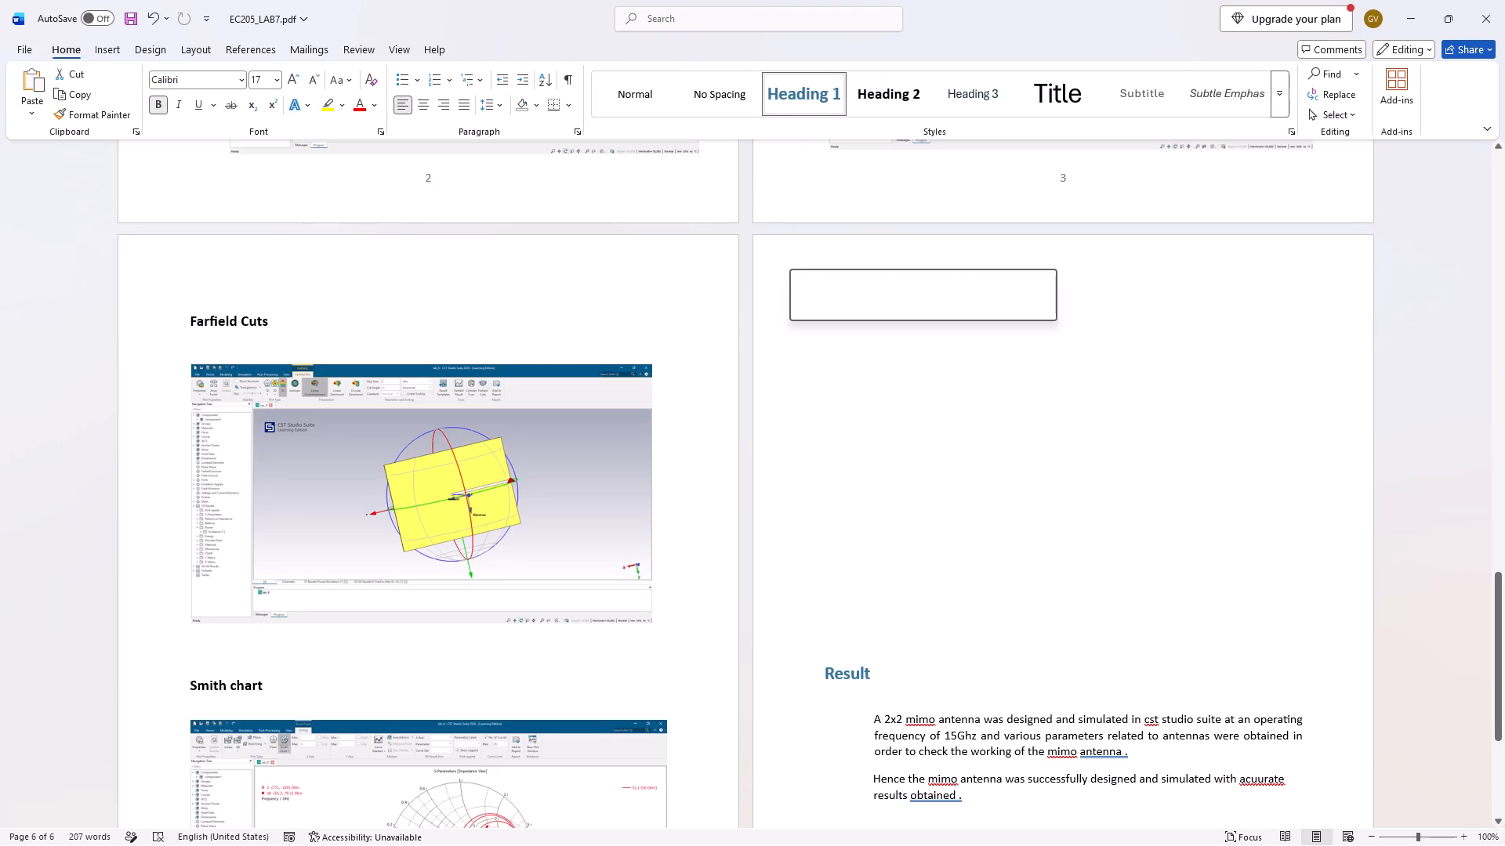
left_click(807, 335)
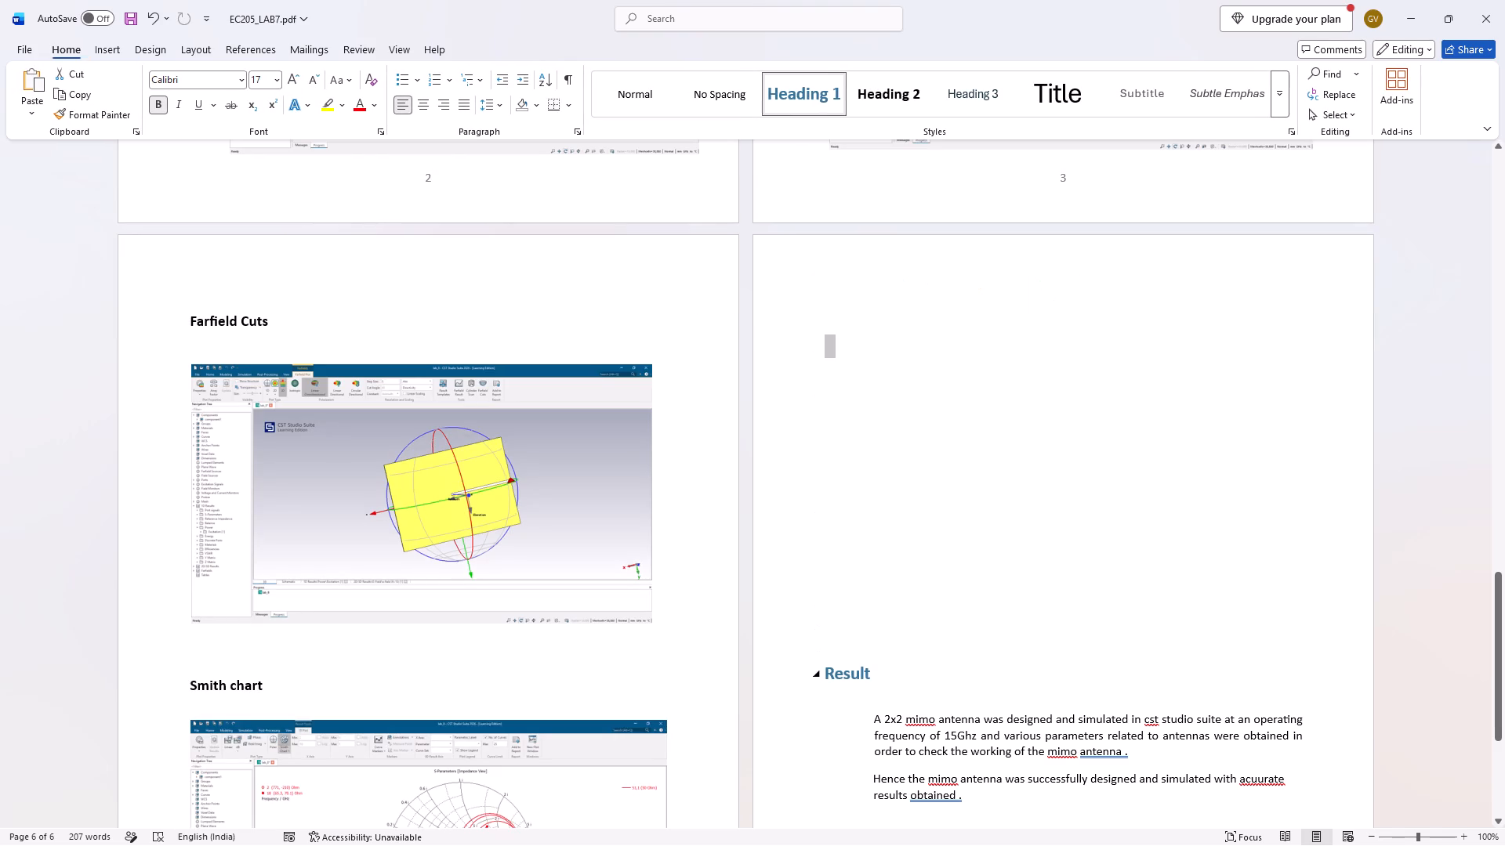
Delete the blank lines before the Result heading until it joins the paragraph below the Smith chart picture.
left_click(828, 666)
key("BackSpace")
key("BackSpace")
key("BackSpace")
key("BackSpace")
key("BackSpace")
key("BackSpace")
key("BackSpace")
key("BackSpace")
key("BackSpace")
key("BackSpace")
key("BackSpace")
key("BackSpace")
key("BackSpace")
key("BackSpace")
key("BackSpace")
key("BackSpace")
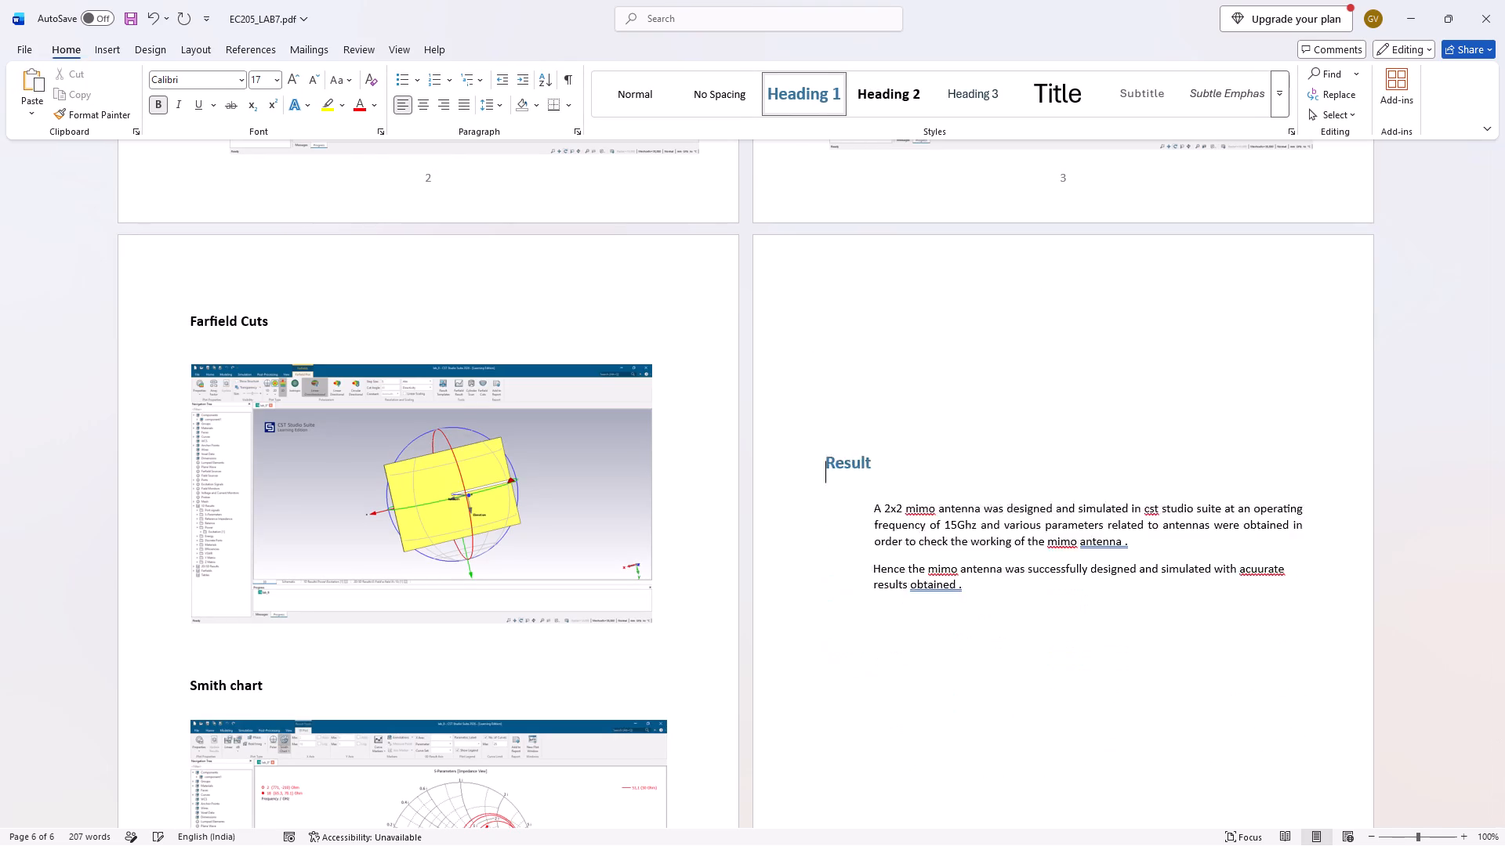
key("BackSpace")
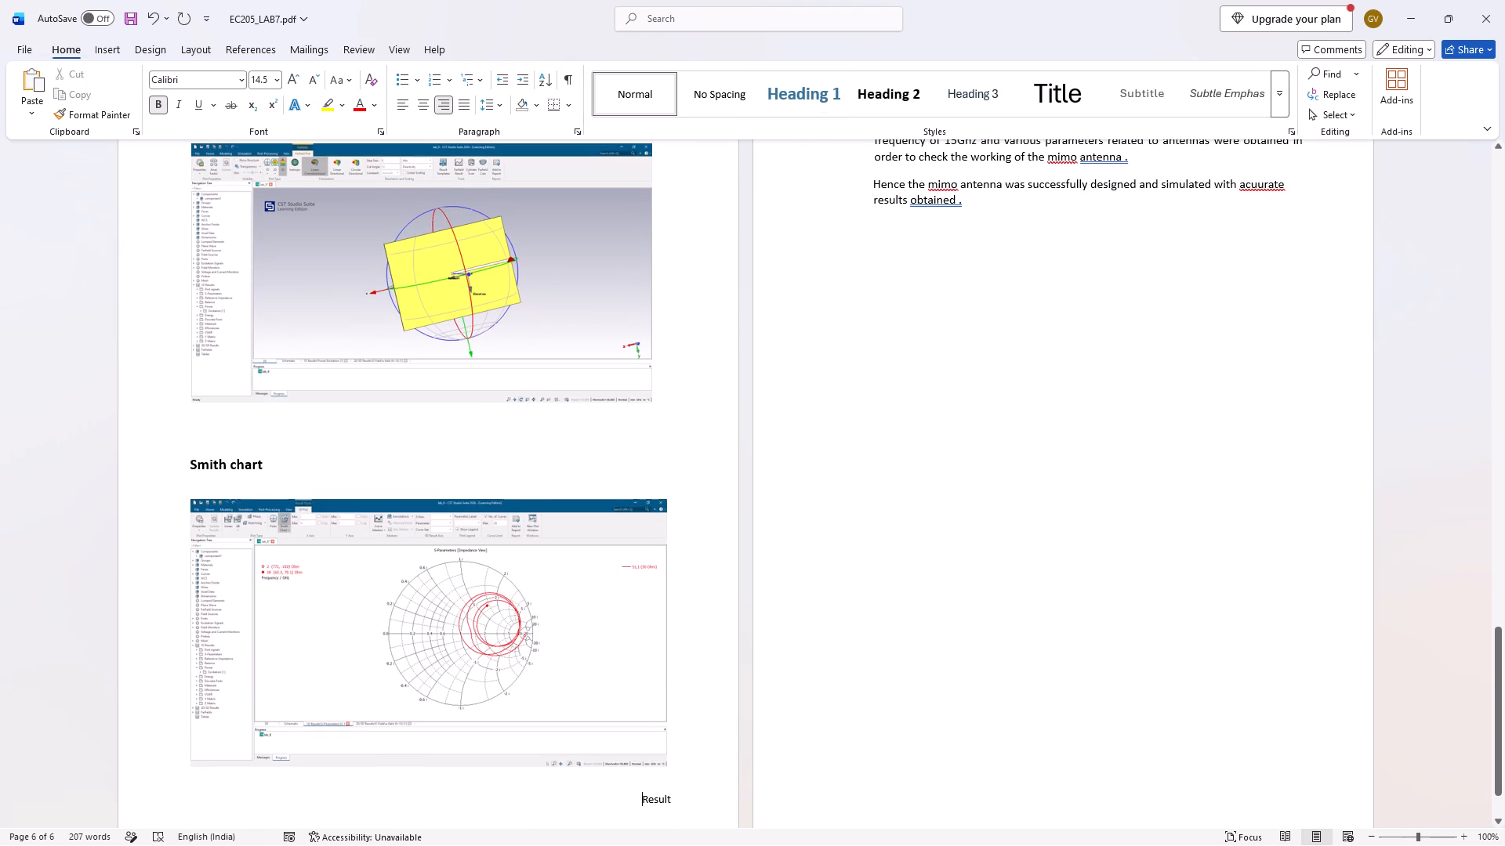
Insert a paragraph break before Result to move it onto the page after the Smith chart.
scroll(828, 666, "up", 1)
scroll(828, 666, "down", 7)
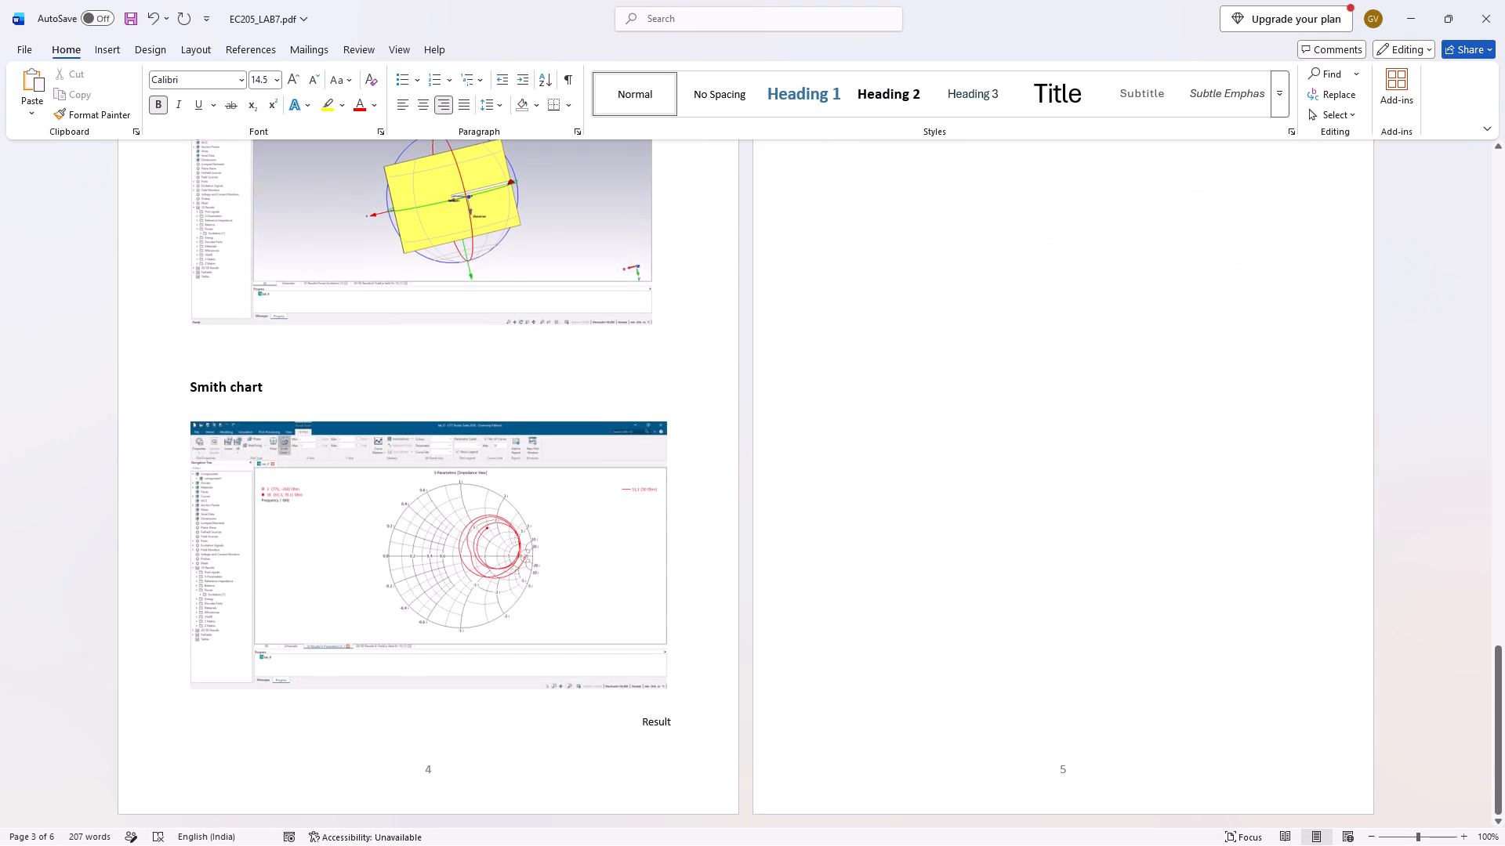
scroll(828, 666, "down", 3)
key("Return")
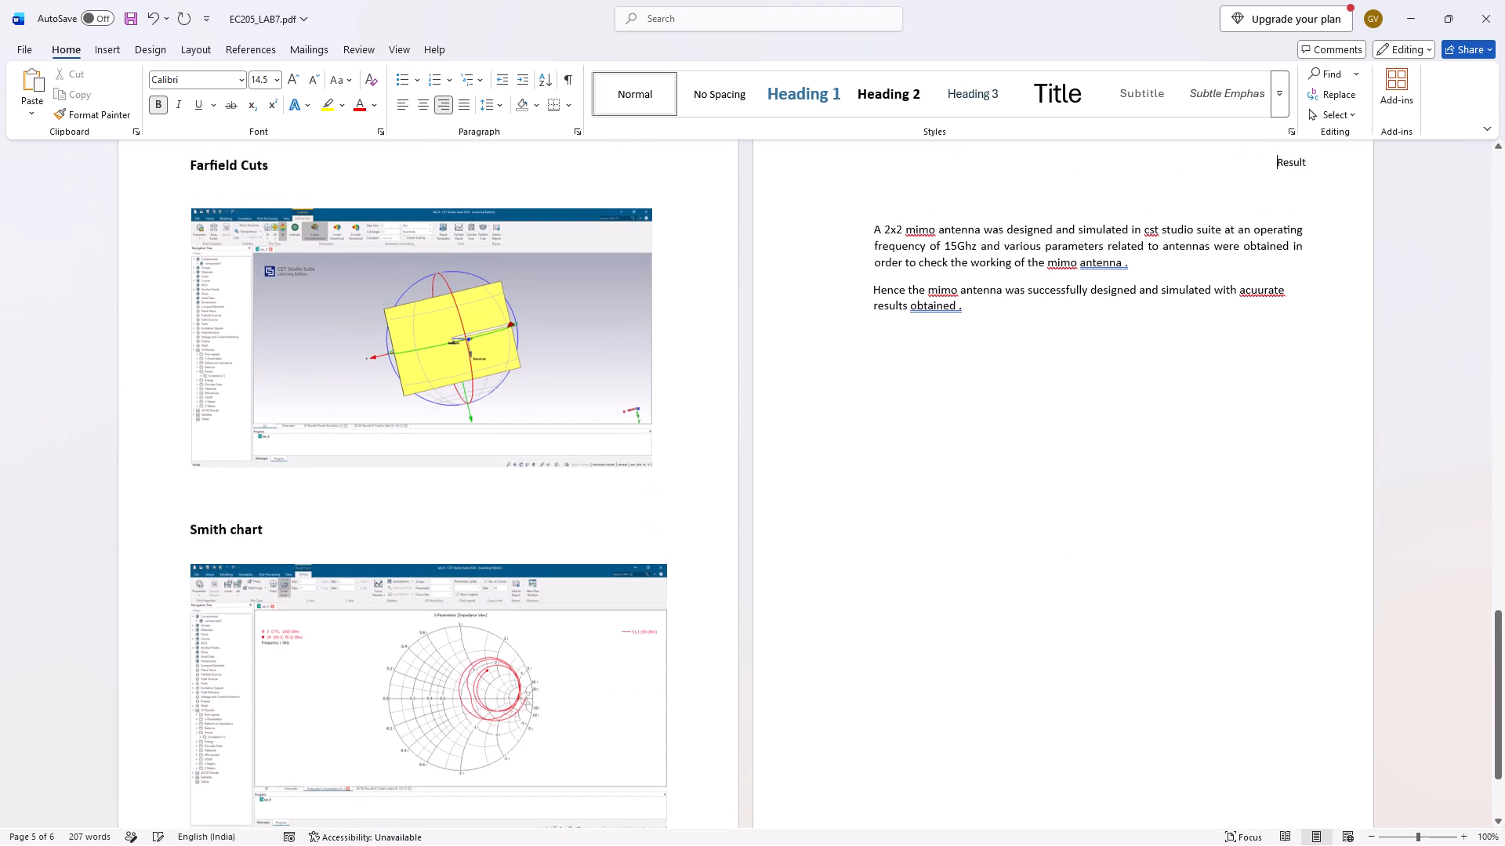
Cut the Result heading from the top of the last page.
scroll(1237, 468, "up", 1)
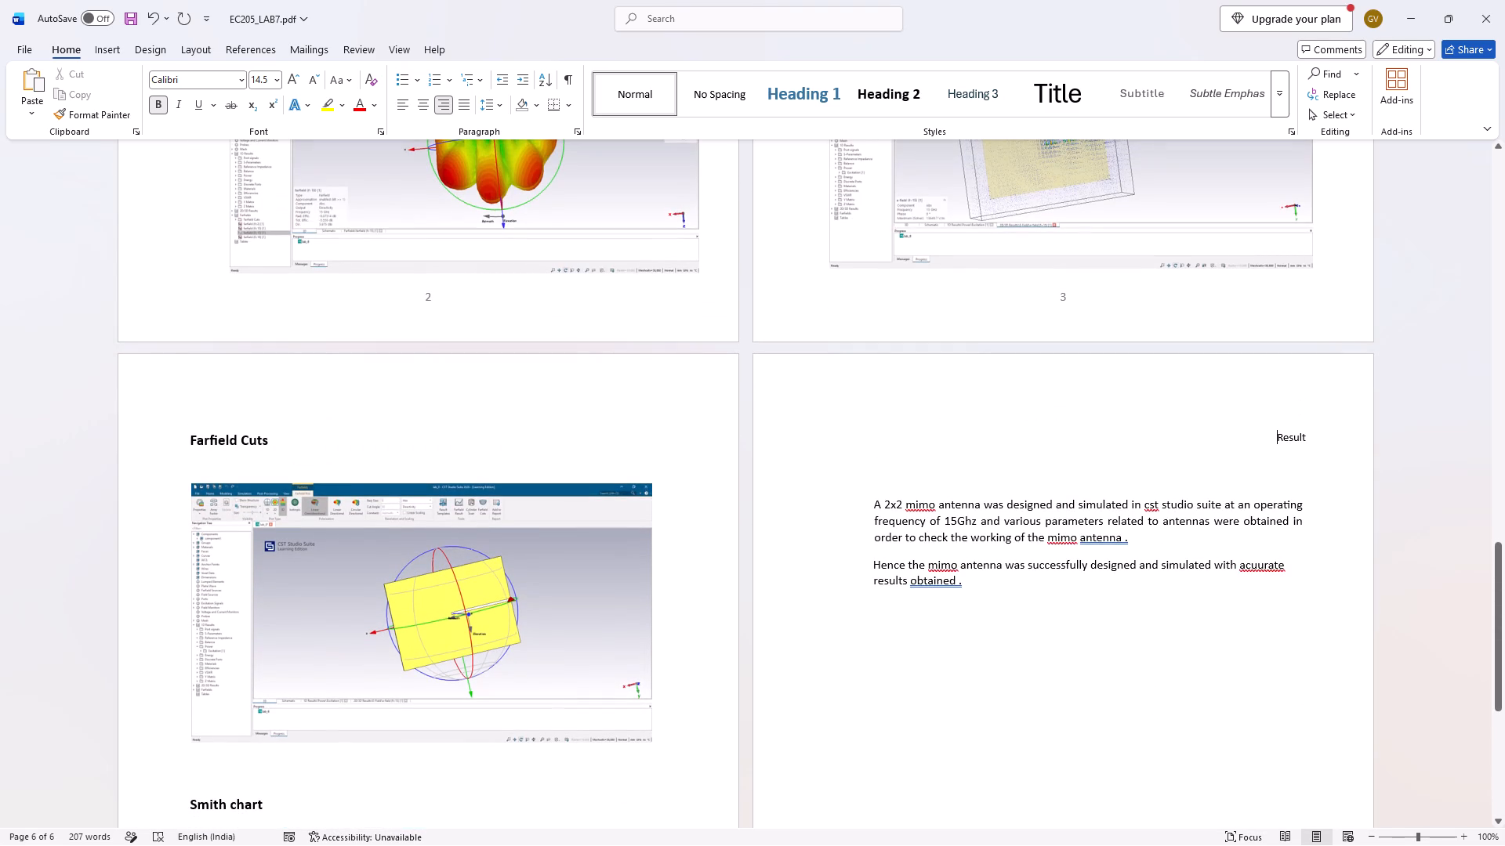
left_click_drag(1310, 443, 1272, 443)
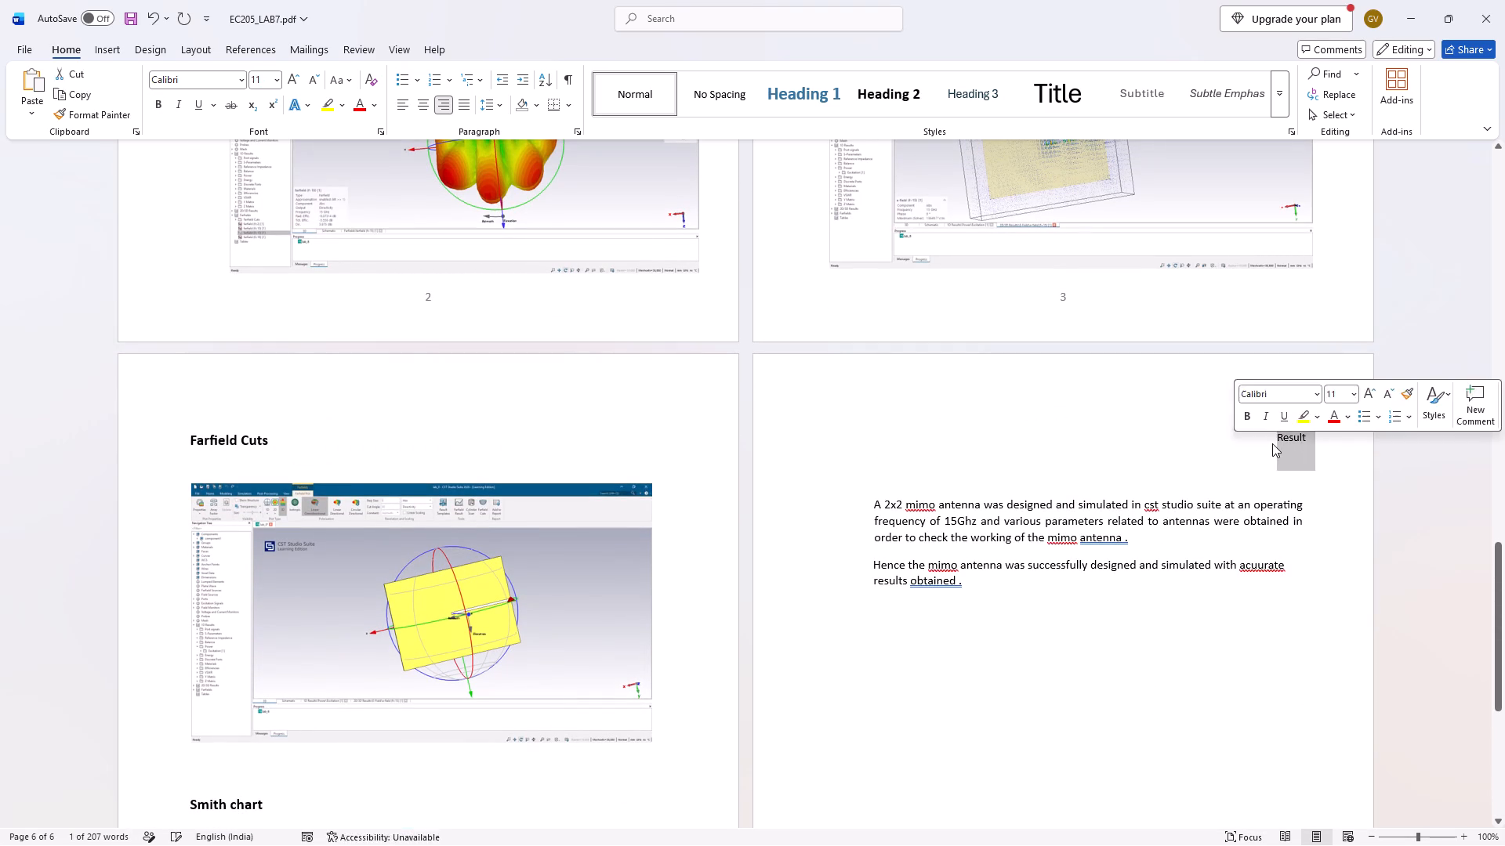
key("ctrl+x")
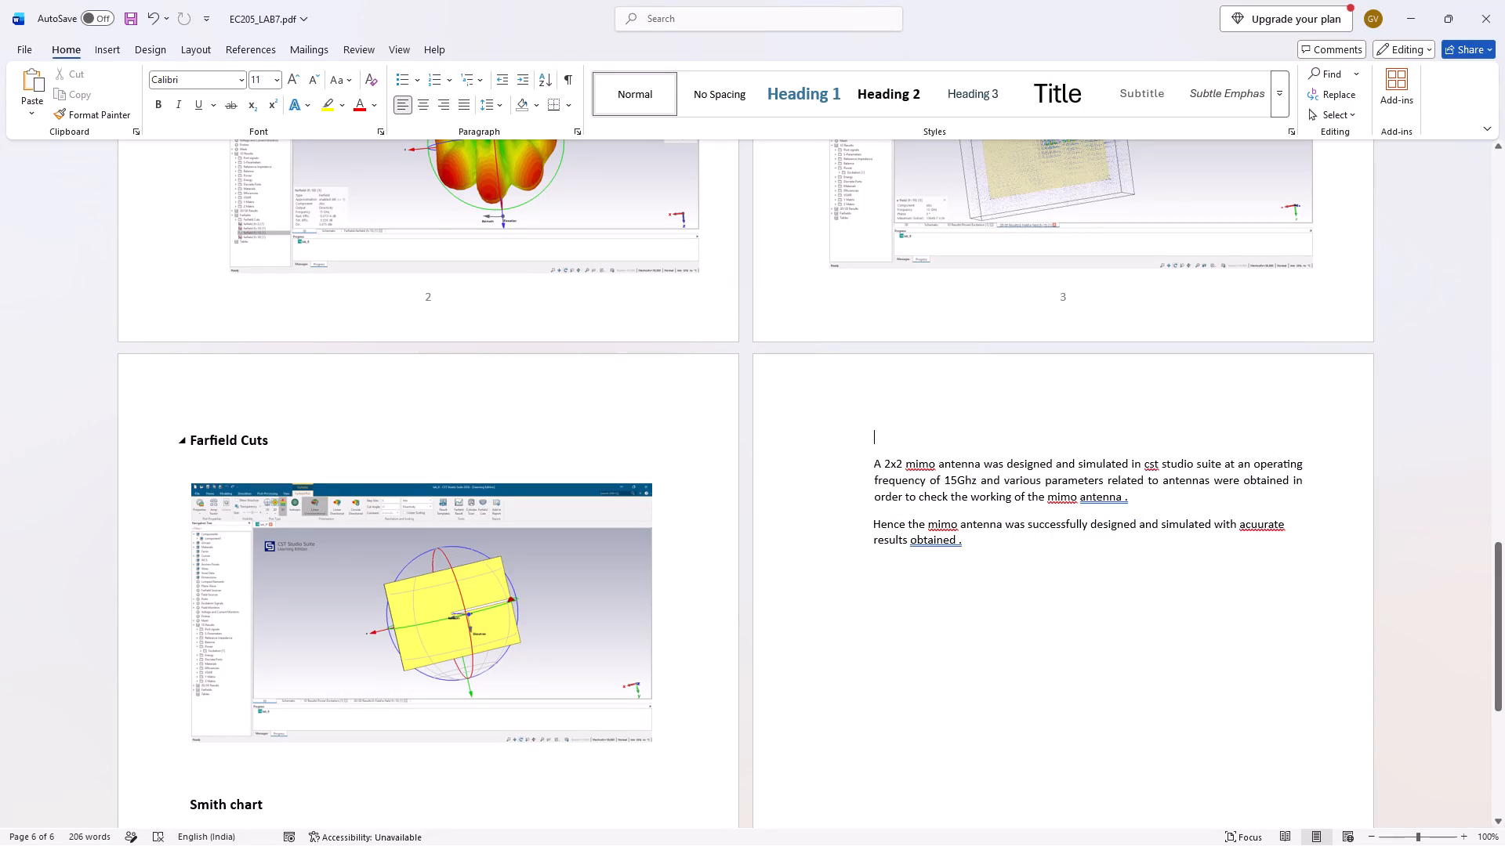
Copy the Farfield Cuts heading and paste it on the blank line above the concluding paragraphs on the last page.
left_click_drag(281, 443, 212, 441)
key("ctrl+c")
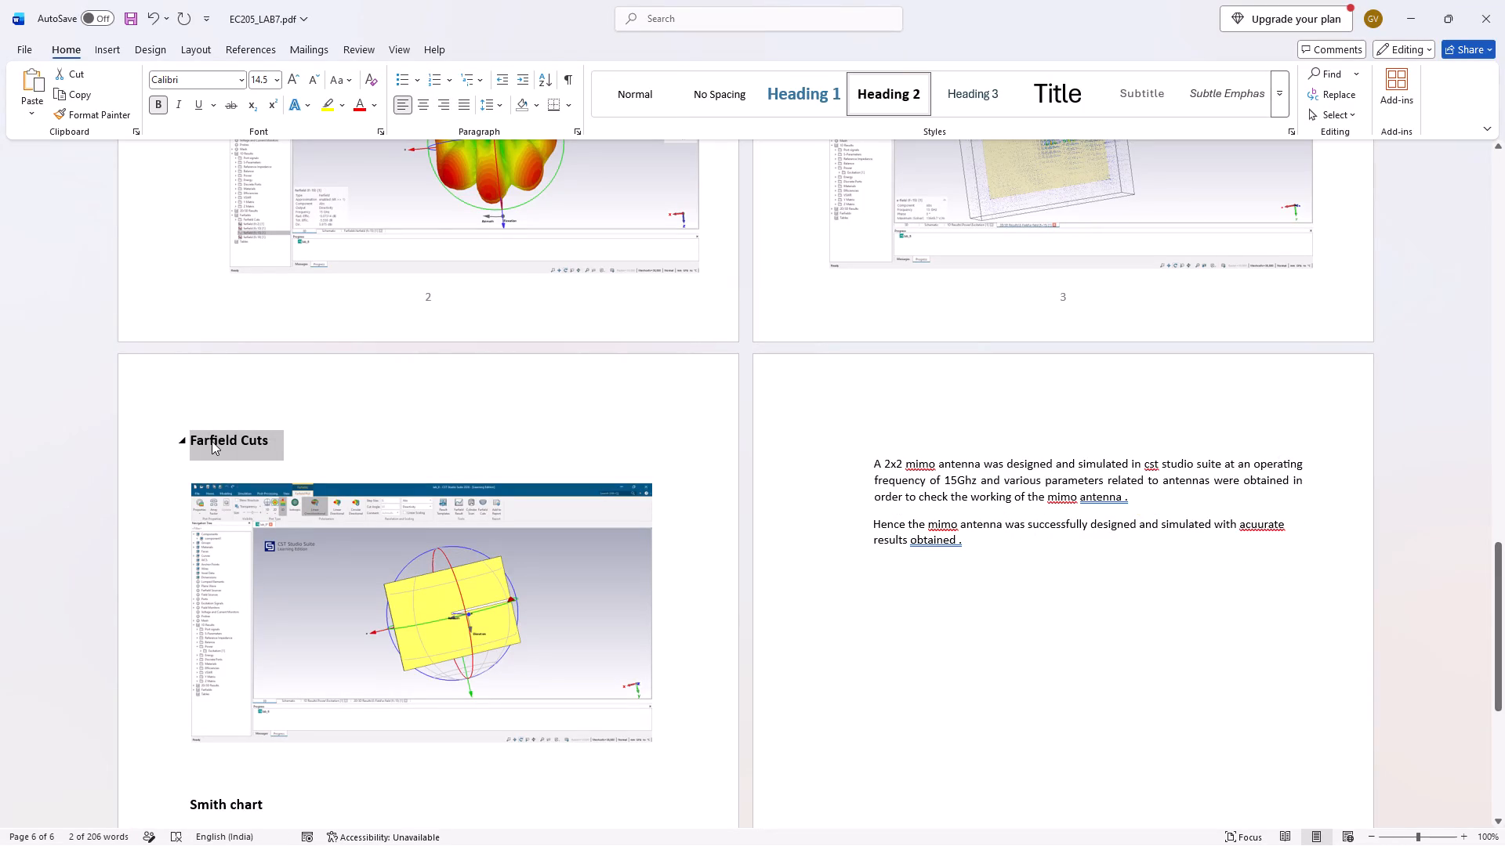
left_click(864, 435)
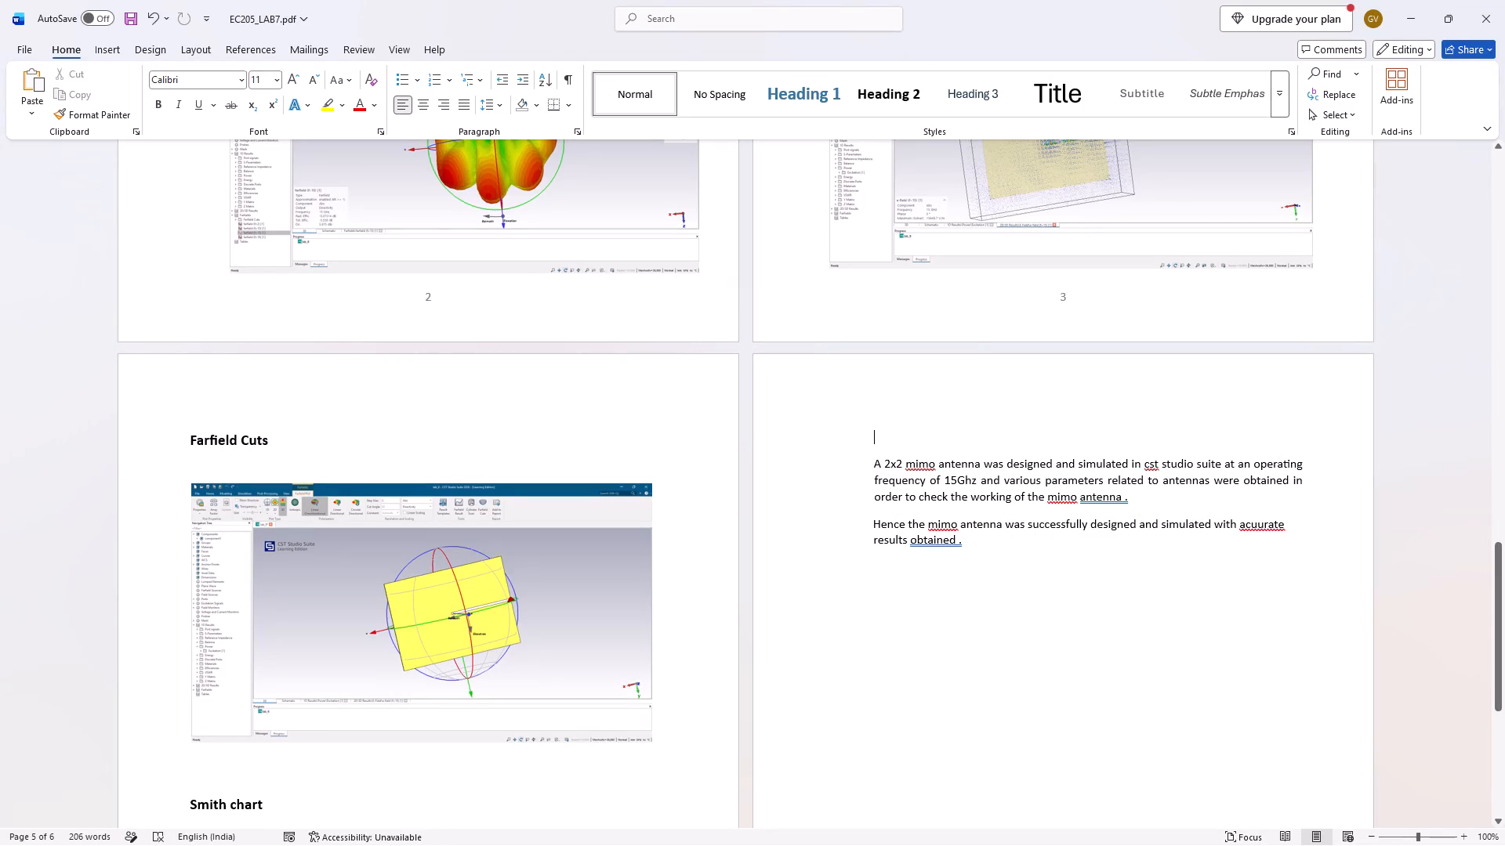
key("ctrl+v")
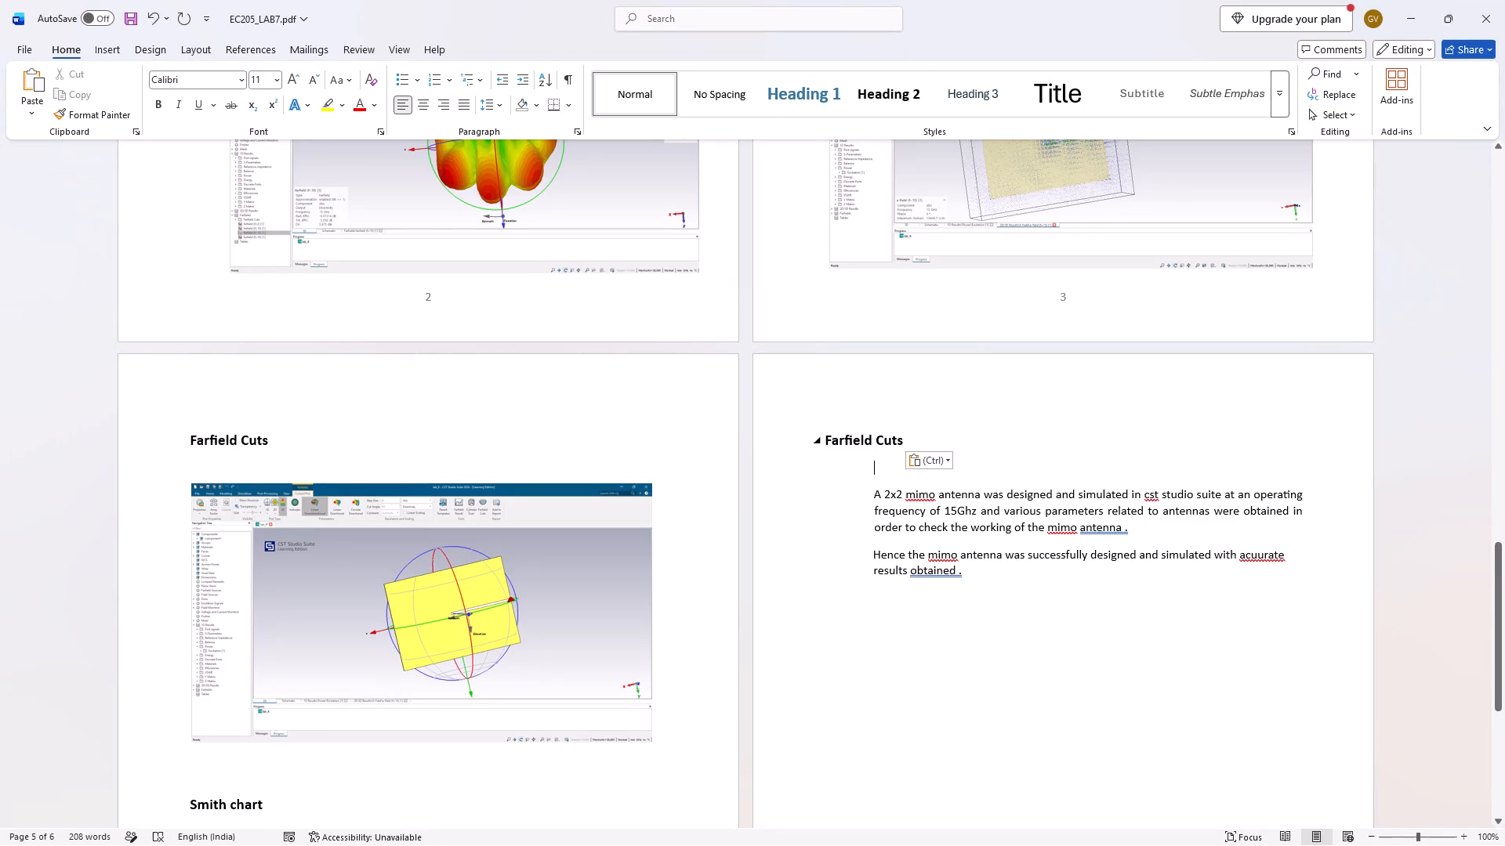
Erase the text of the pasted Farfield Cuts heading on the last page, leaving only its first letter.
left_click(913, 442)
key("BackSpace")
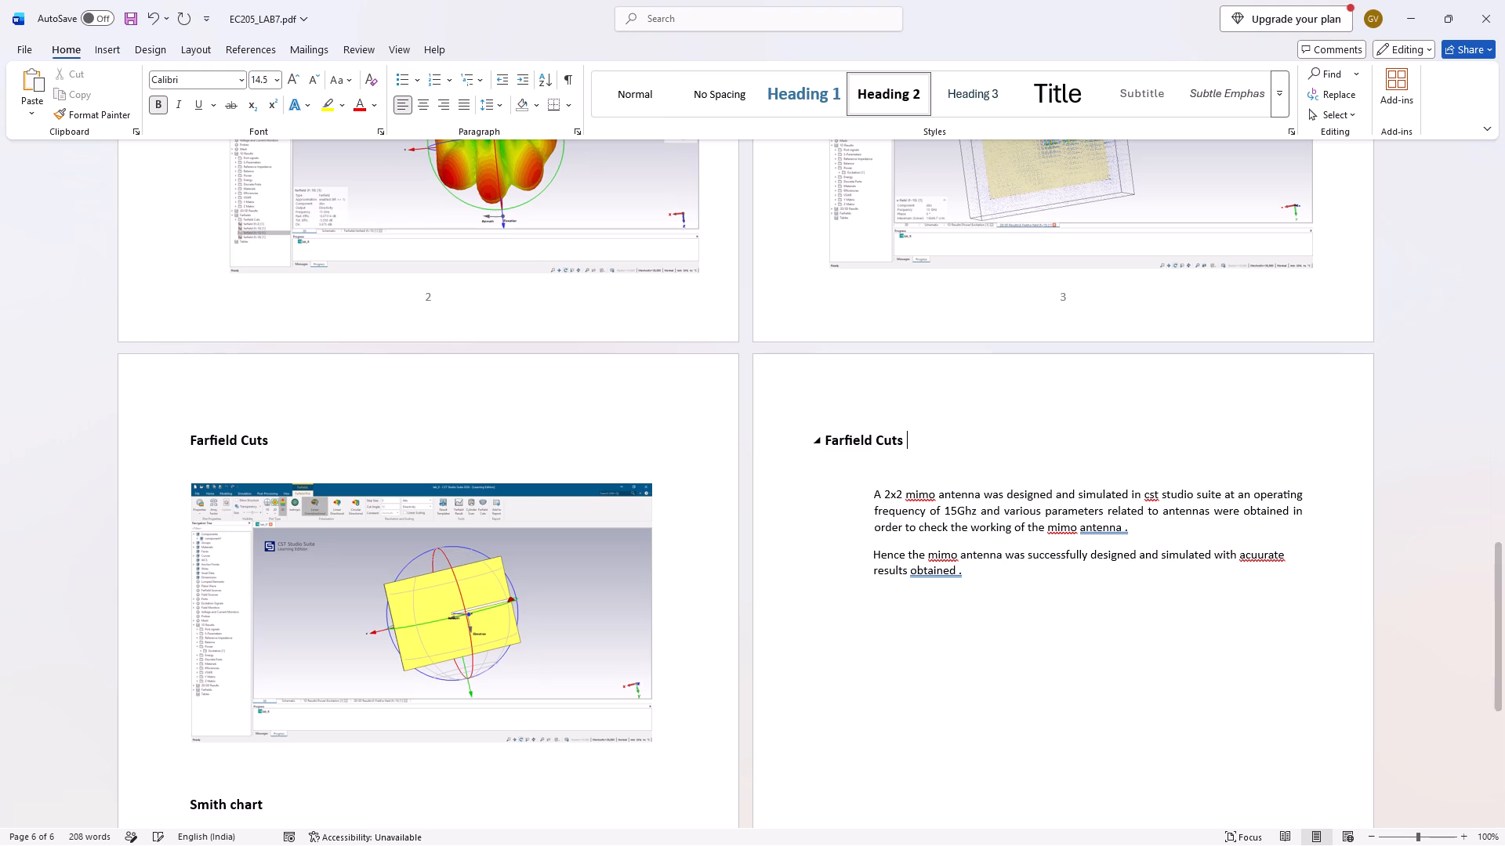
key("BackSpace")
key("BackSpace")
key("BackSpace")
key("BackSpace")
key("BackSpace")
key("BackSpace")
key("BackSpace")
key("BackSpace")
key("BackSpace")
key("BackSpace")
key("BackSpace")
key("BackSpace")
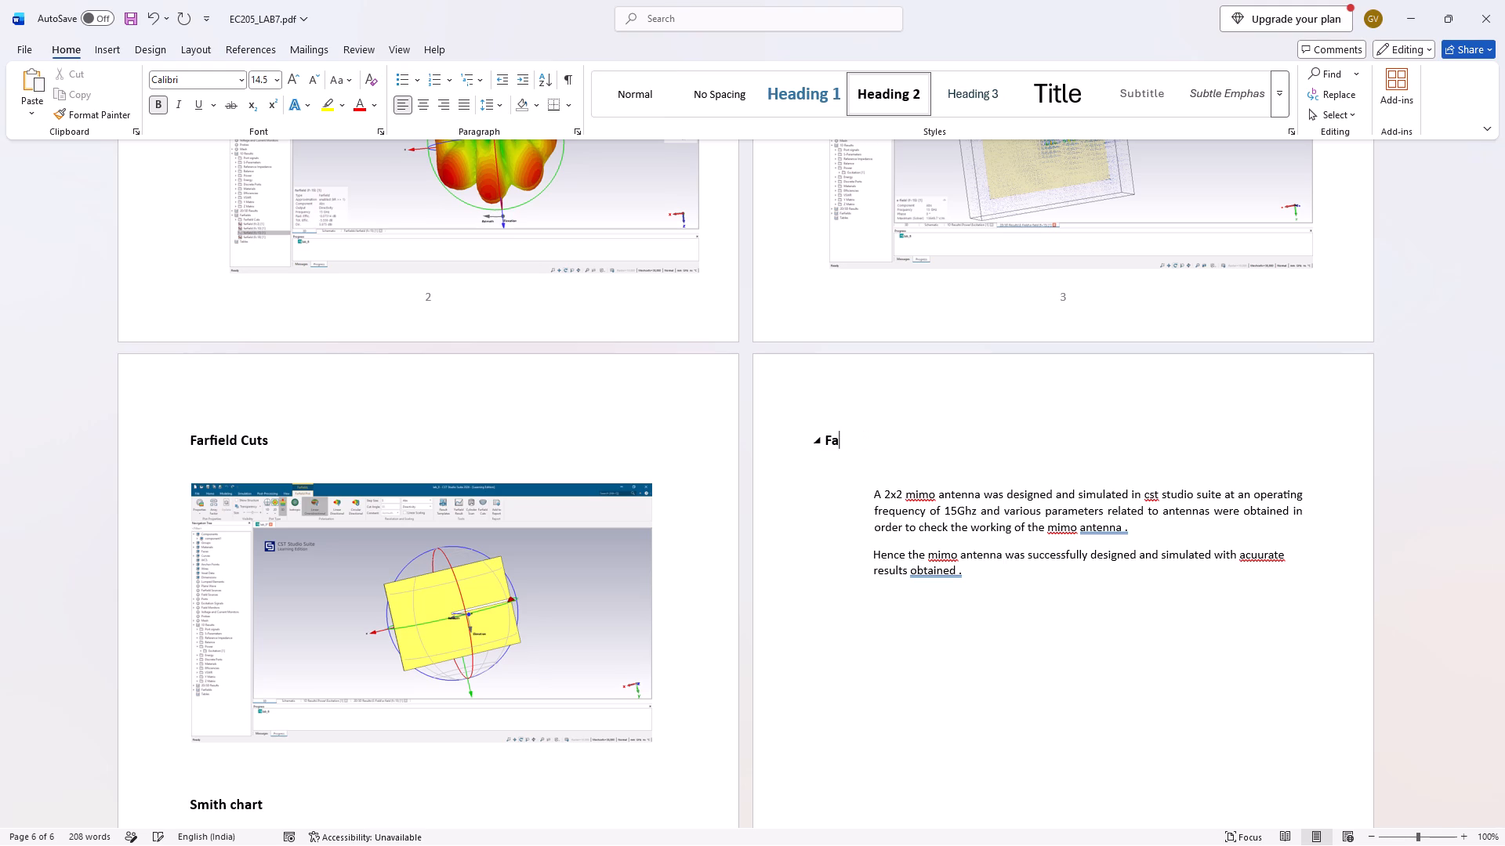
key("BackSpace")
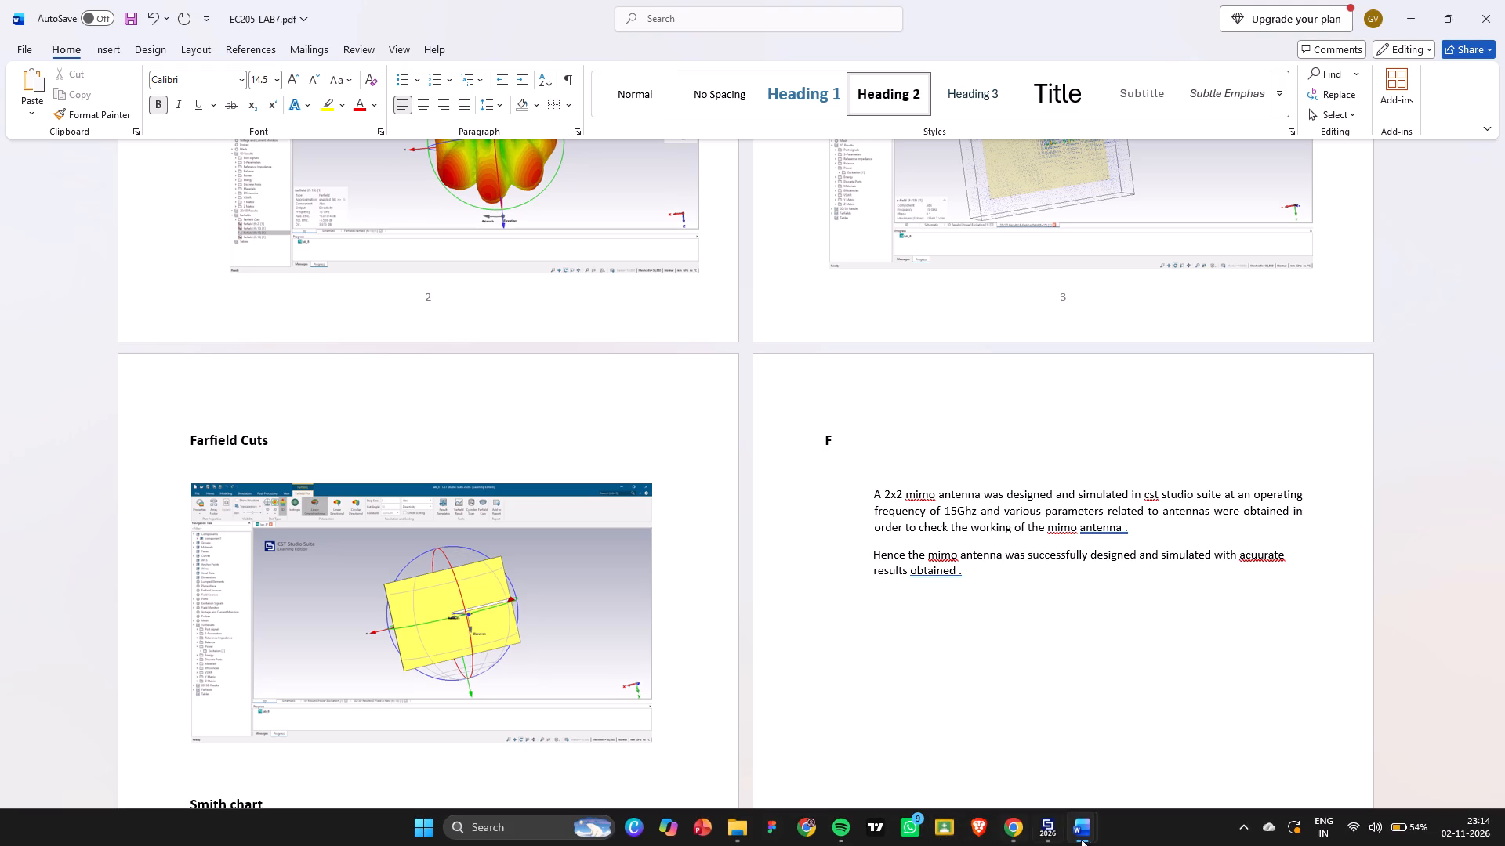
Switch to CST Studio Suite and examine the 1D power curves for Excitation [1] and the 10 GHz power flow plot.
left_click(1044, 826)
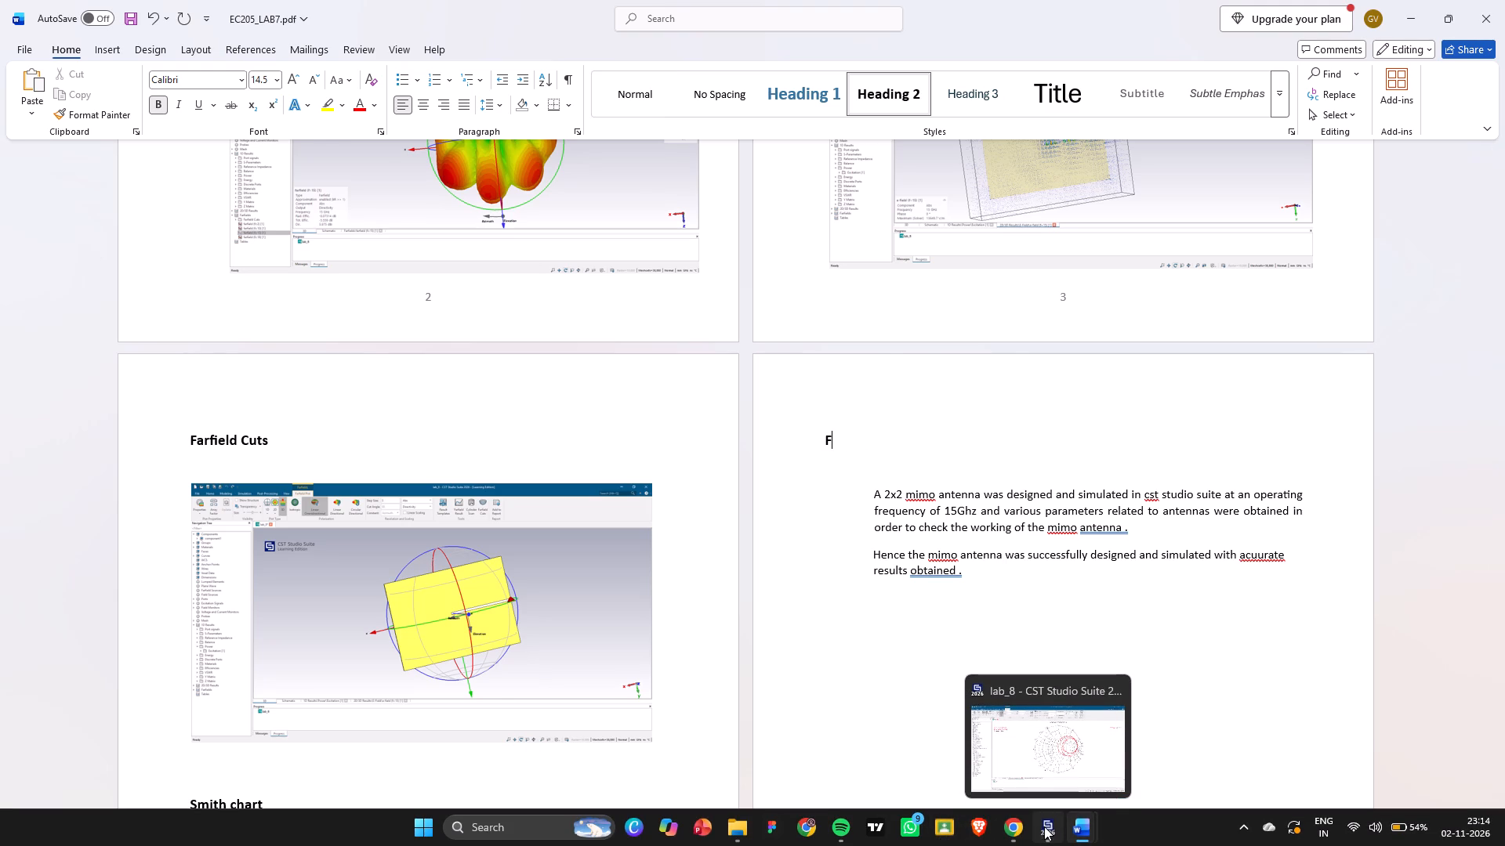
left_click(41, 533)
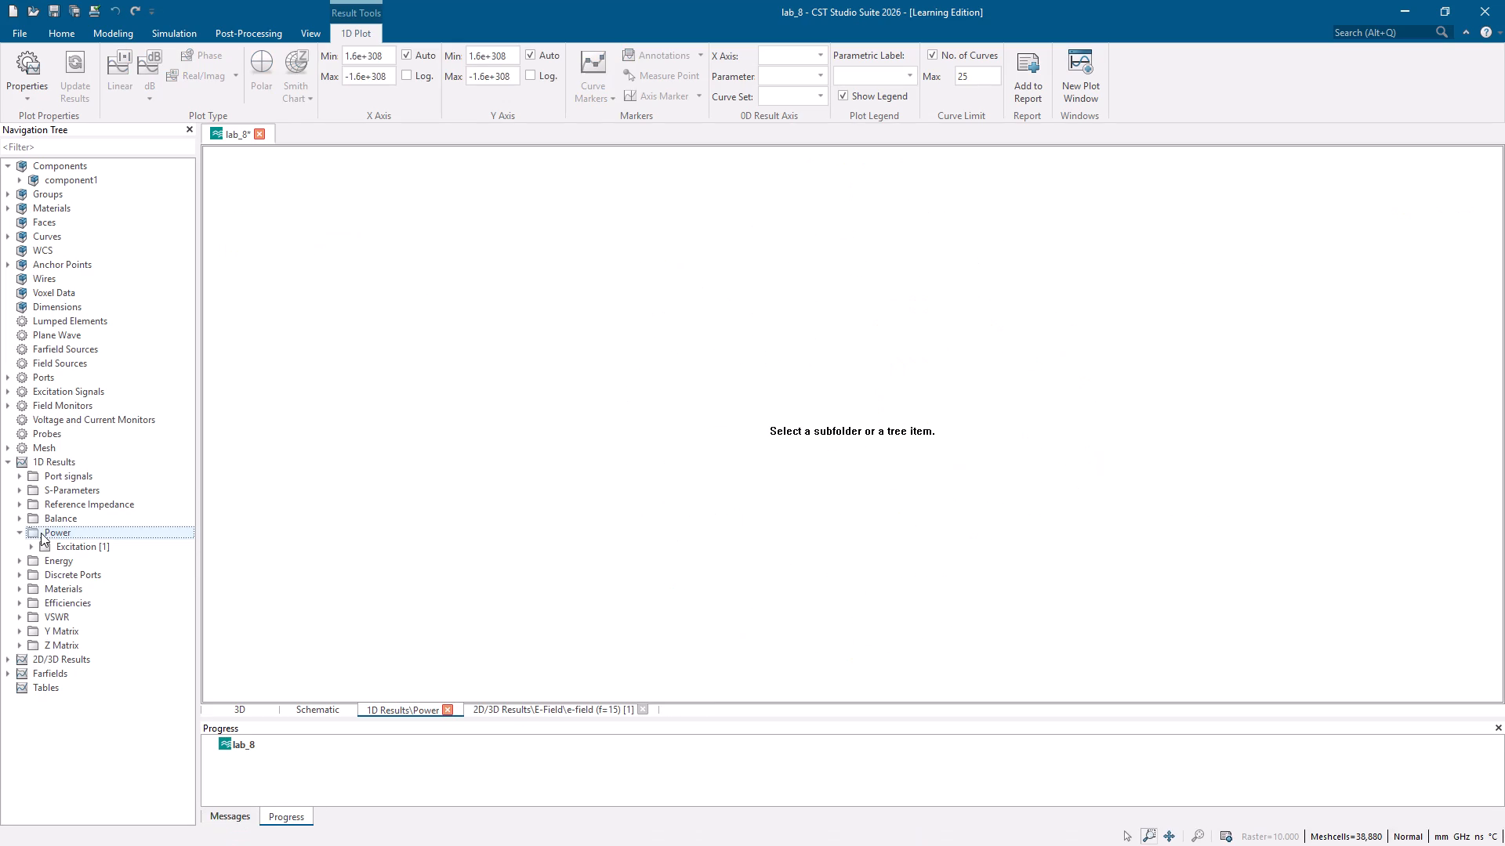
left_click(61, 541)
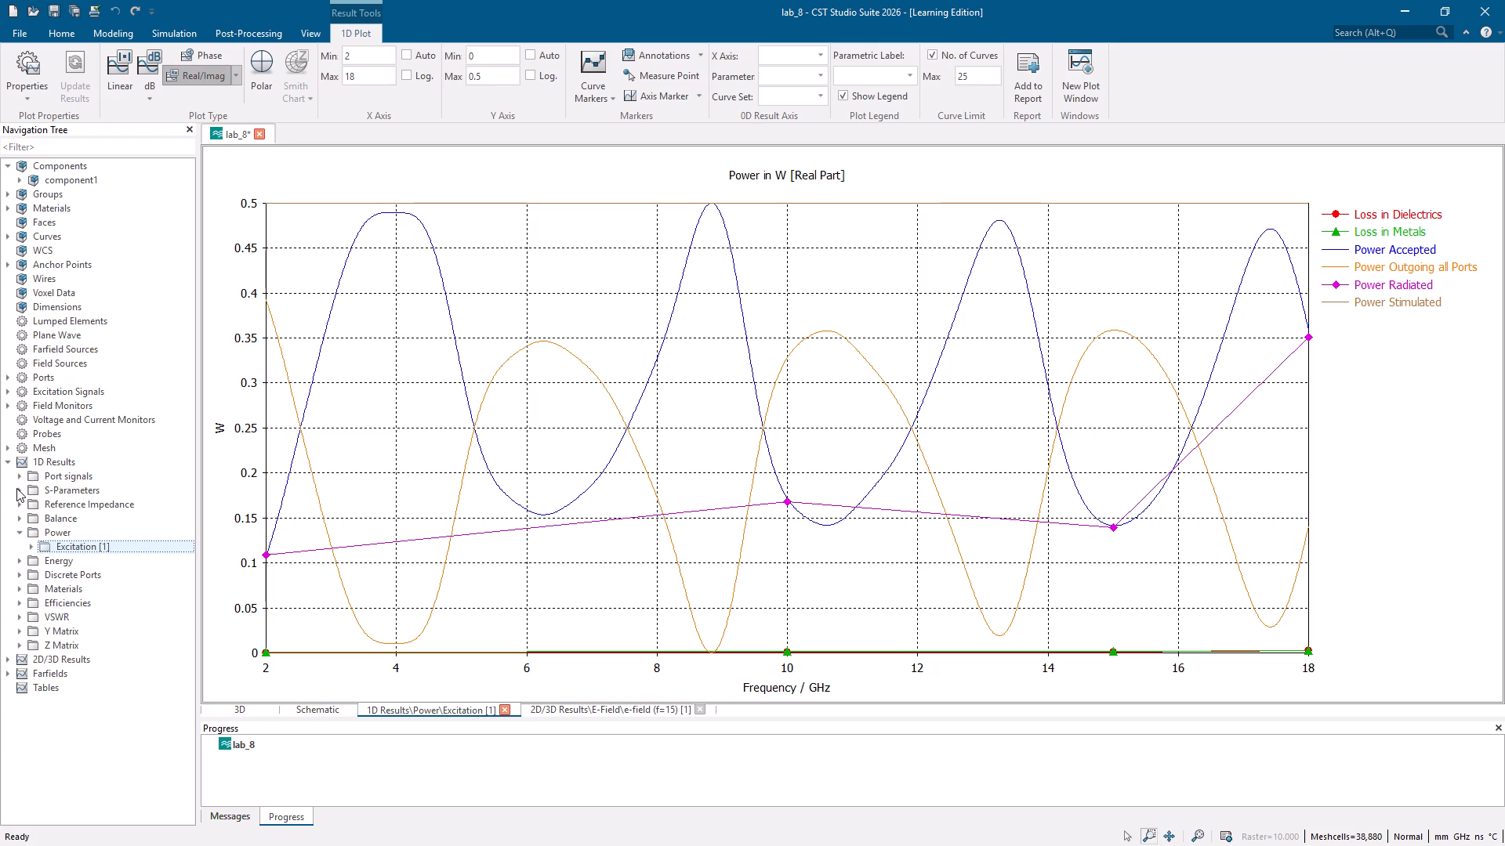
left_click(20, 644)
left_click(20, 644)
left_click(5, 661)
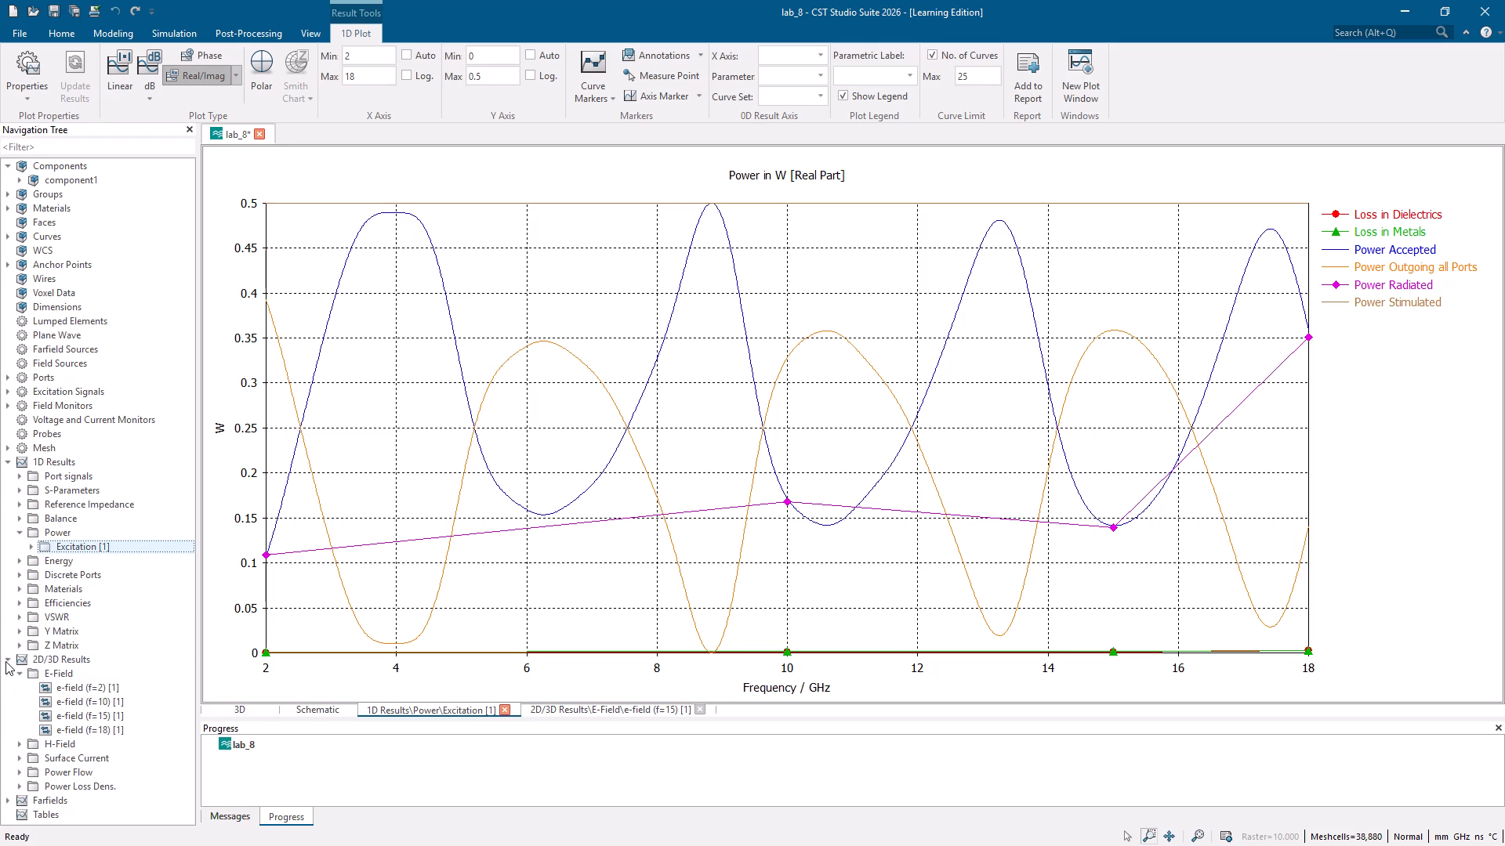
scroll(32, 716, "down", 1)
left_click(17, 772)
scroll(67, 786, "down", 1)
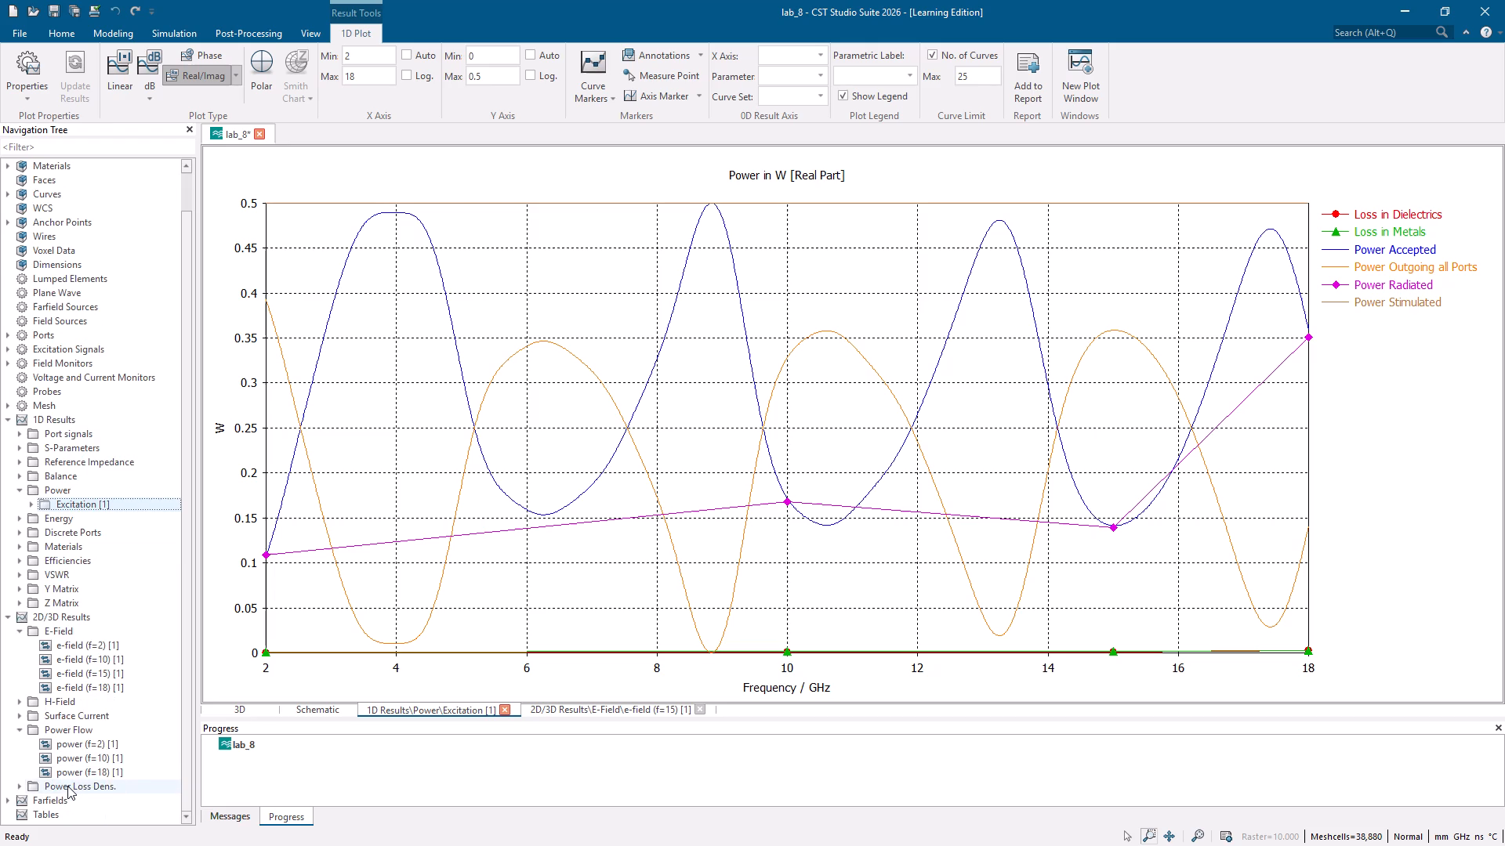
scroll(67, 786, "down", 1)
left_click(86, 761)
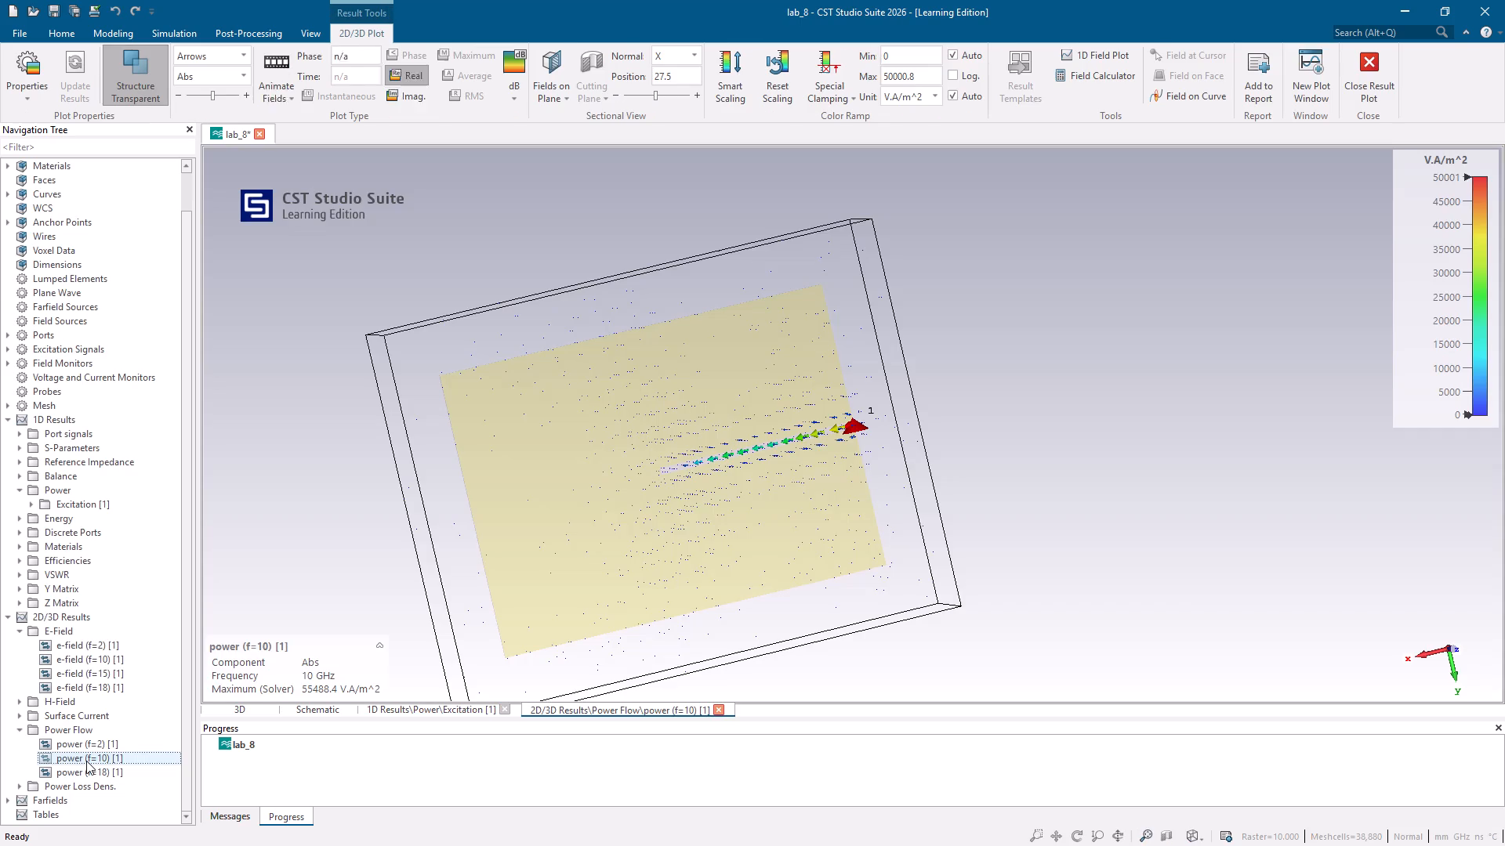
Display the power loss density plots at 10 and 18 GHz, then collapse the Power Loss Dens., E-Field and Power Flow result folders.
left_click(31, 786)
left_click(21, 786)
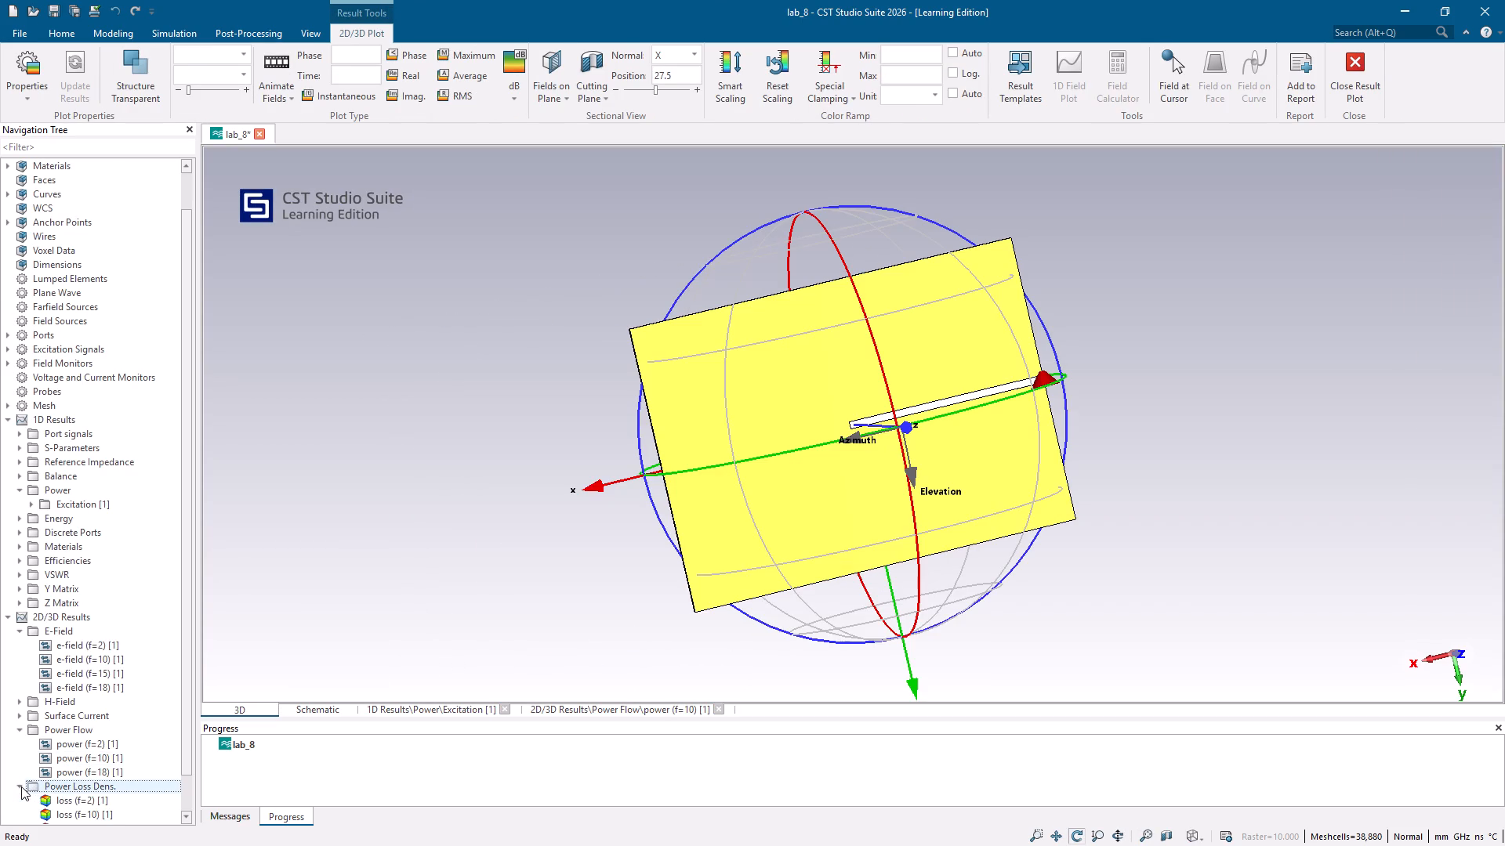
scroll(49, 806, "down", 1)
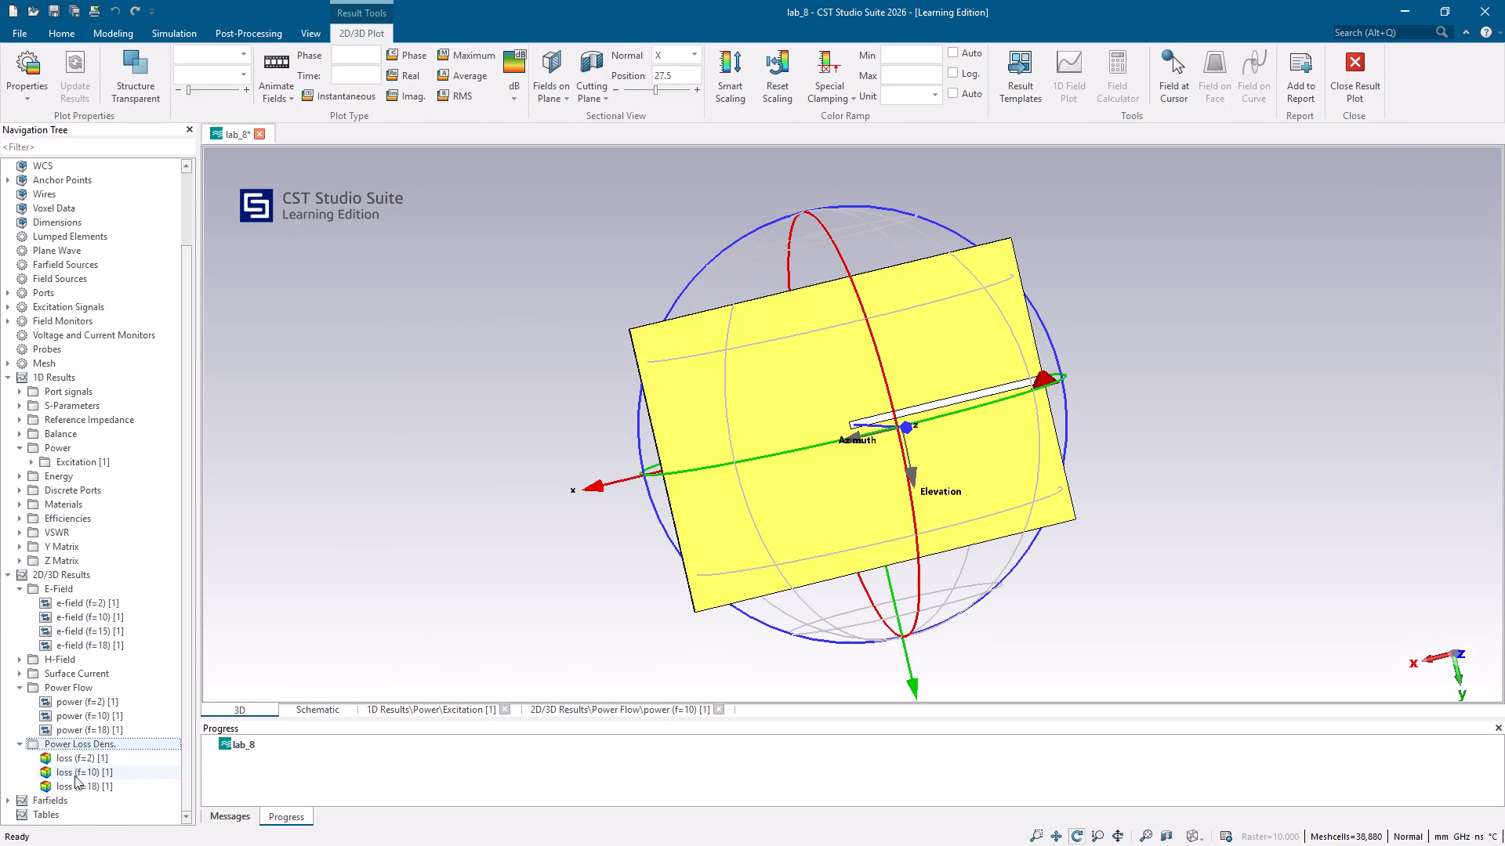
left_click(74, 775)
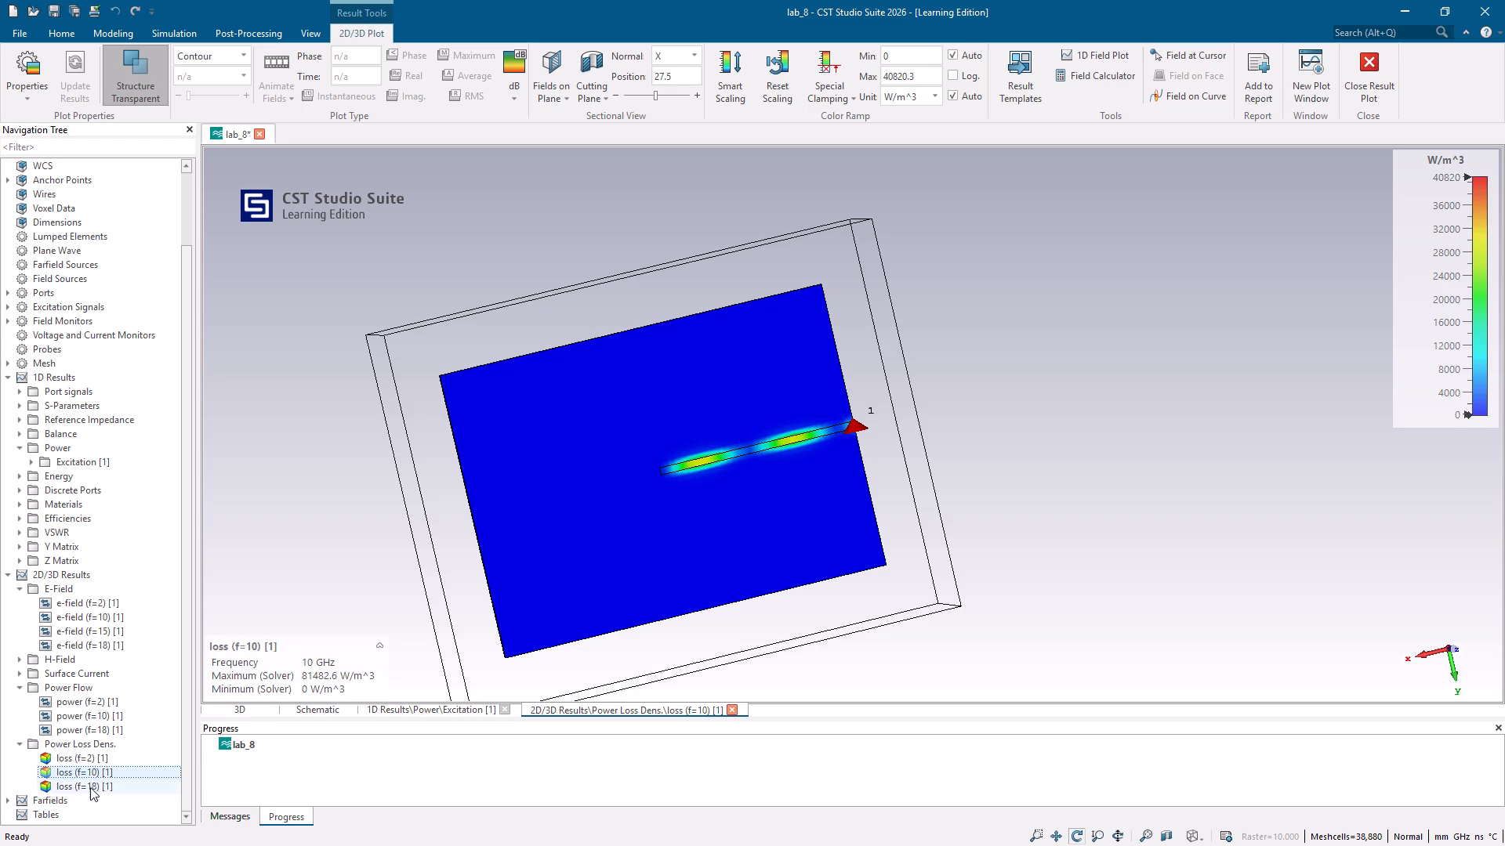
left_click(90, 787)
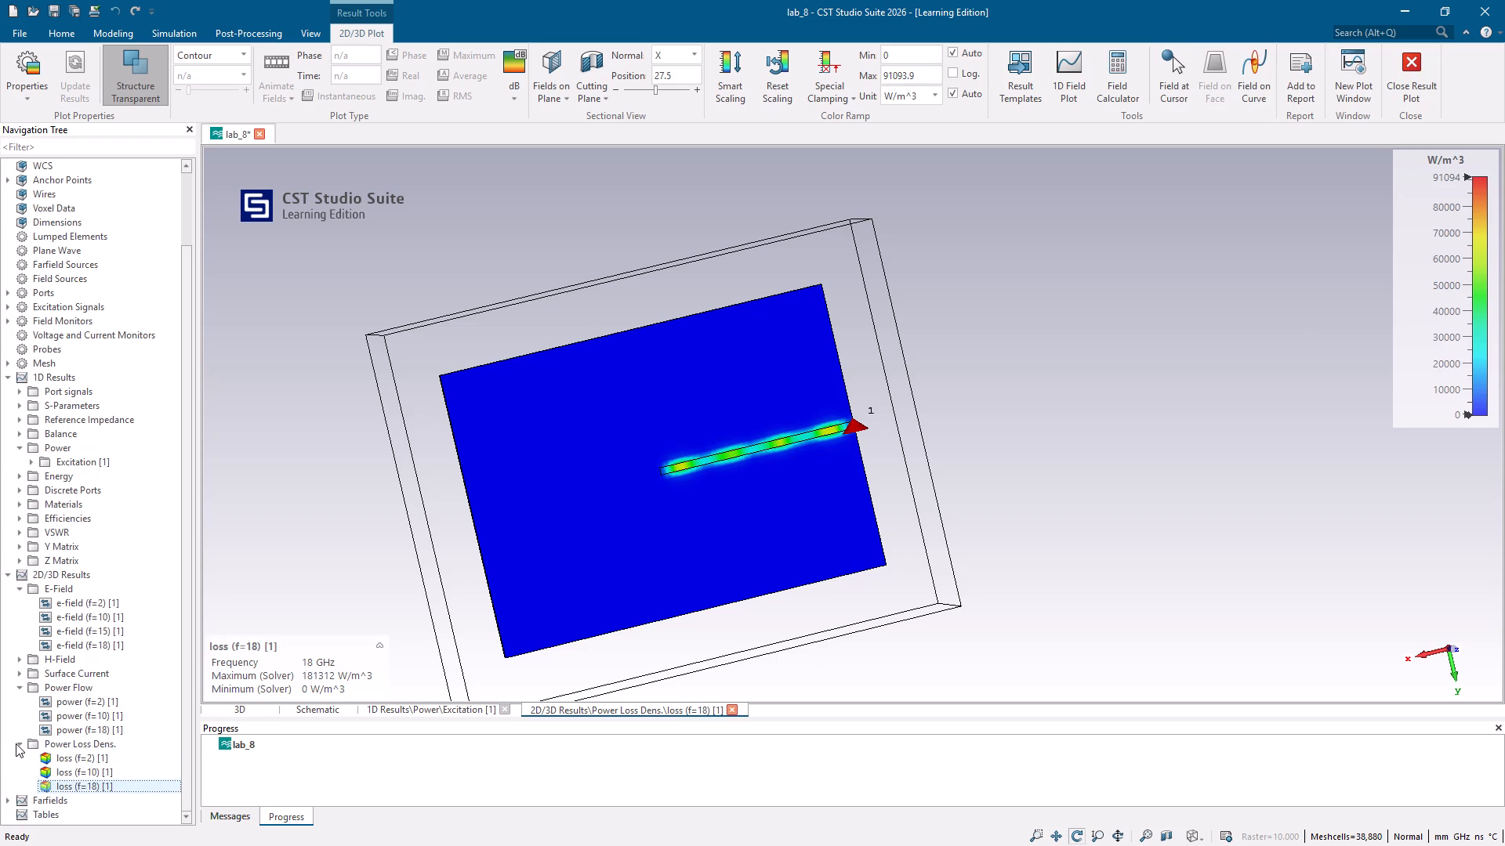
left_click(16, 743)
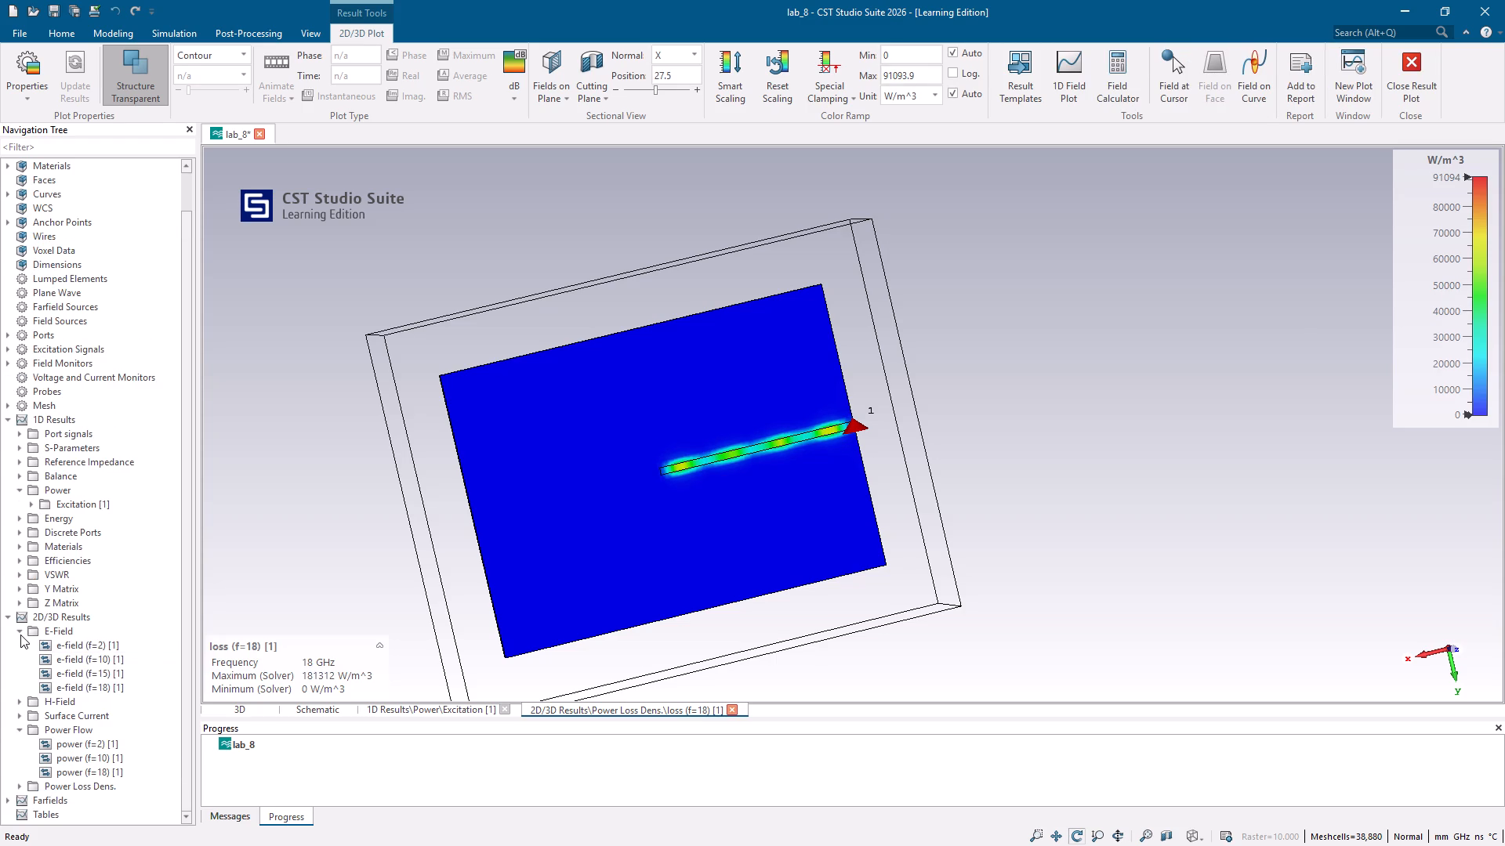
left_click(20, 634)
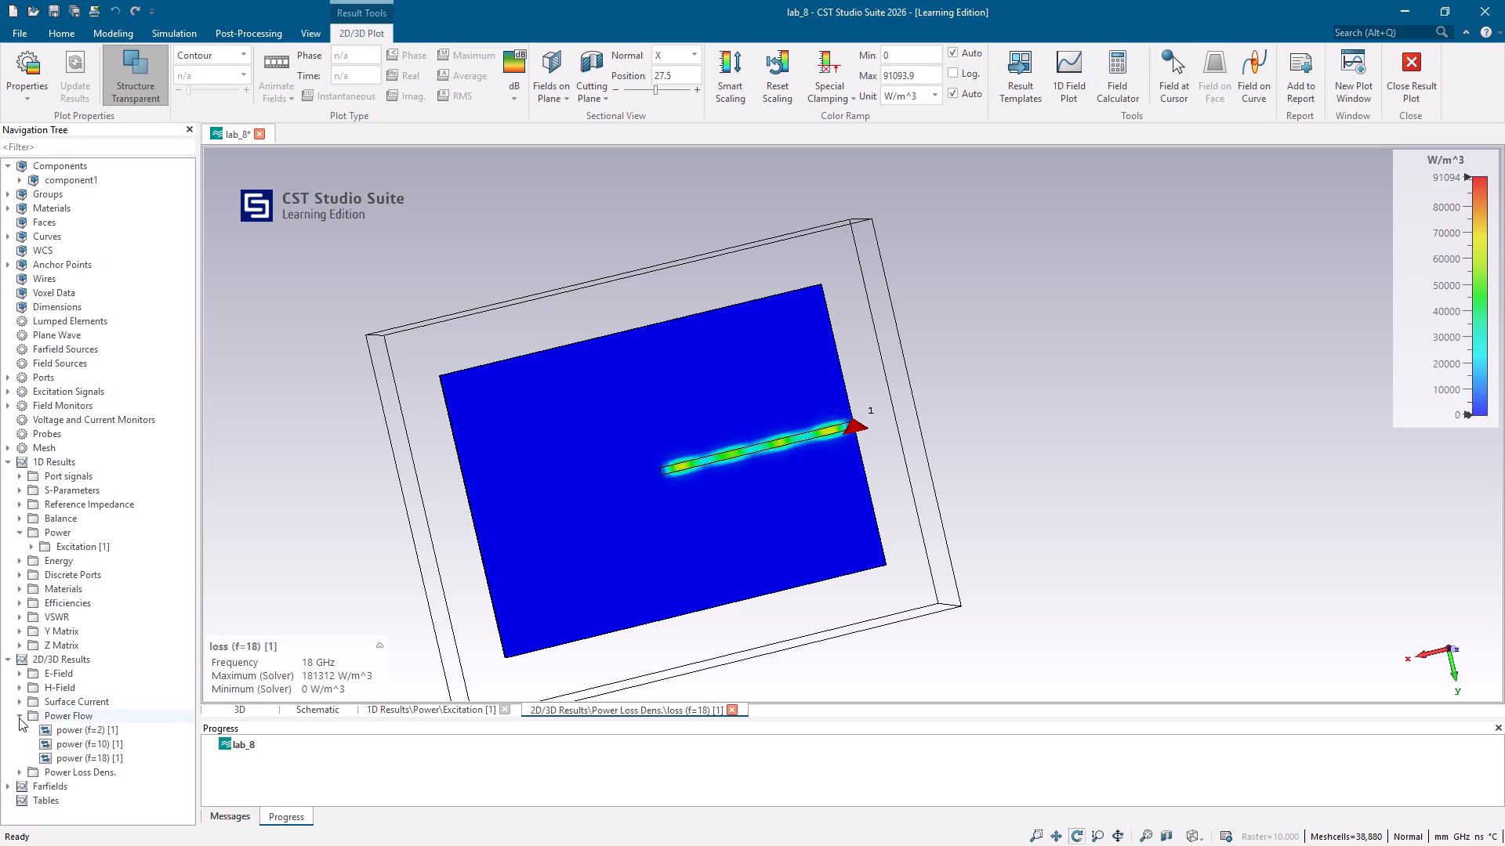
left_click(19, 718)
scroll(91, 621, "up", 1)
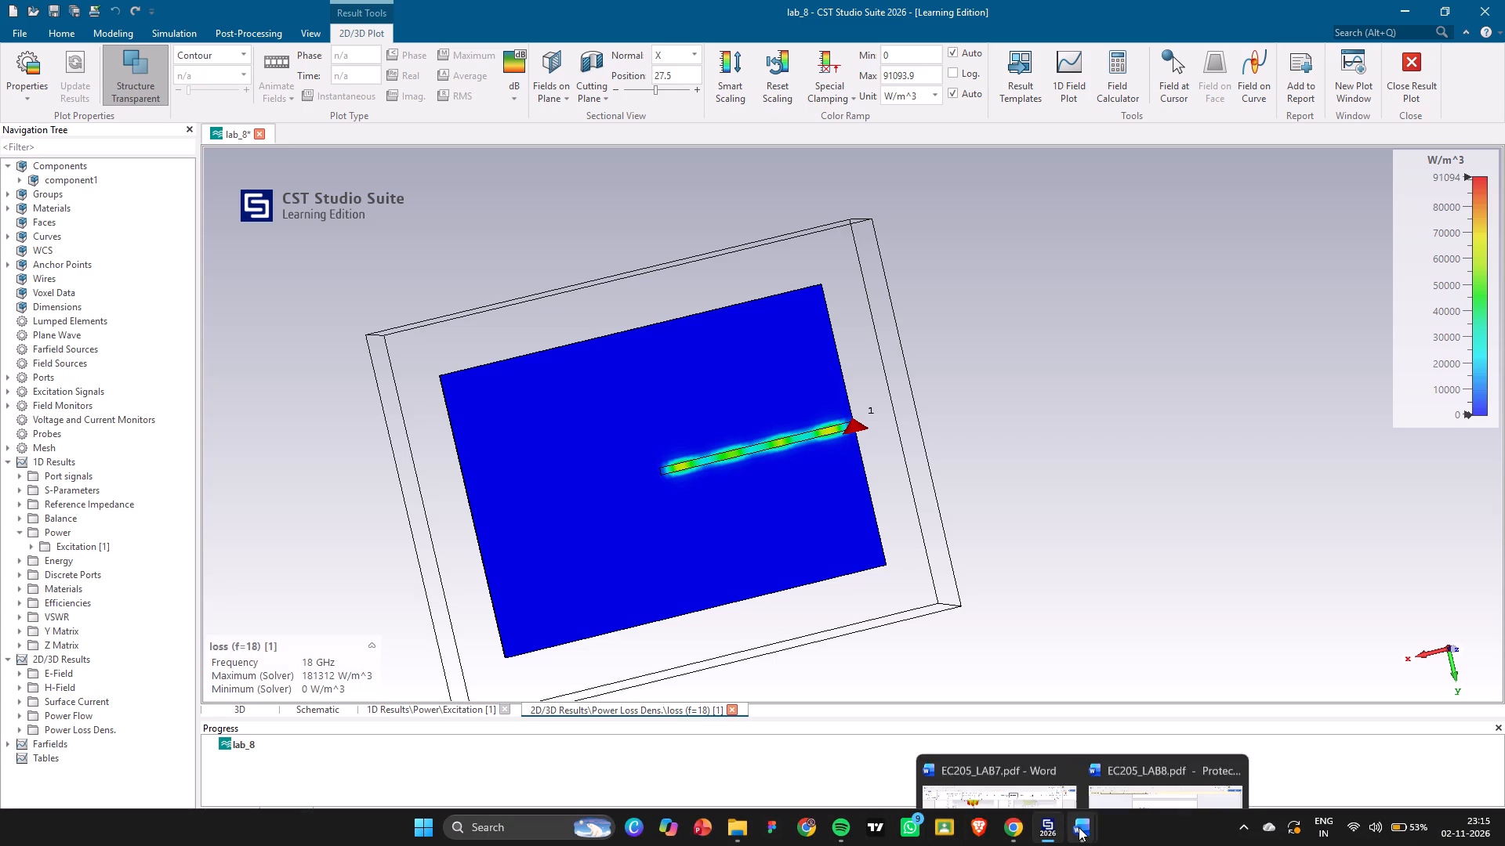
Return to the EC205_LAB7 document in Word, complete the last page's heading as "Power flow" and add a blank line below it.
left_click(1031, 773)
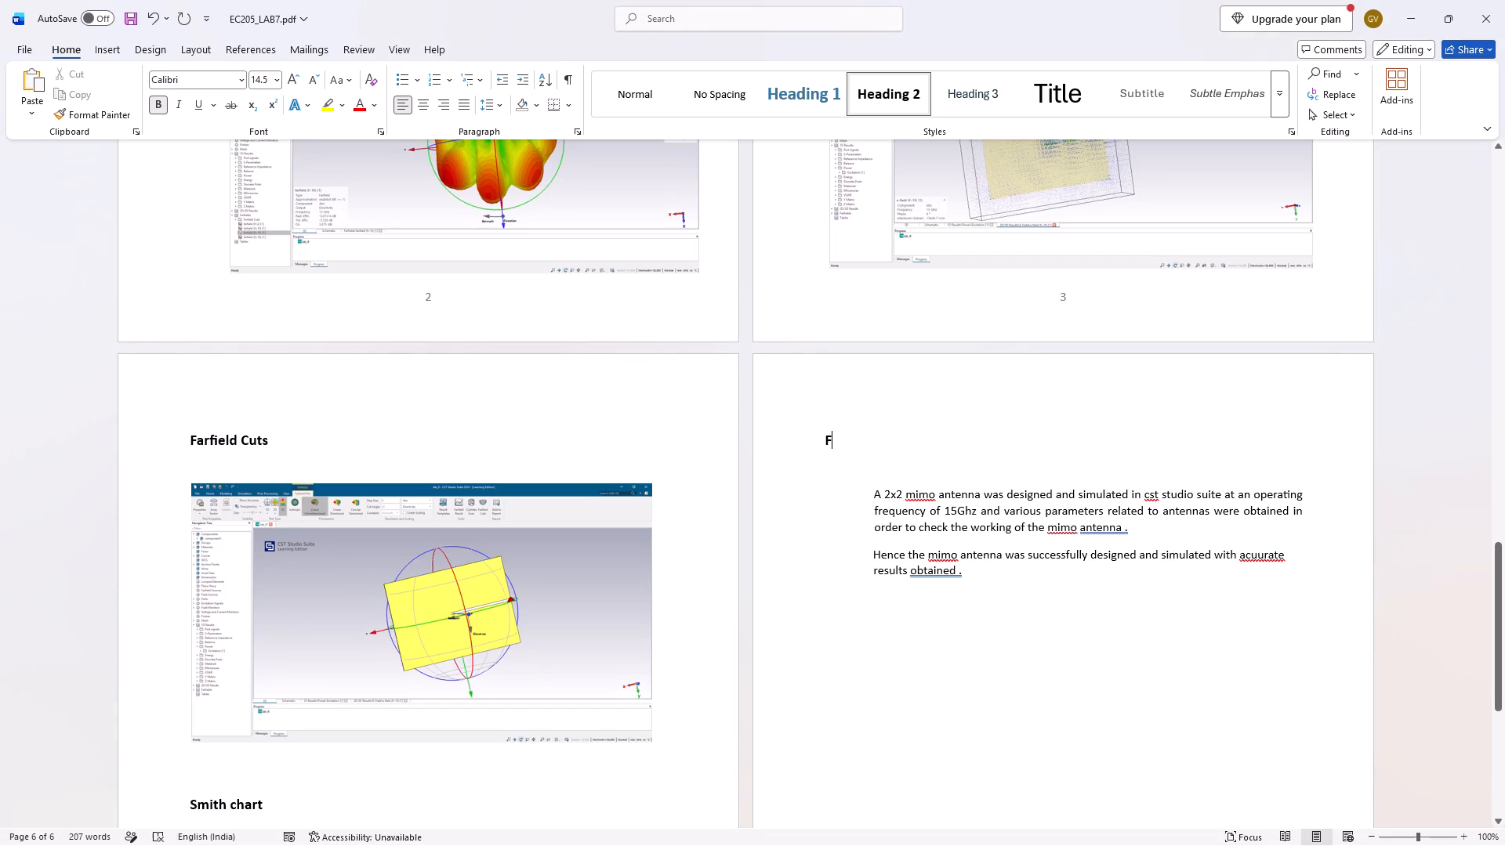
key("o")
key("Left")
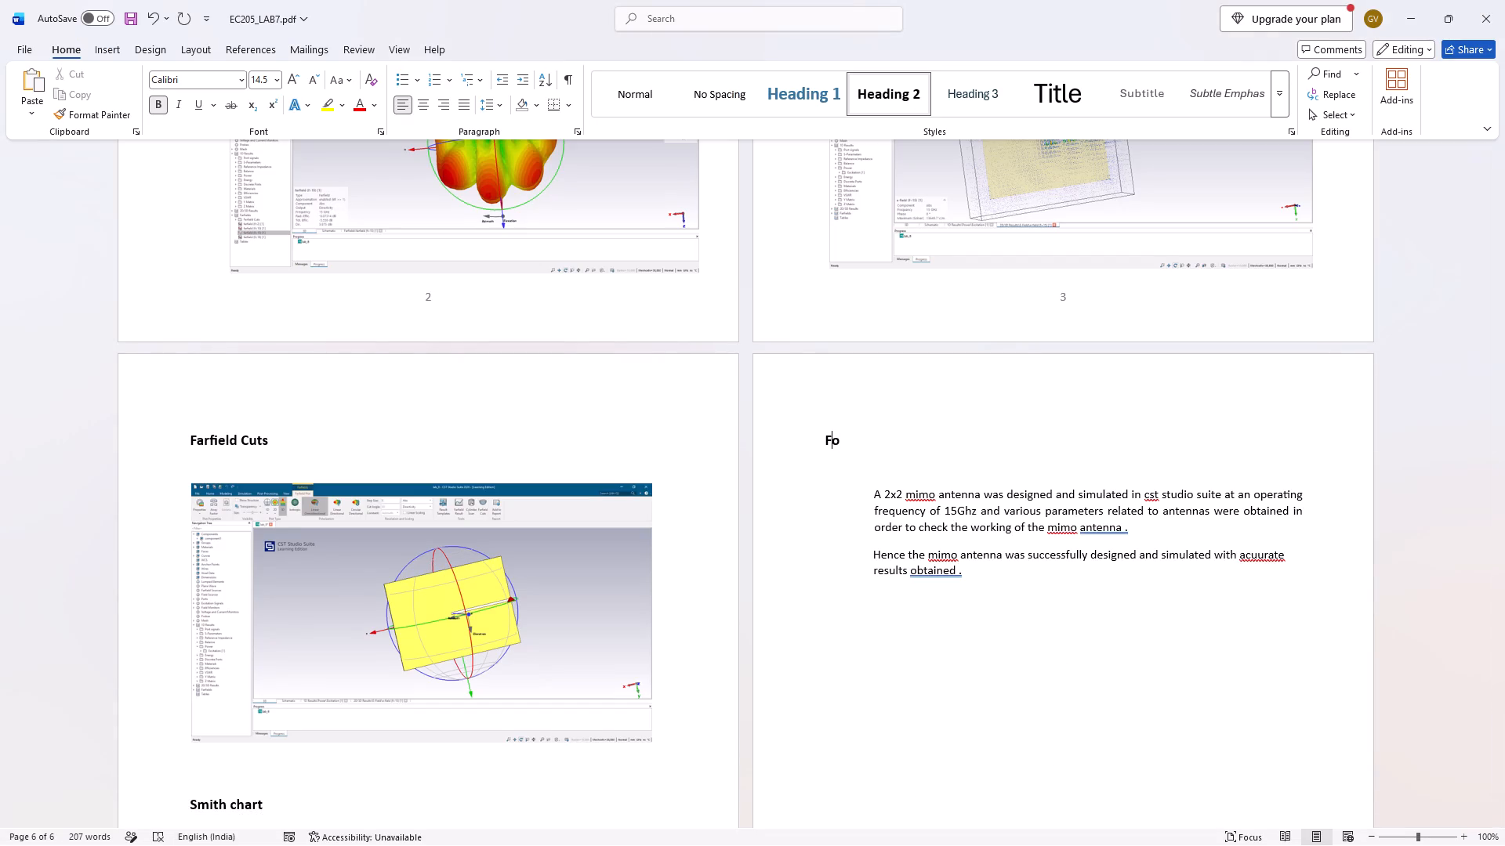
key("BackSpace")
key("p")
key("Right")
type("wer flow")
key("space")
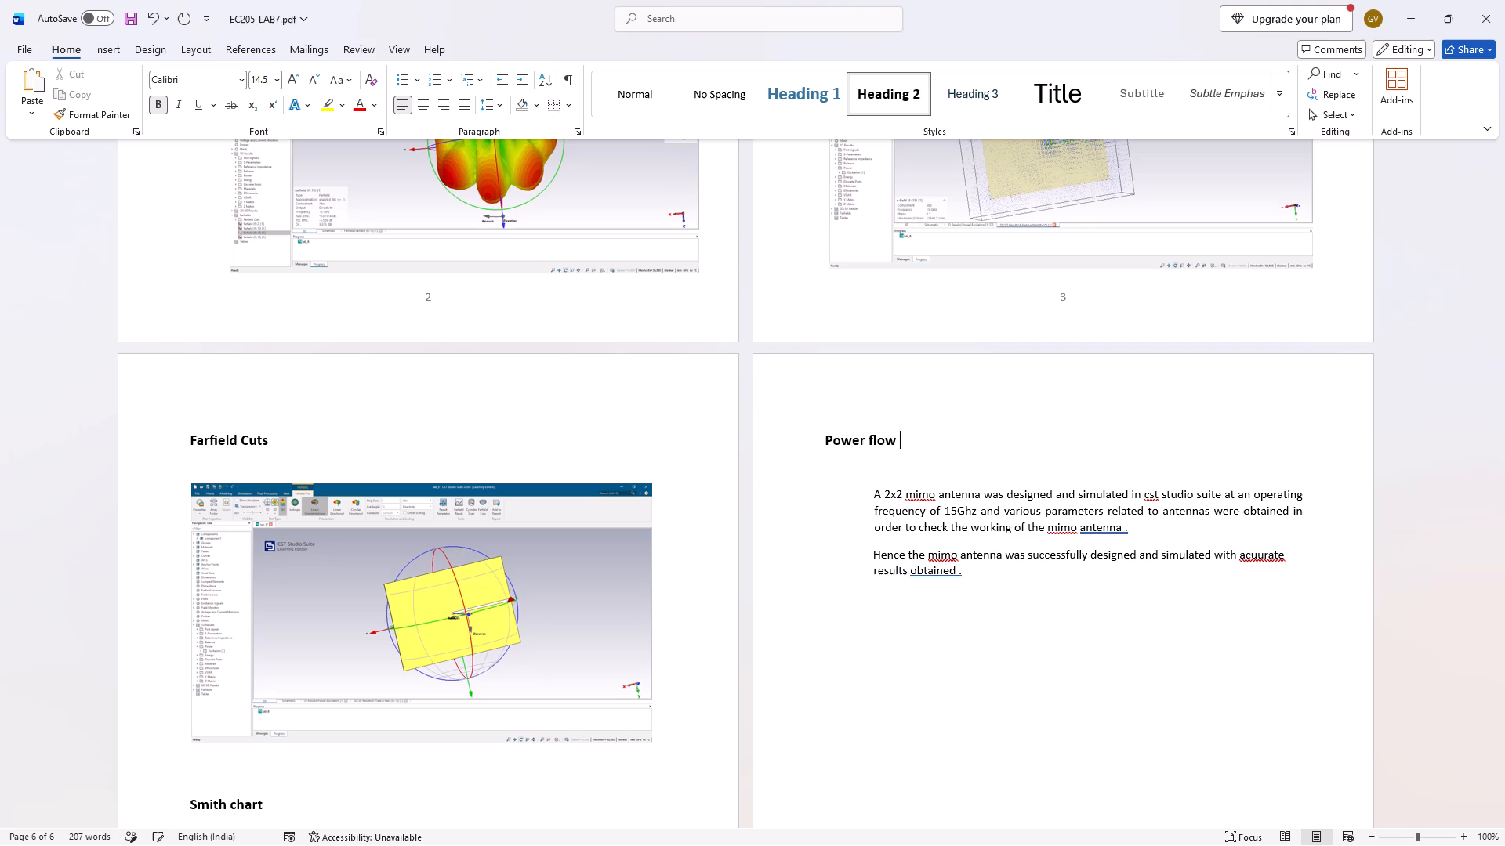
key("Return")
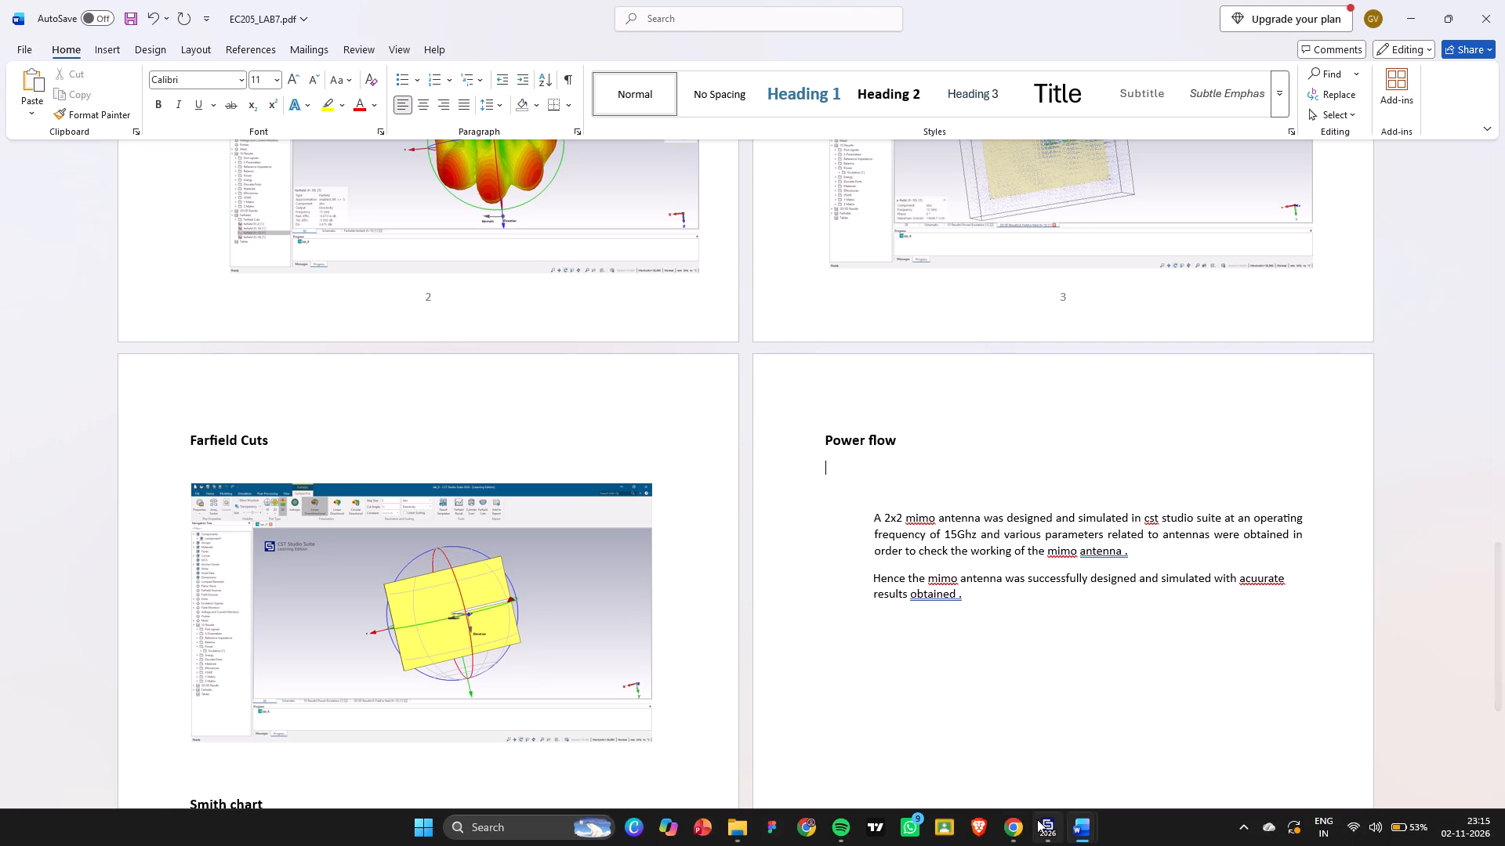
Switch to CST Studio Suite, rotate the 18 GHz power loss density plot slightly and capture a full-screen screenshot of it.
left_click(1037, 819)
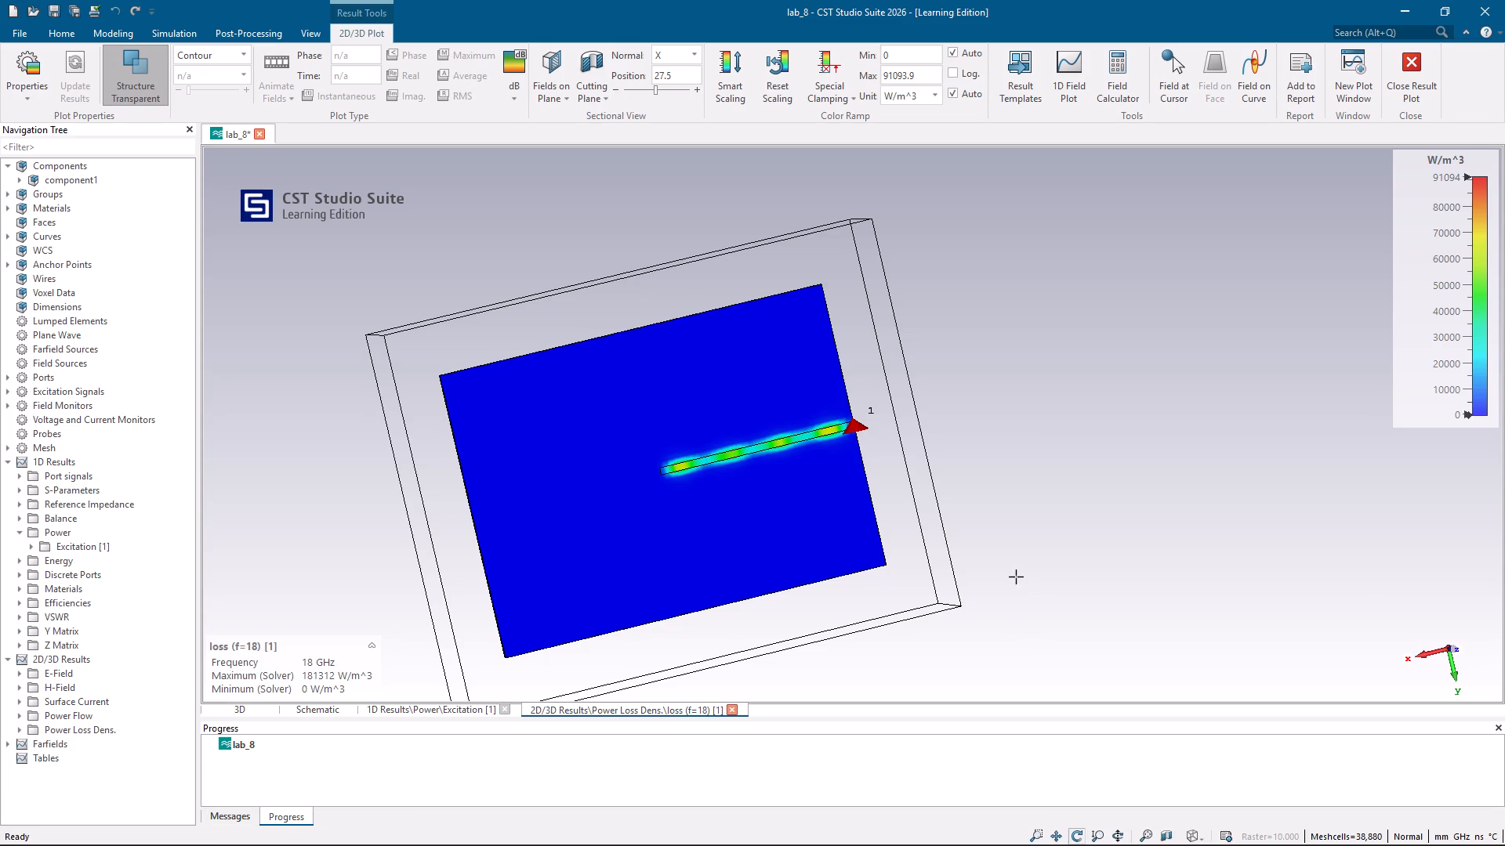
left_click_drag(1016, 577, 941, 566)
key("Print")
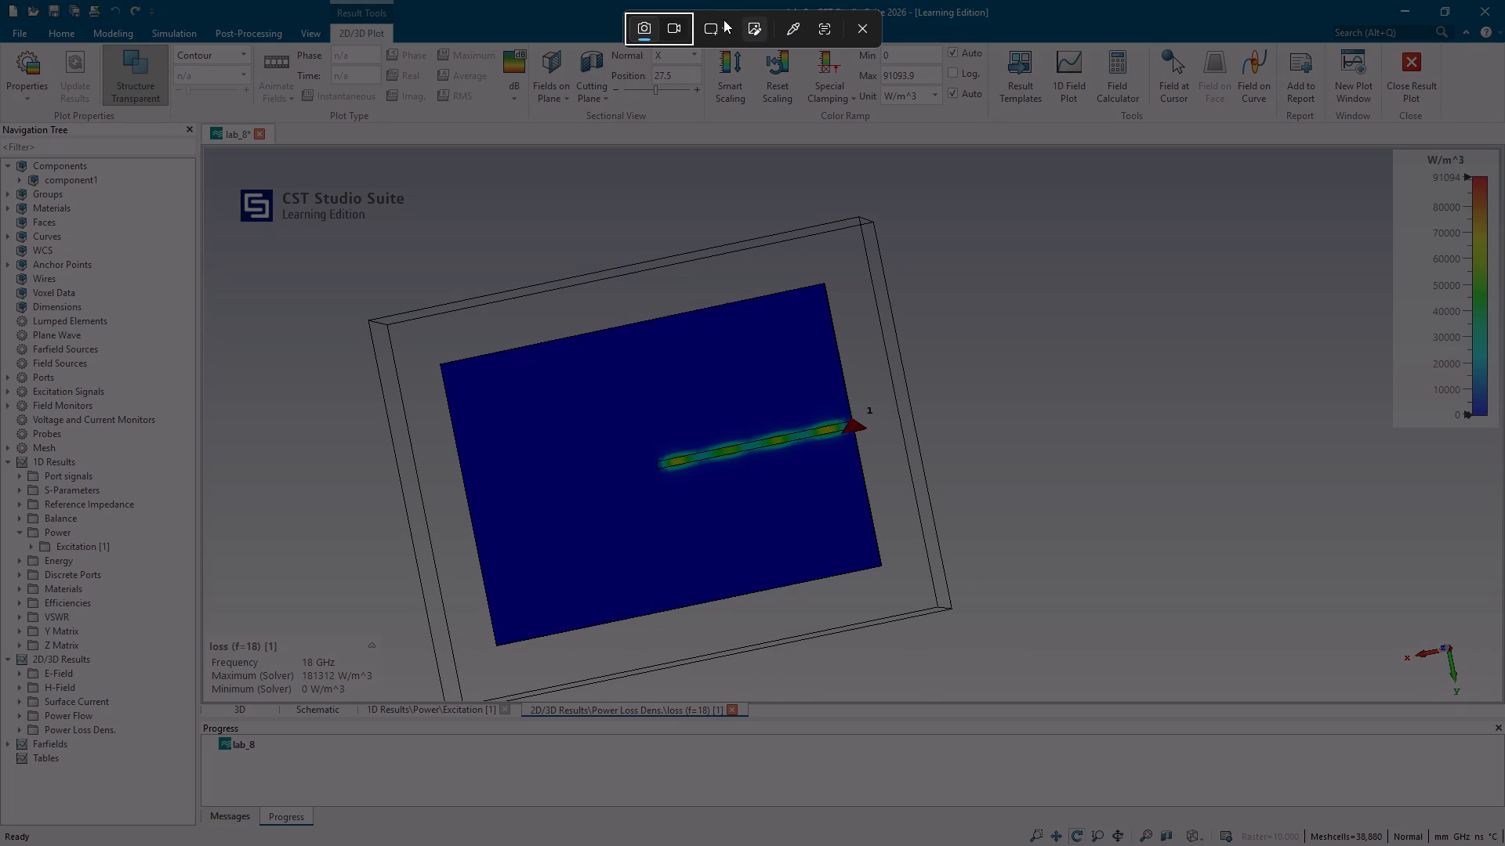
left_click(723, 21)
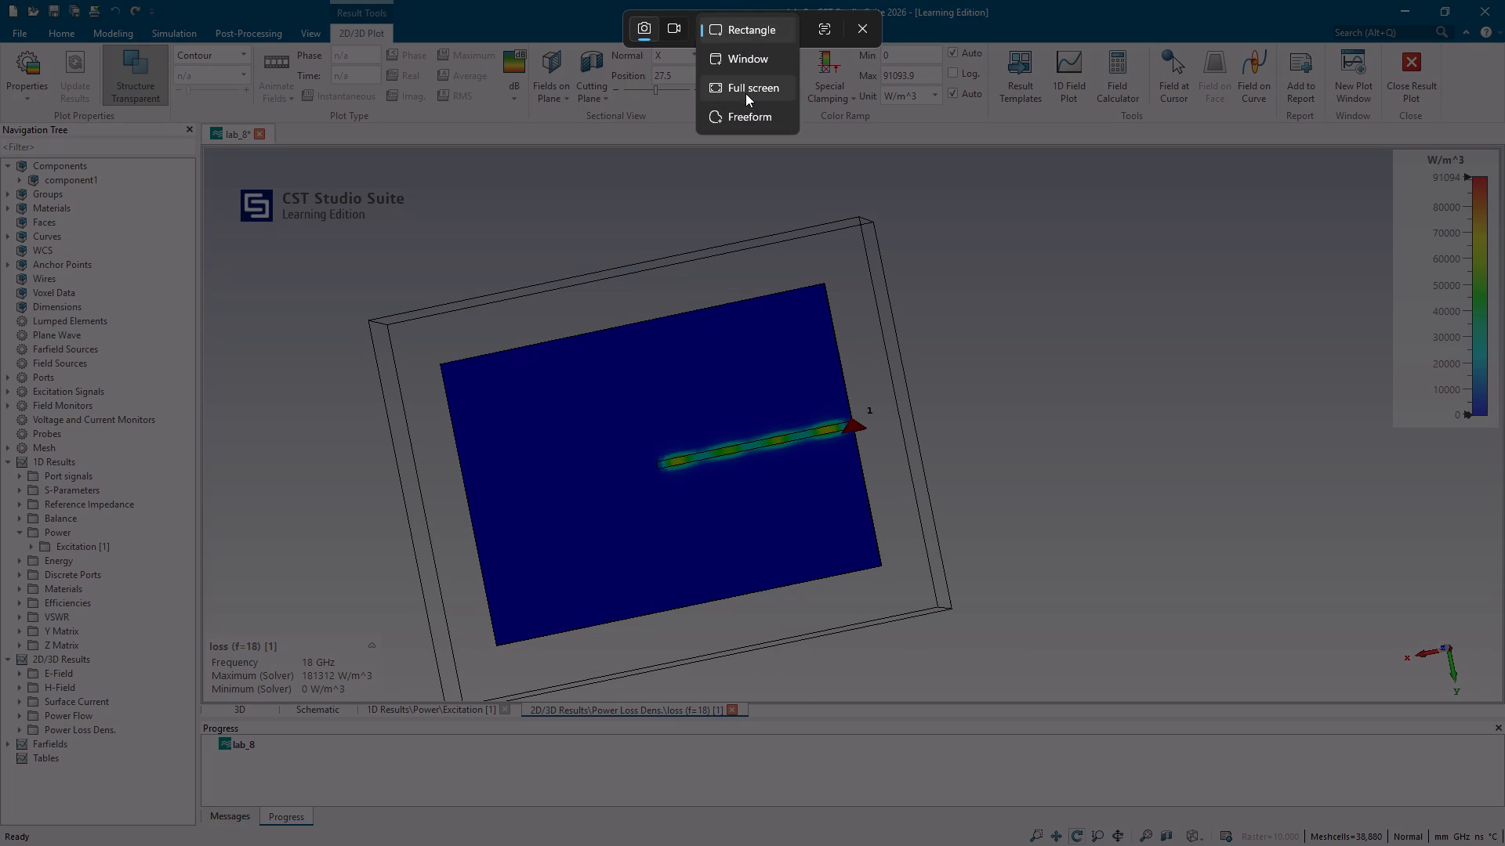
left_click(745, 93)
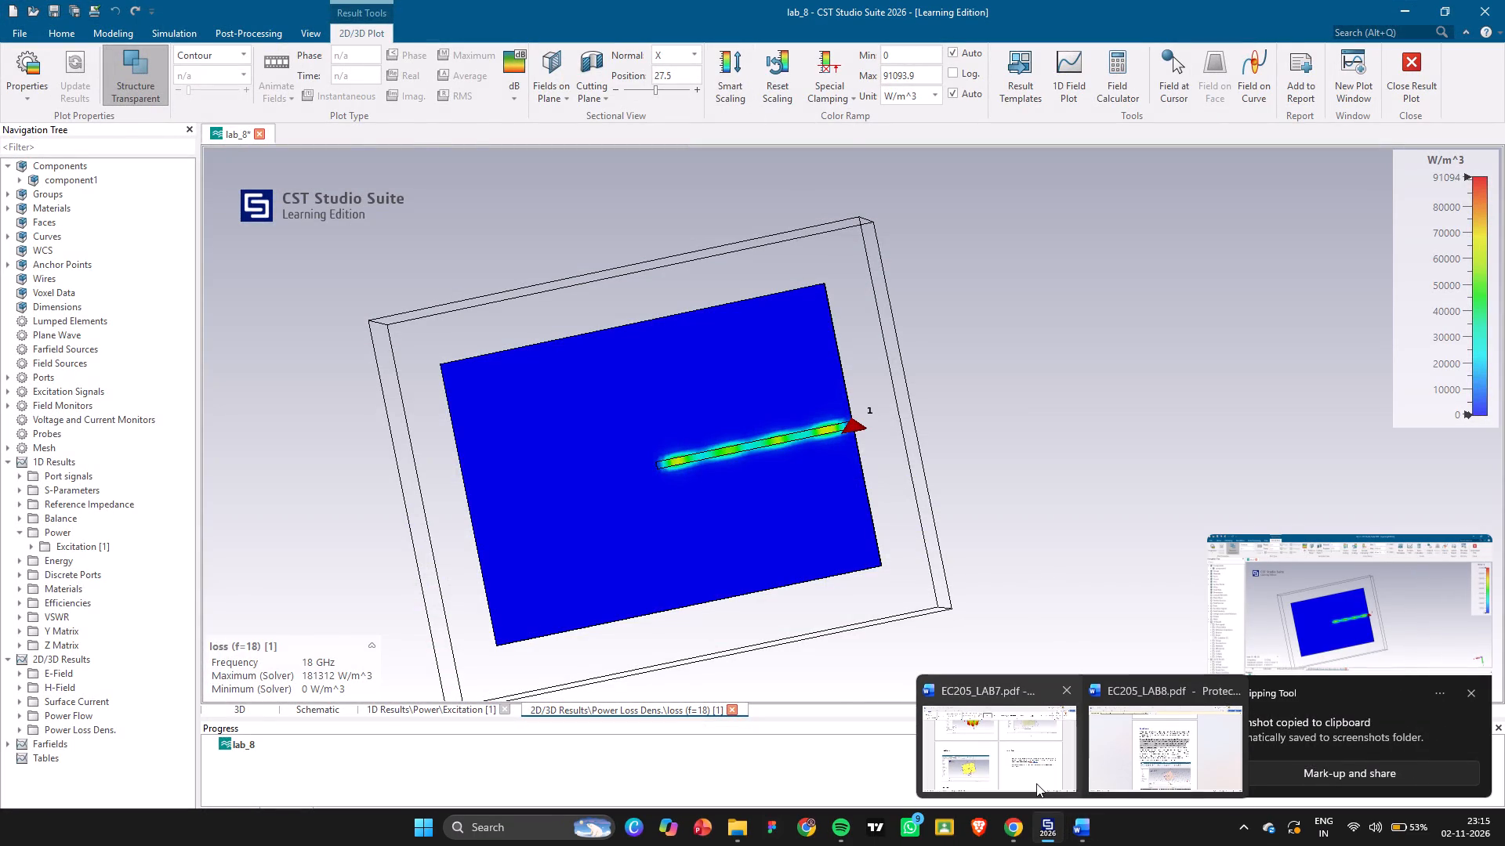
Paste the screenshot below the Power flow heading in the EC205_LAB7 Word document and dismiss the screenshot notification.
left_click(1036, 783)
key("ctrl+v")
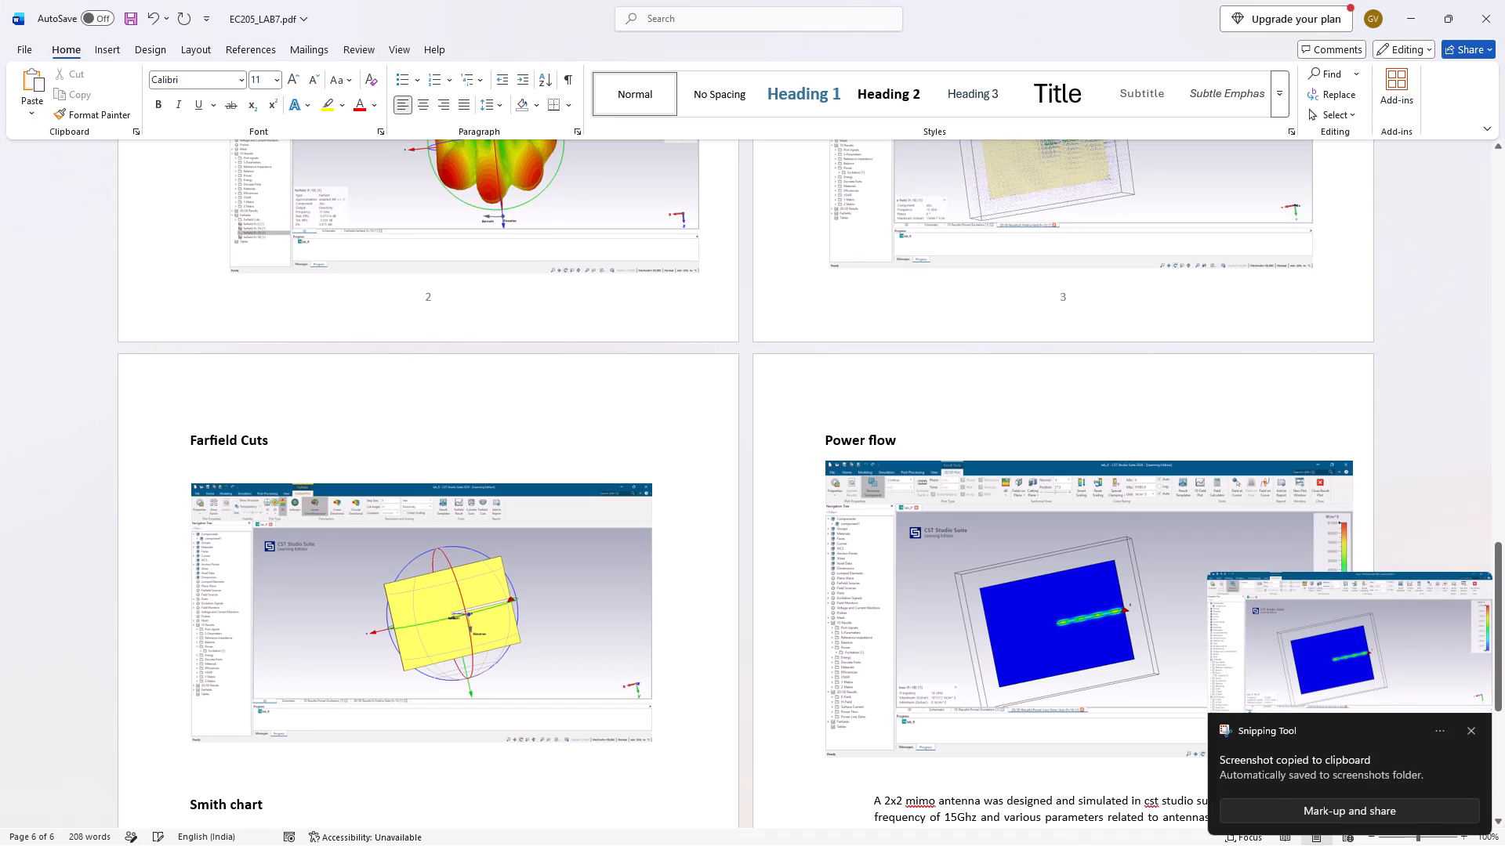
left_click(1086, 403)
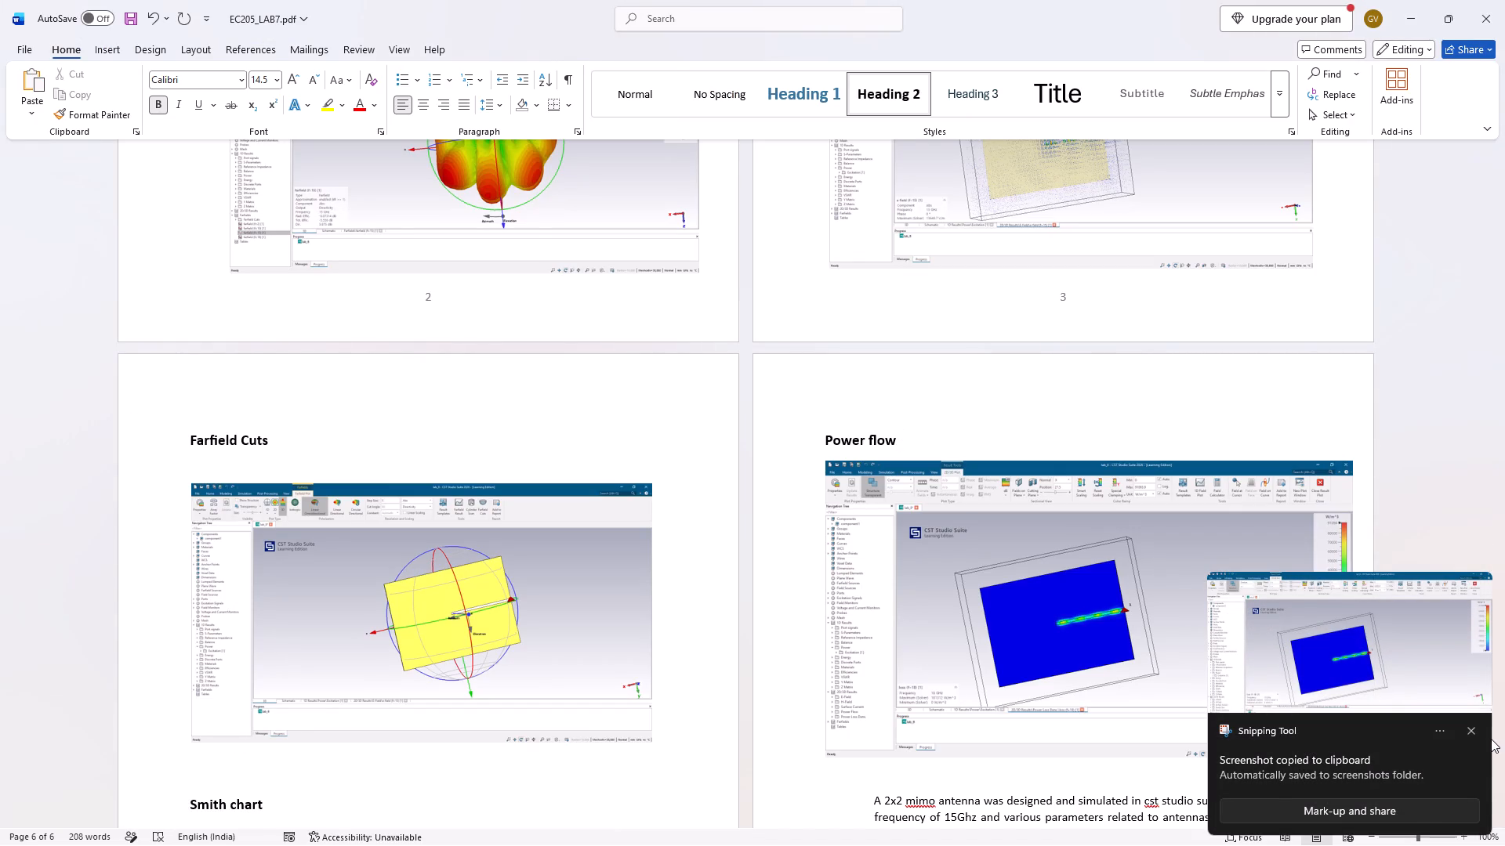
left_click(1476, 729)
left_click(1264, 712)
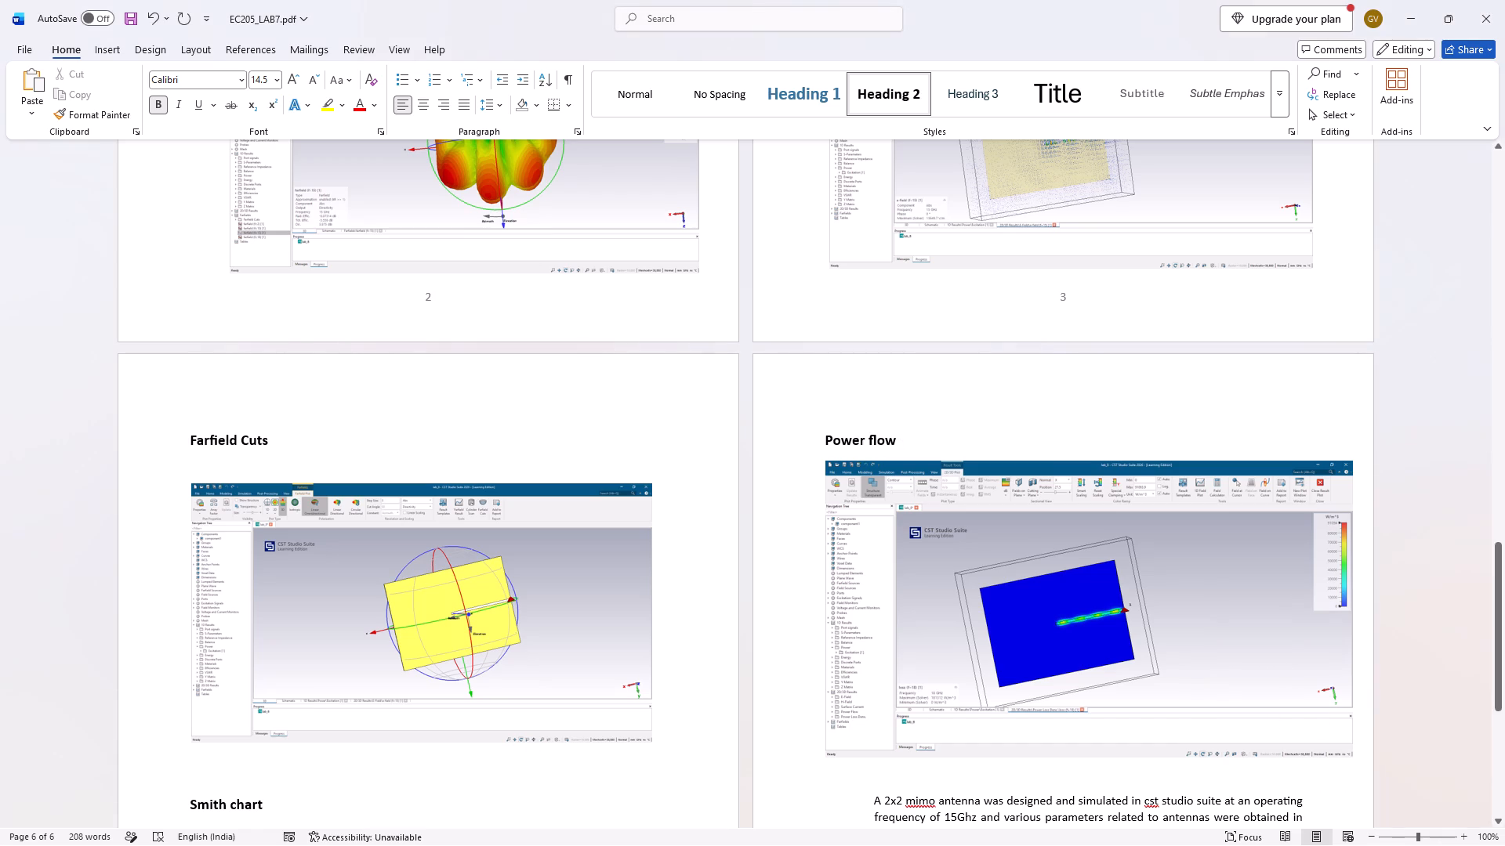
Shrink the Power flow screenshot proportionally so it fits within the page's text width, and add two blank lines below it.
left_click_drag(1351, 754, 1281, 710)
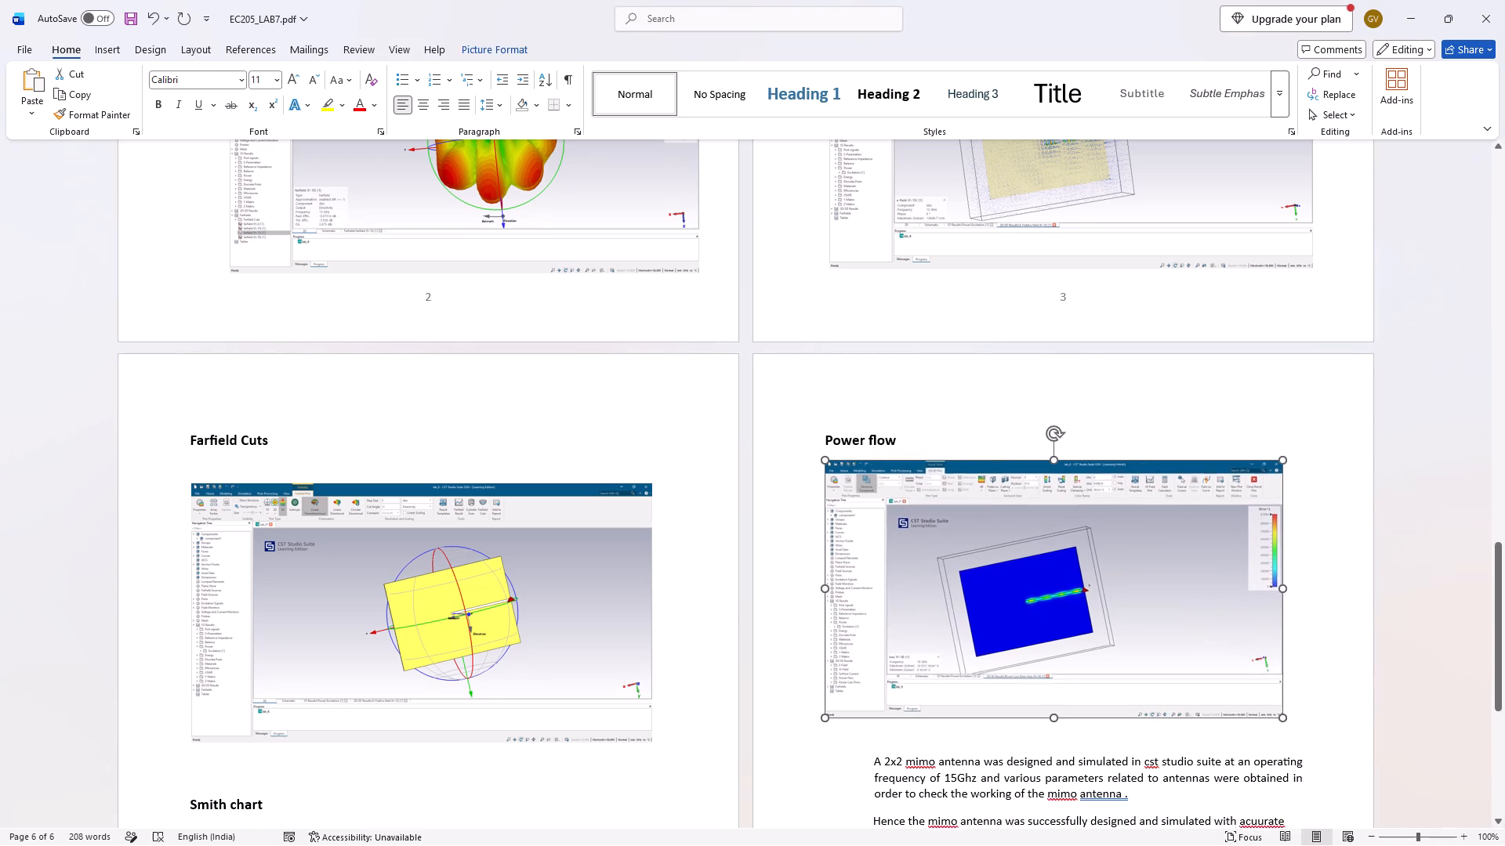
left_click_drag(1281, 710, 1250, 696)
left_click(1286, 692)
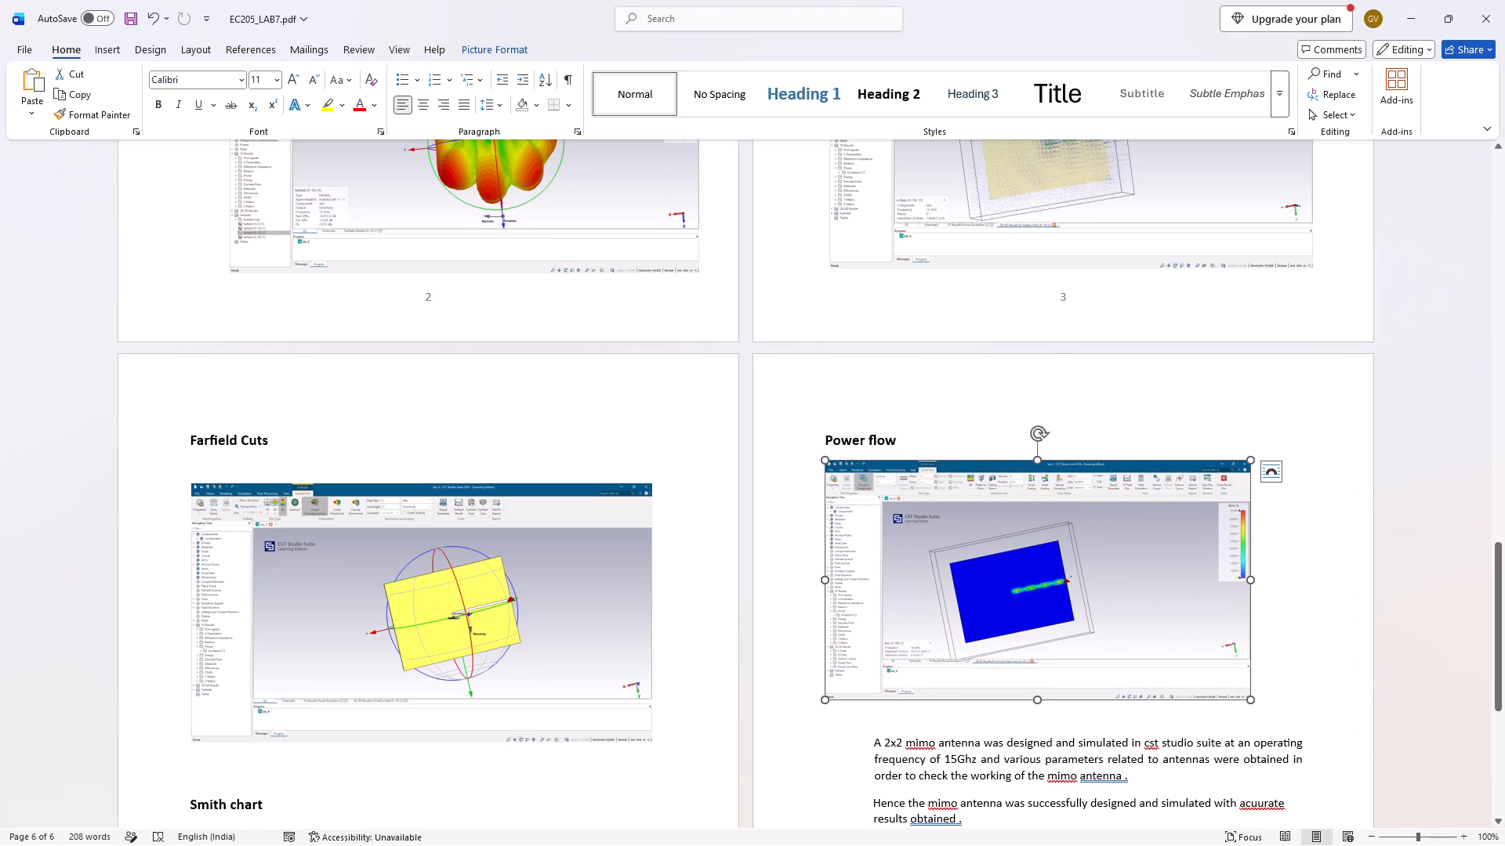
key("Return")
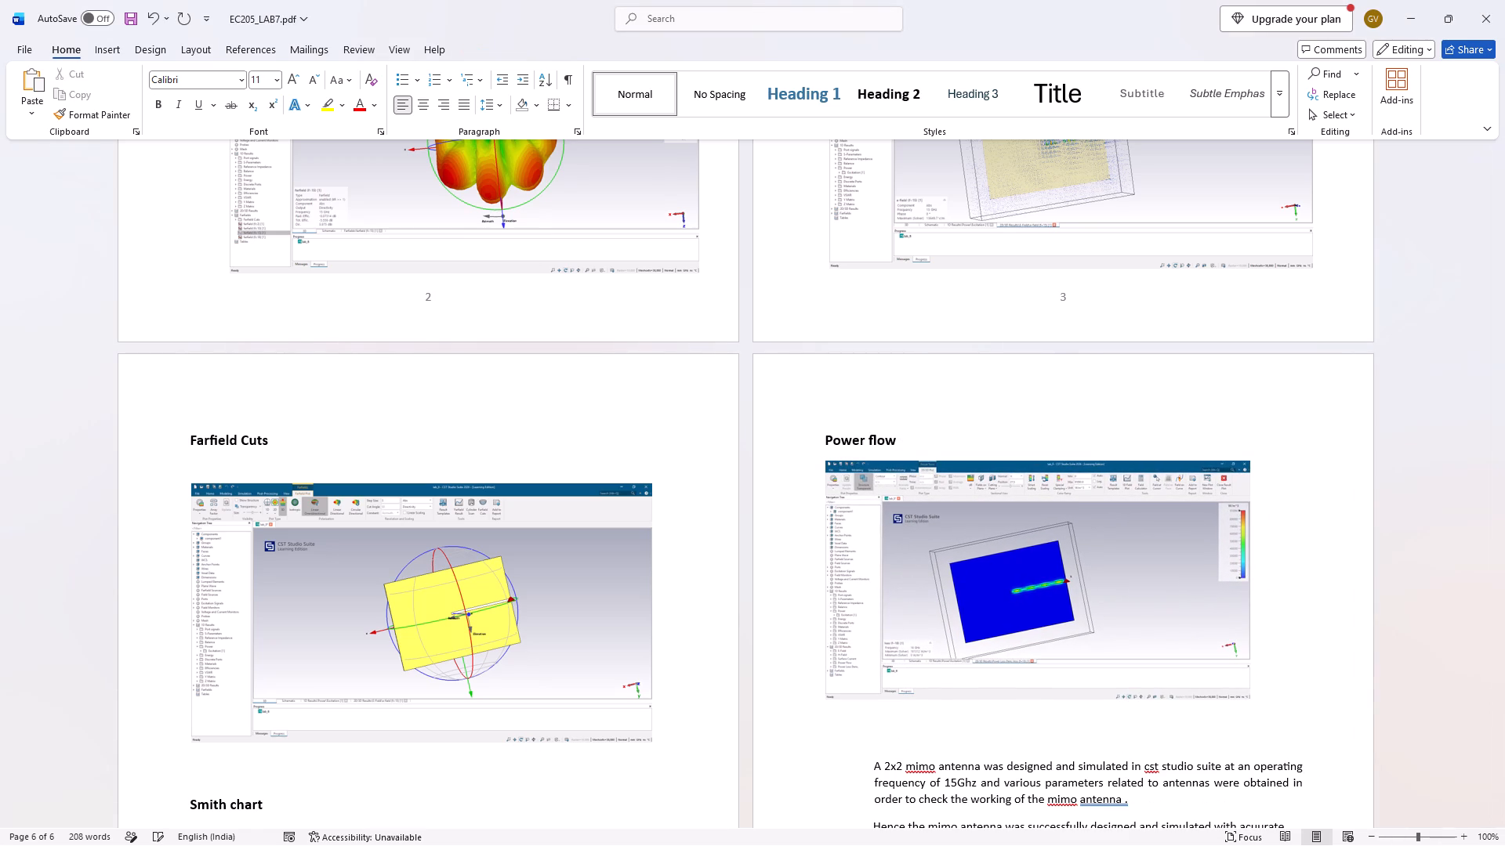
key("Return")
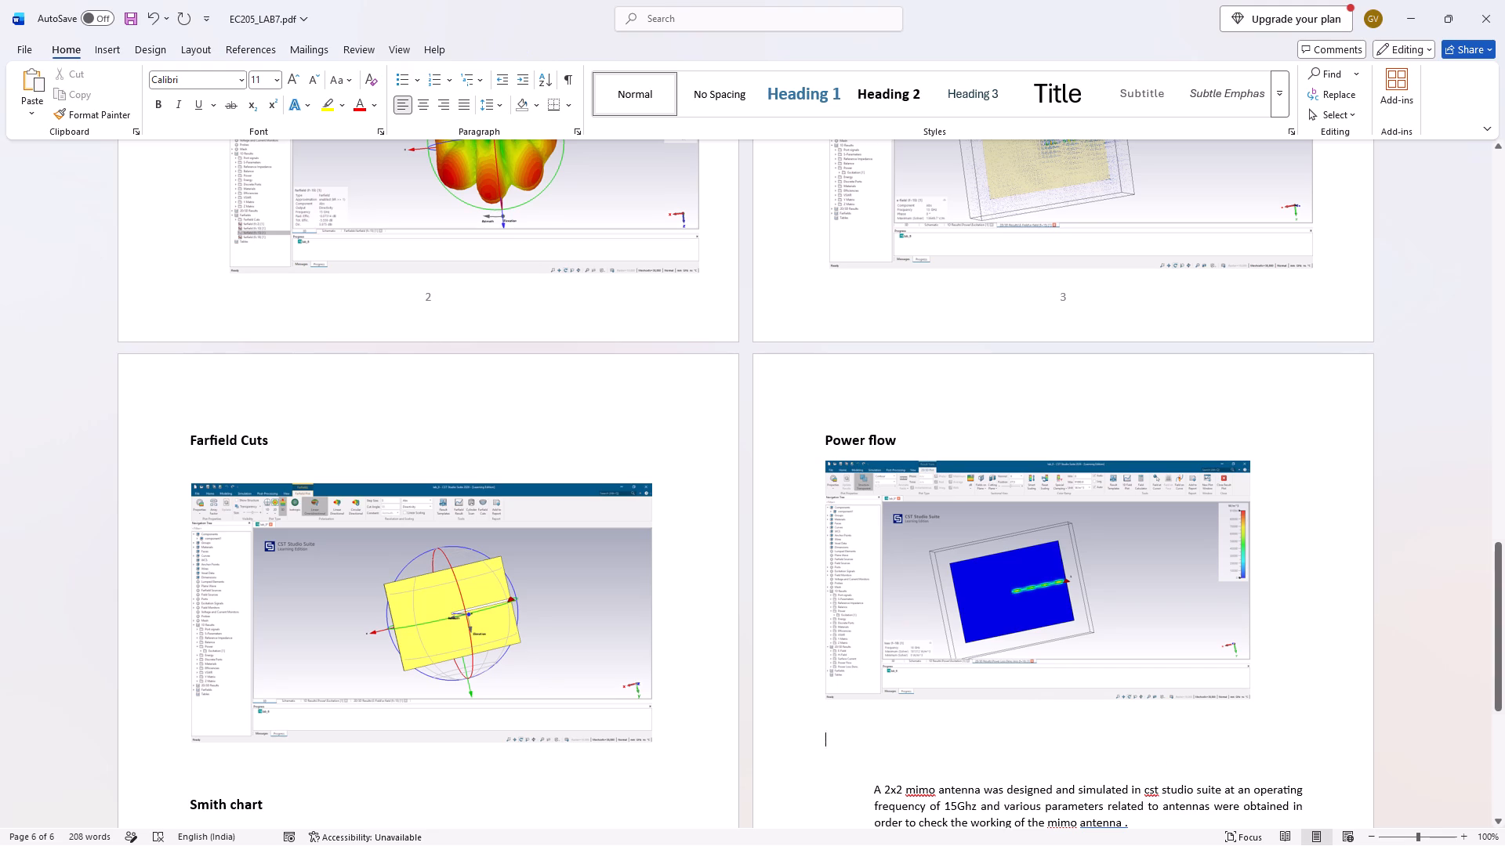
key("p")
key("BackSpace")
Copy the "Power flow" heading below its screenshot, reword the copy as "Power and Loss" and add a new line under it.
left_click_drag(908, 435, 841, 440)
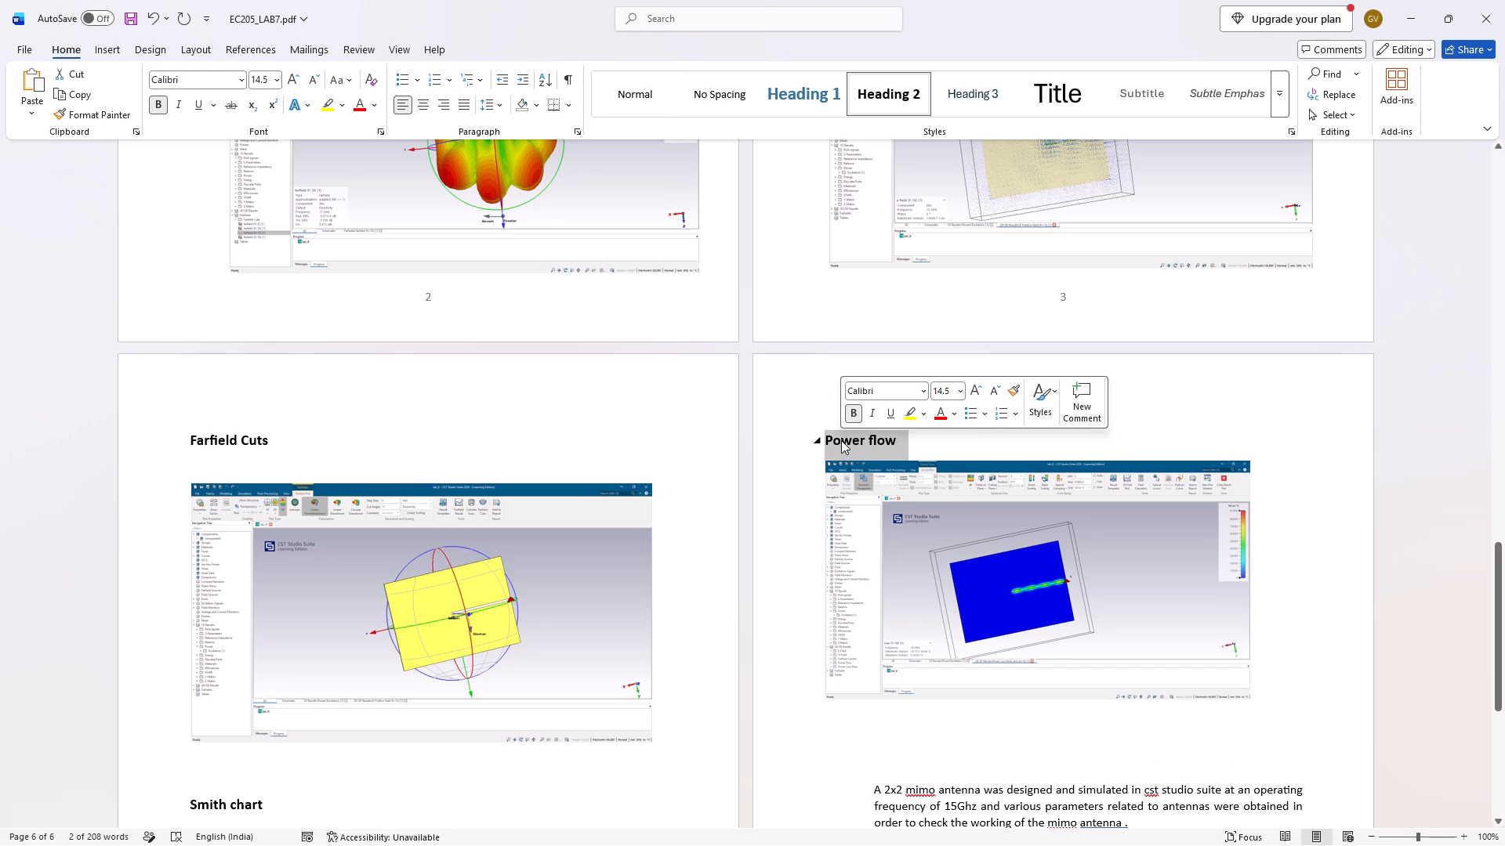
key("ctrl+c")
left_click(838, 735)
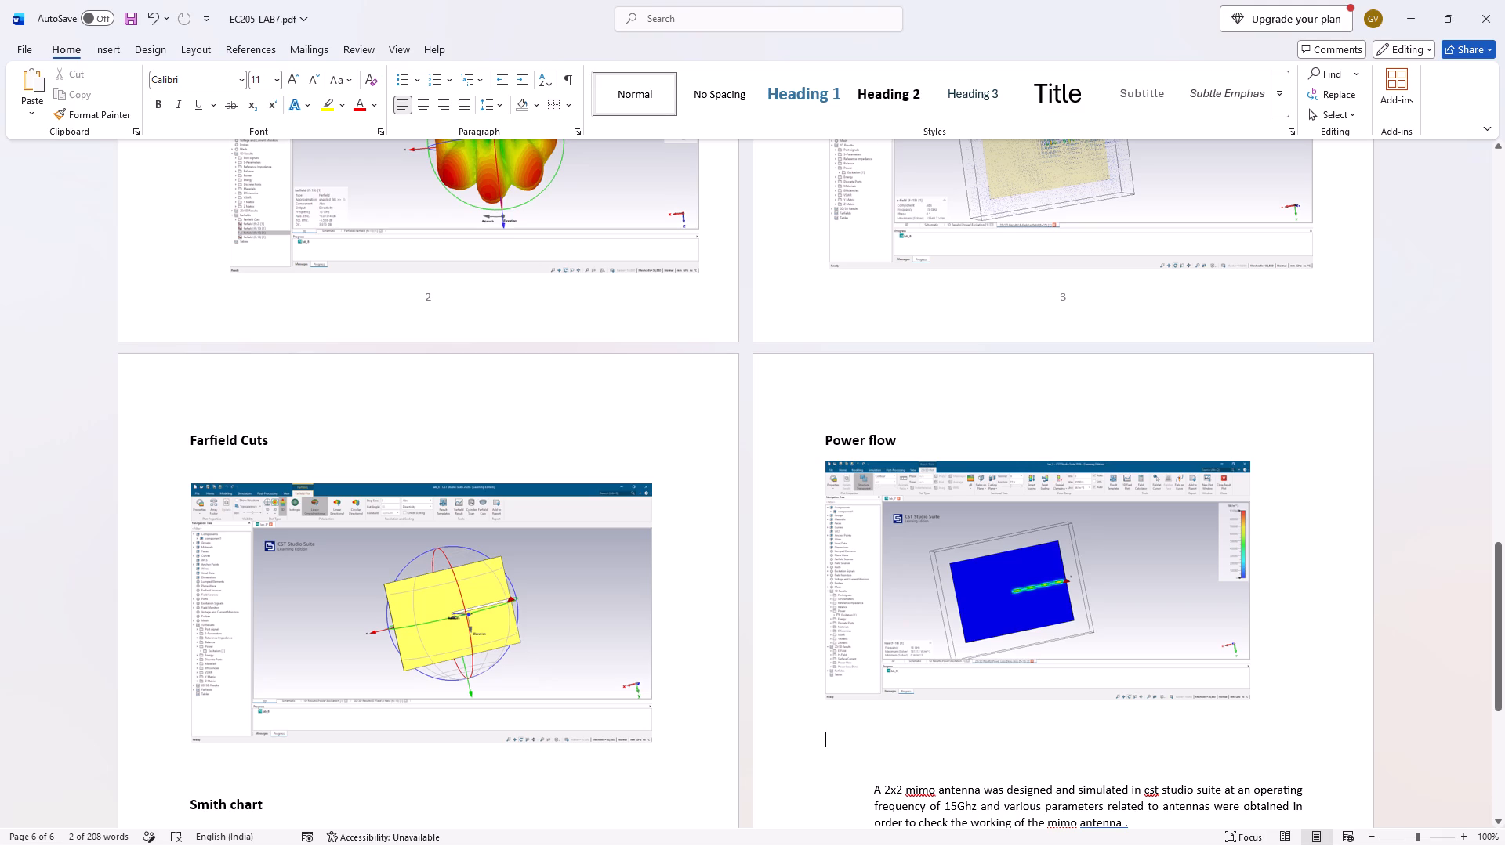
key("ctrl+v")
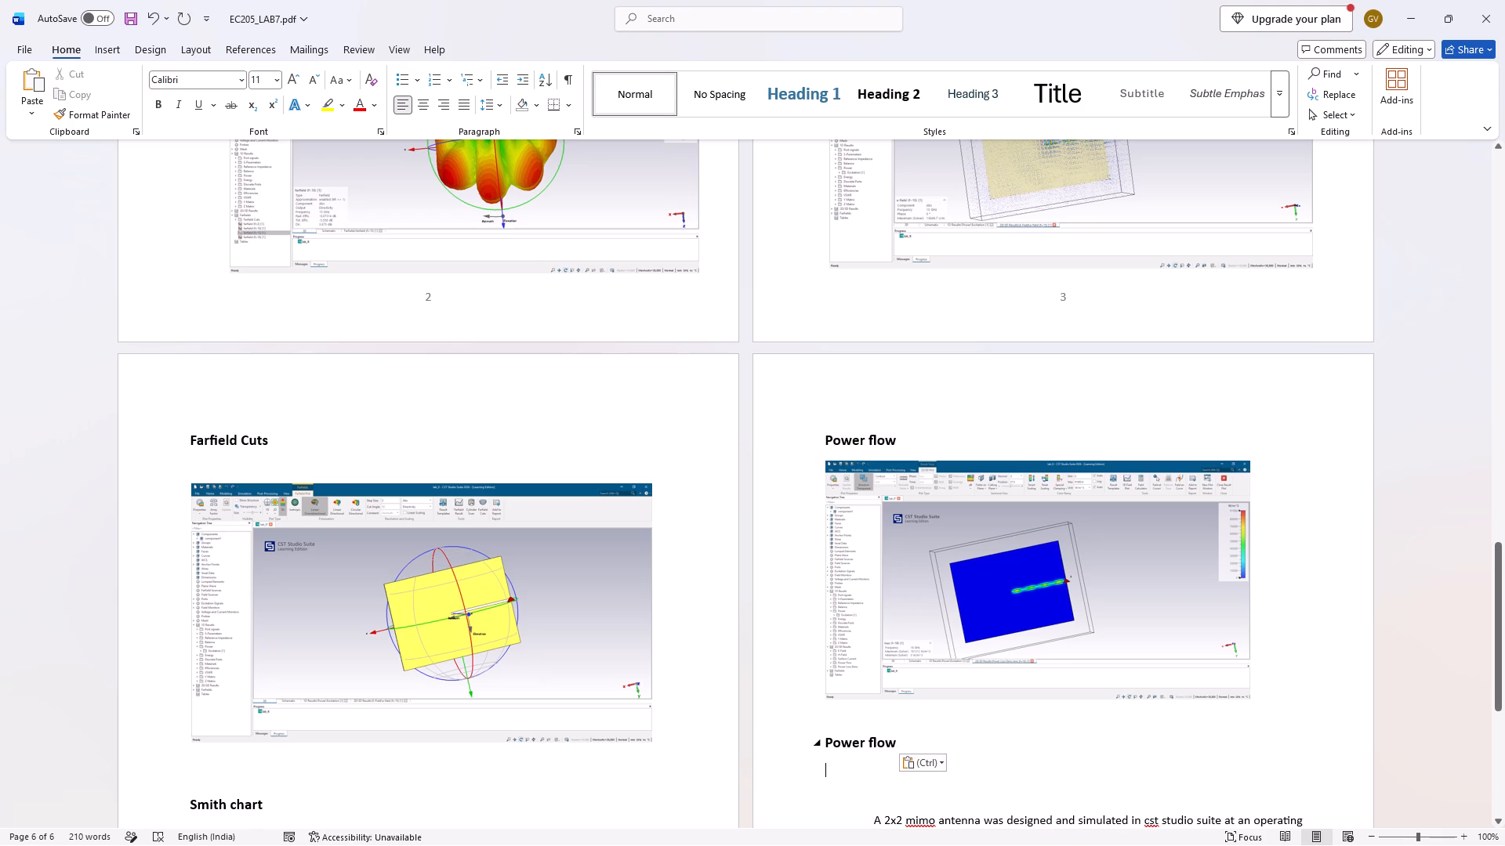
left_click(898, 743)
key("BackSpace")
key("BackSpace")
key("BackSpace")
key("BackSpace")
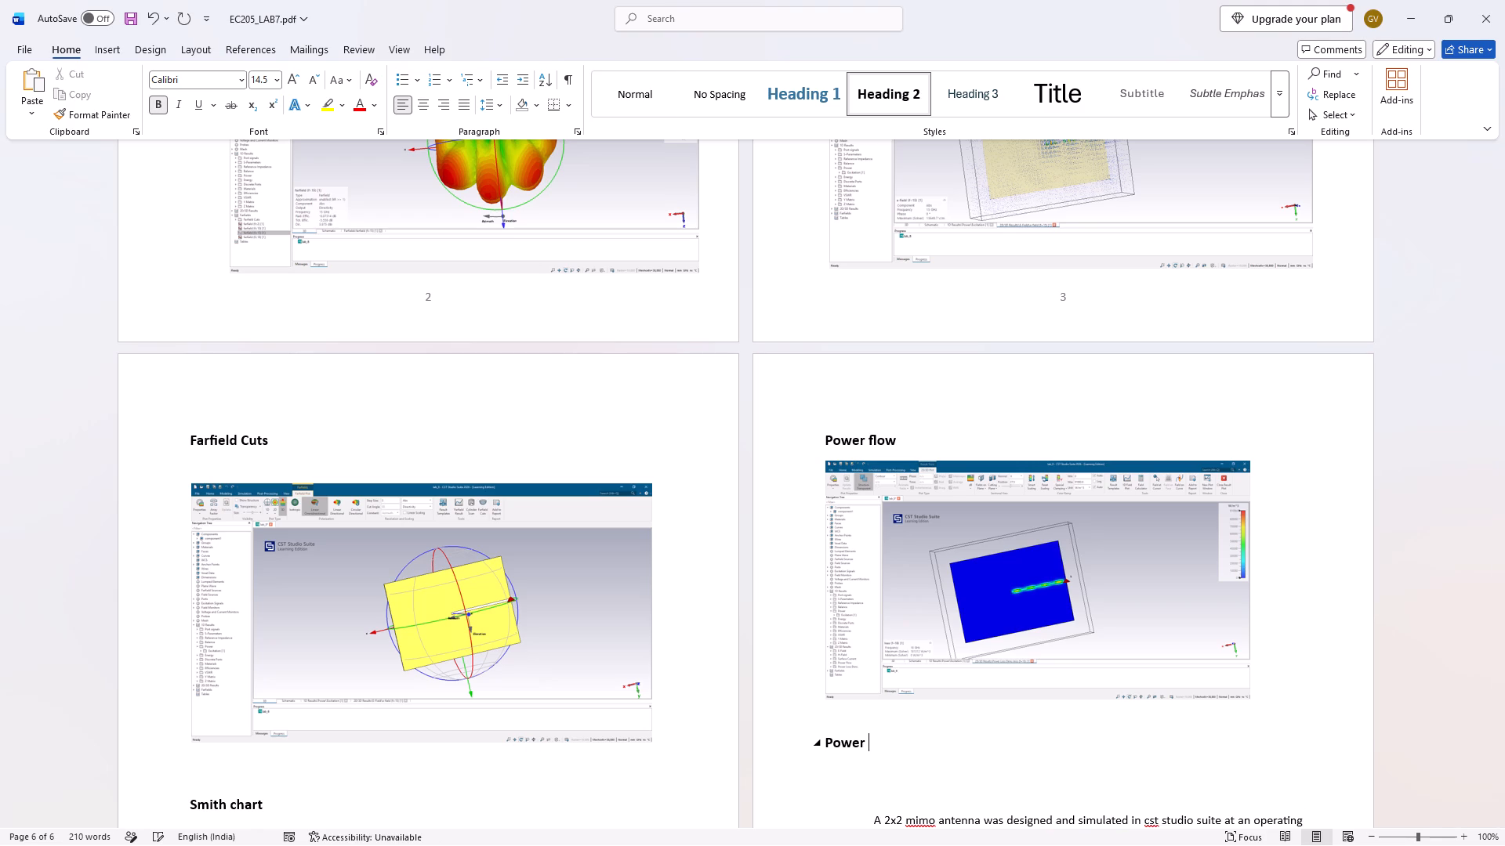
type("and los")
key("BackSpace")
key("BackSpace")
type("oss")
key("space")
key("Return")
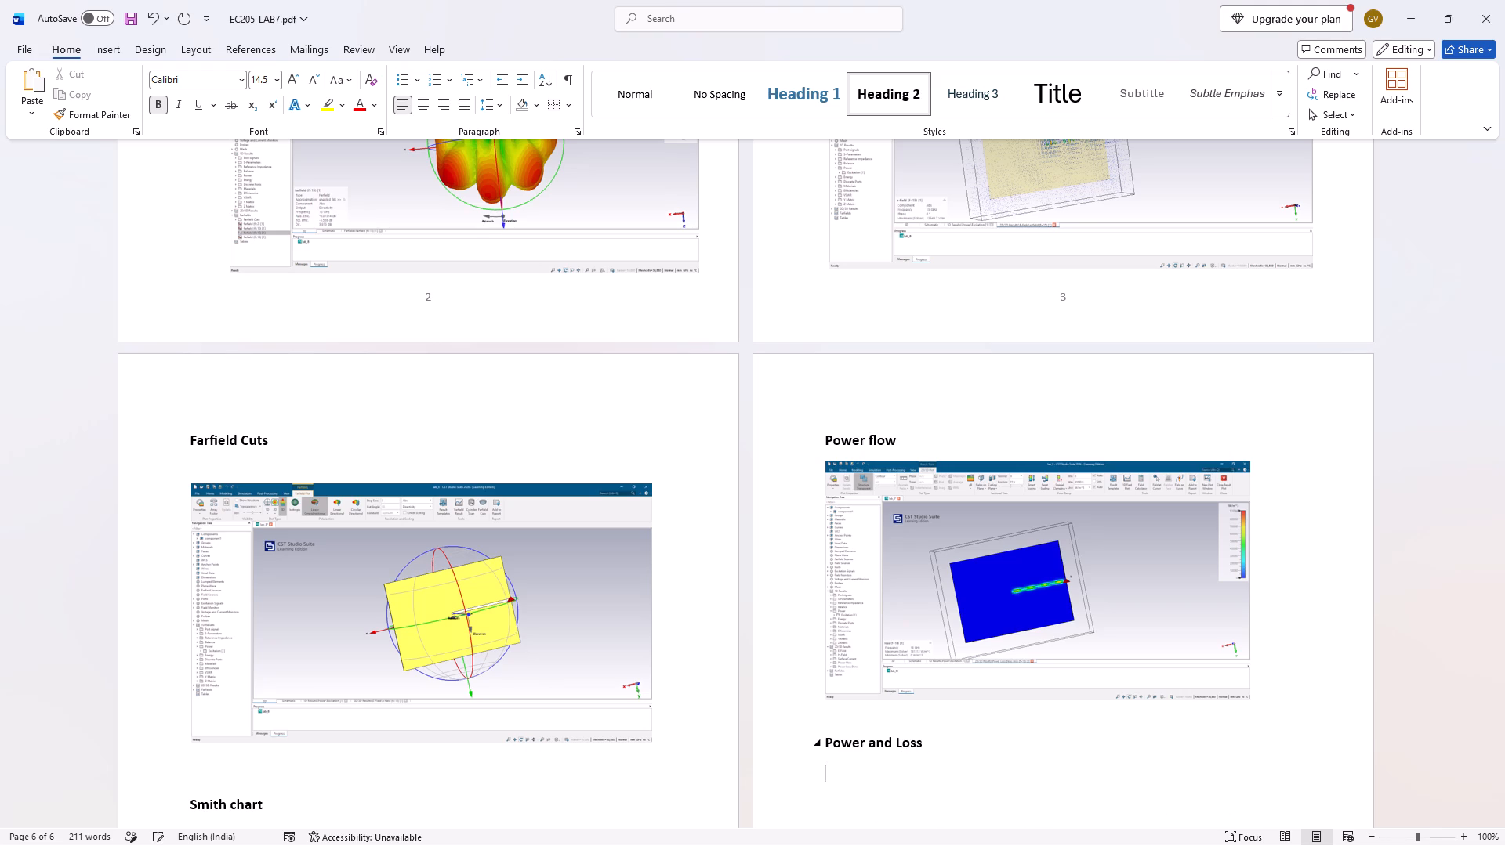
Switch to CST Studio Suite, display the 1D Power result for Excitation [1], collapse the Power folder and capture a full-screen screenshot.
scroll(905, 751, "down", 3)
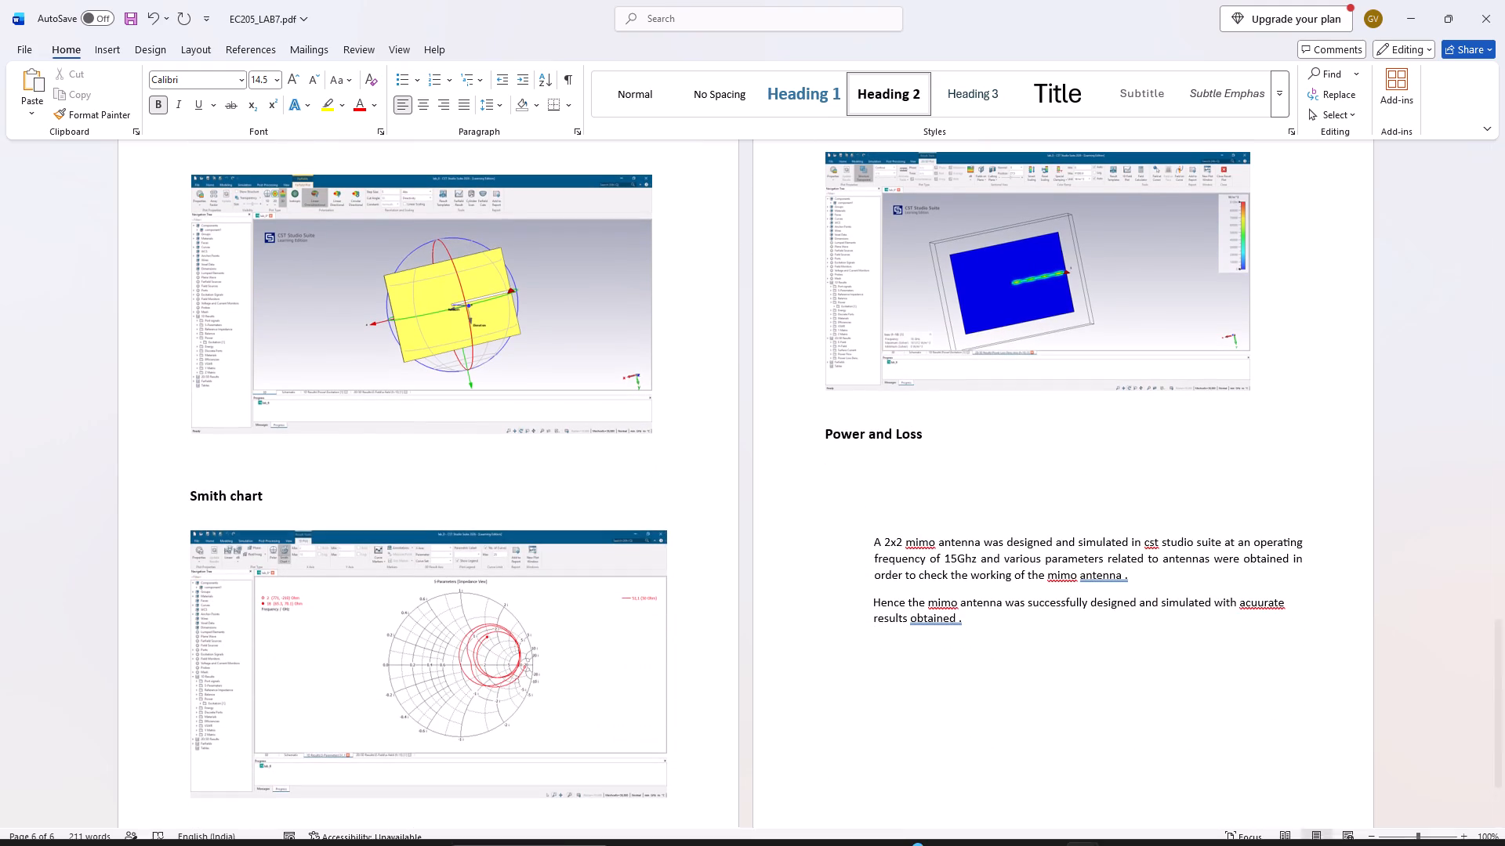
left_click(1043, 837)
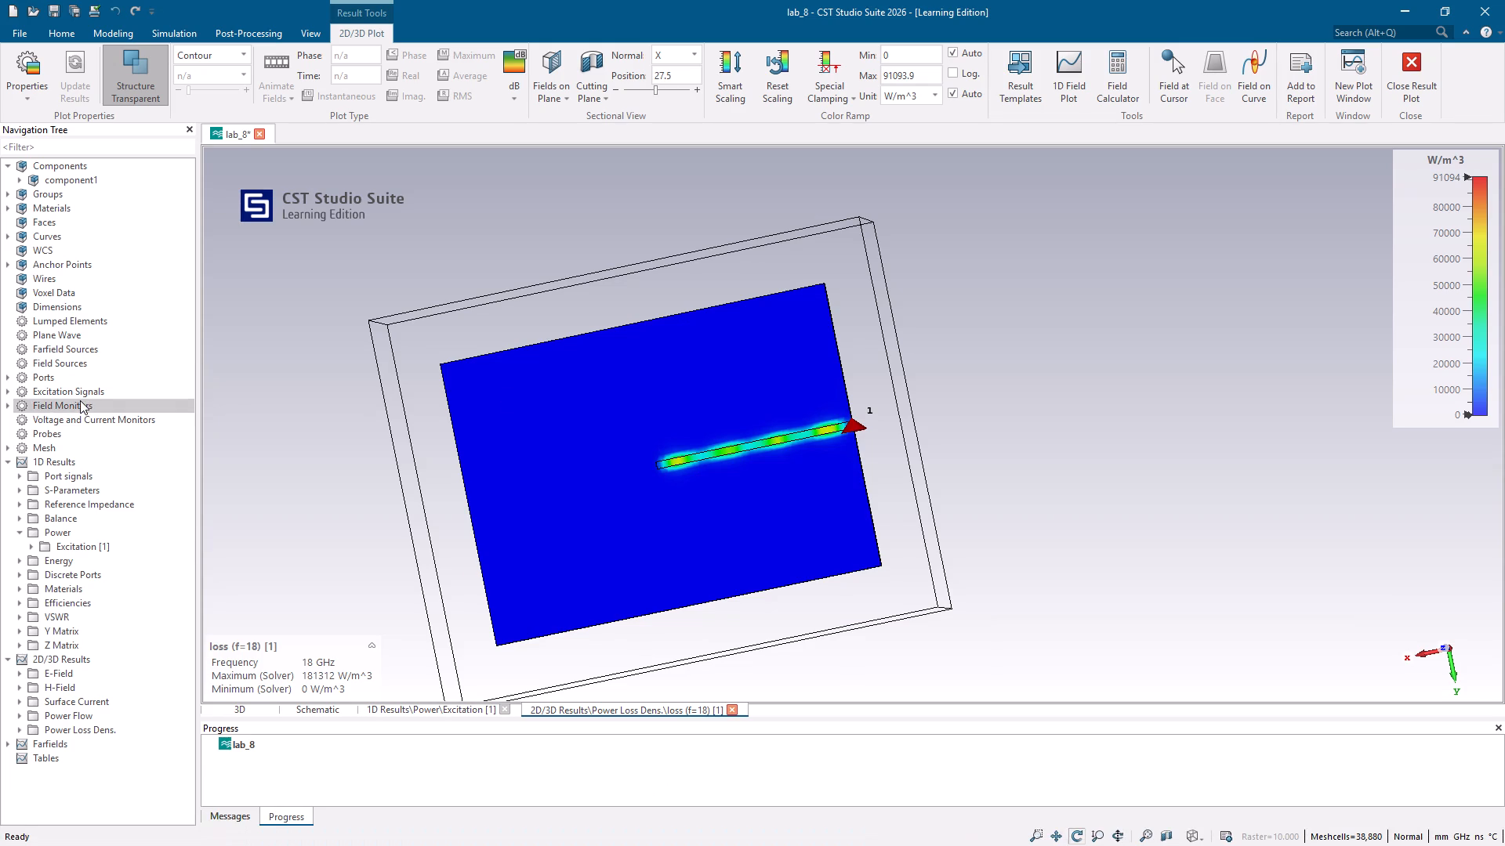
left_click(42, 543)
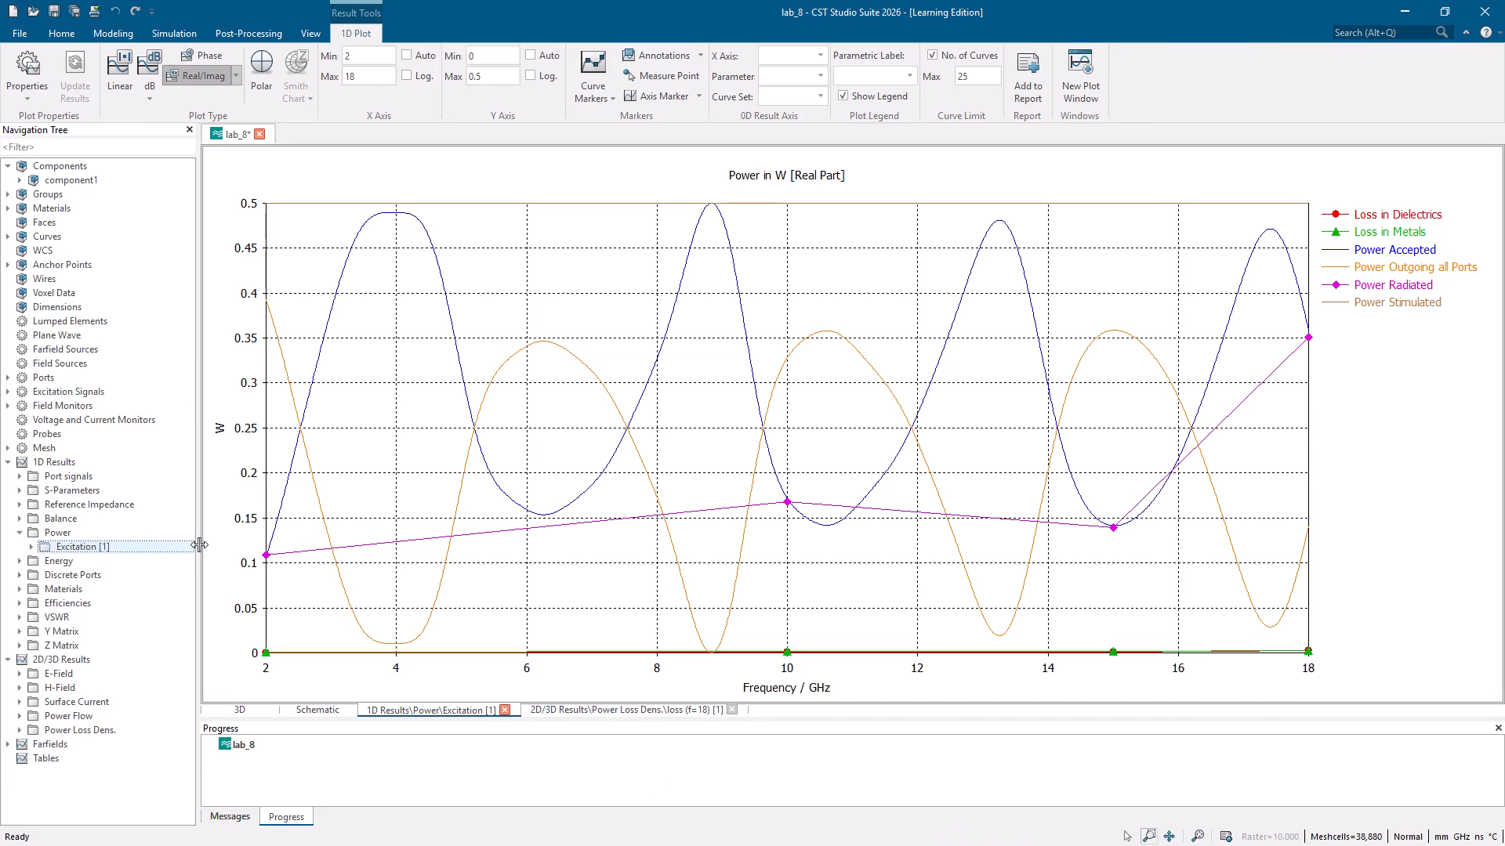
left_click(19, 533)
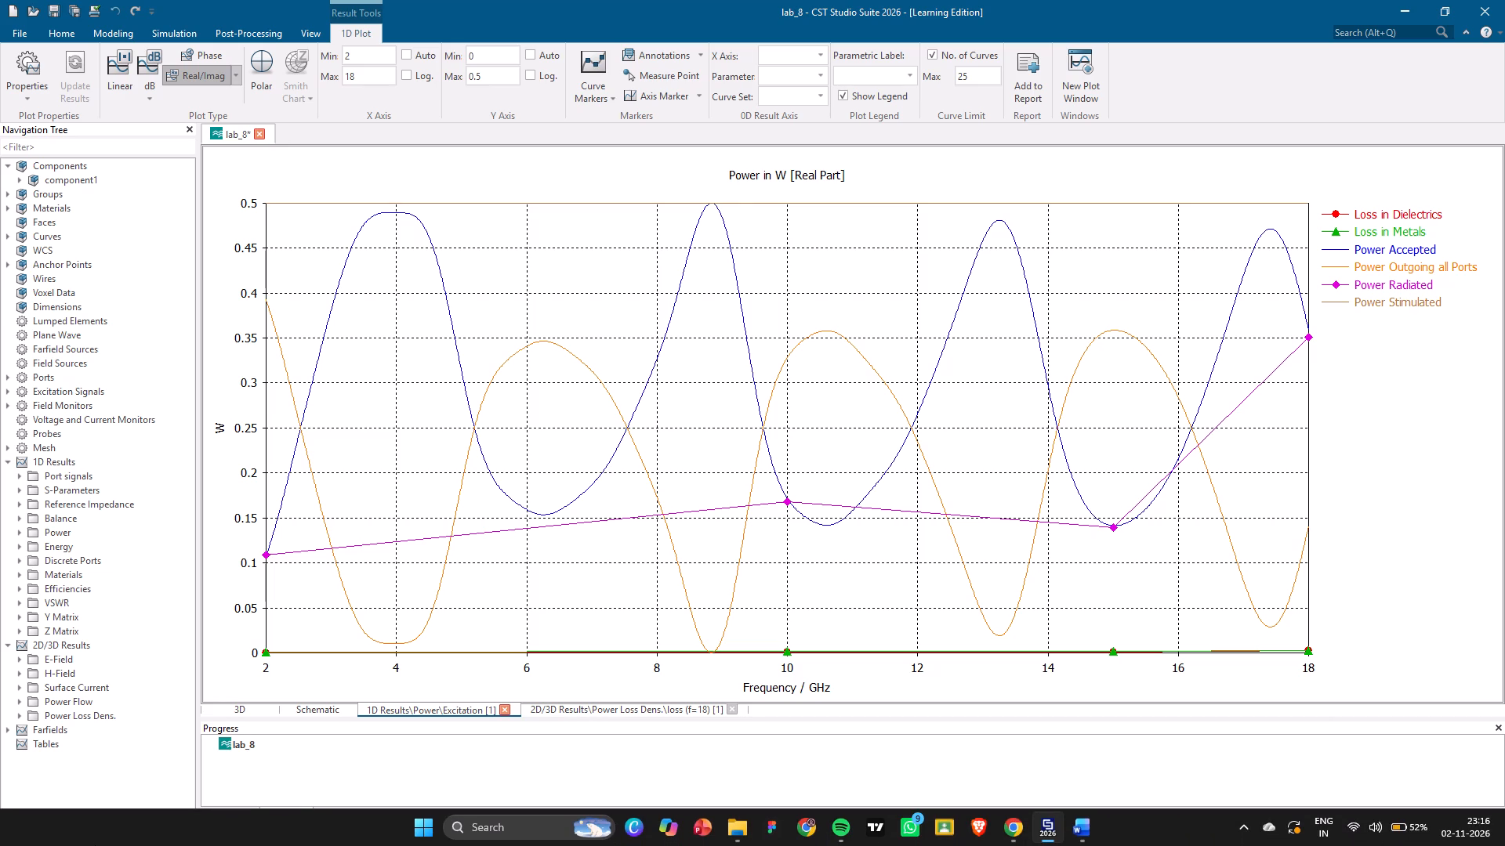
key("Print")
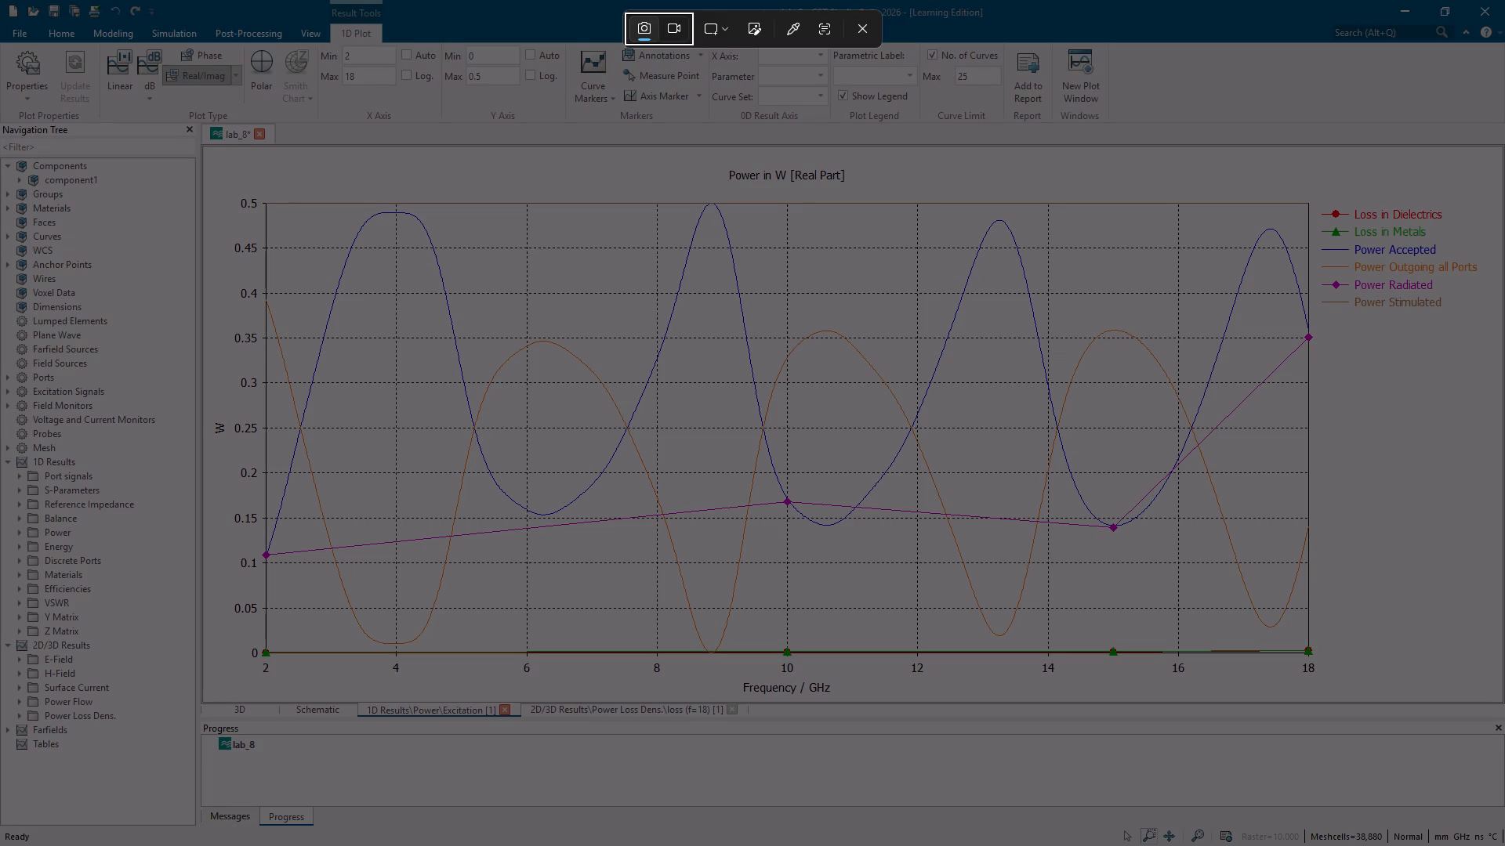
left_click(720, 22)
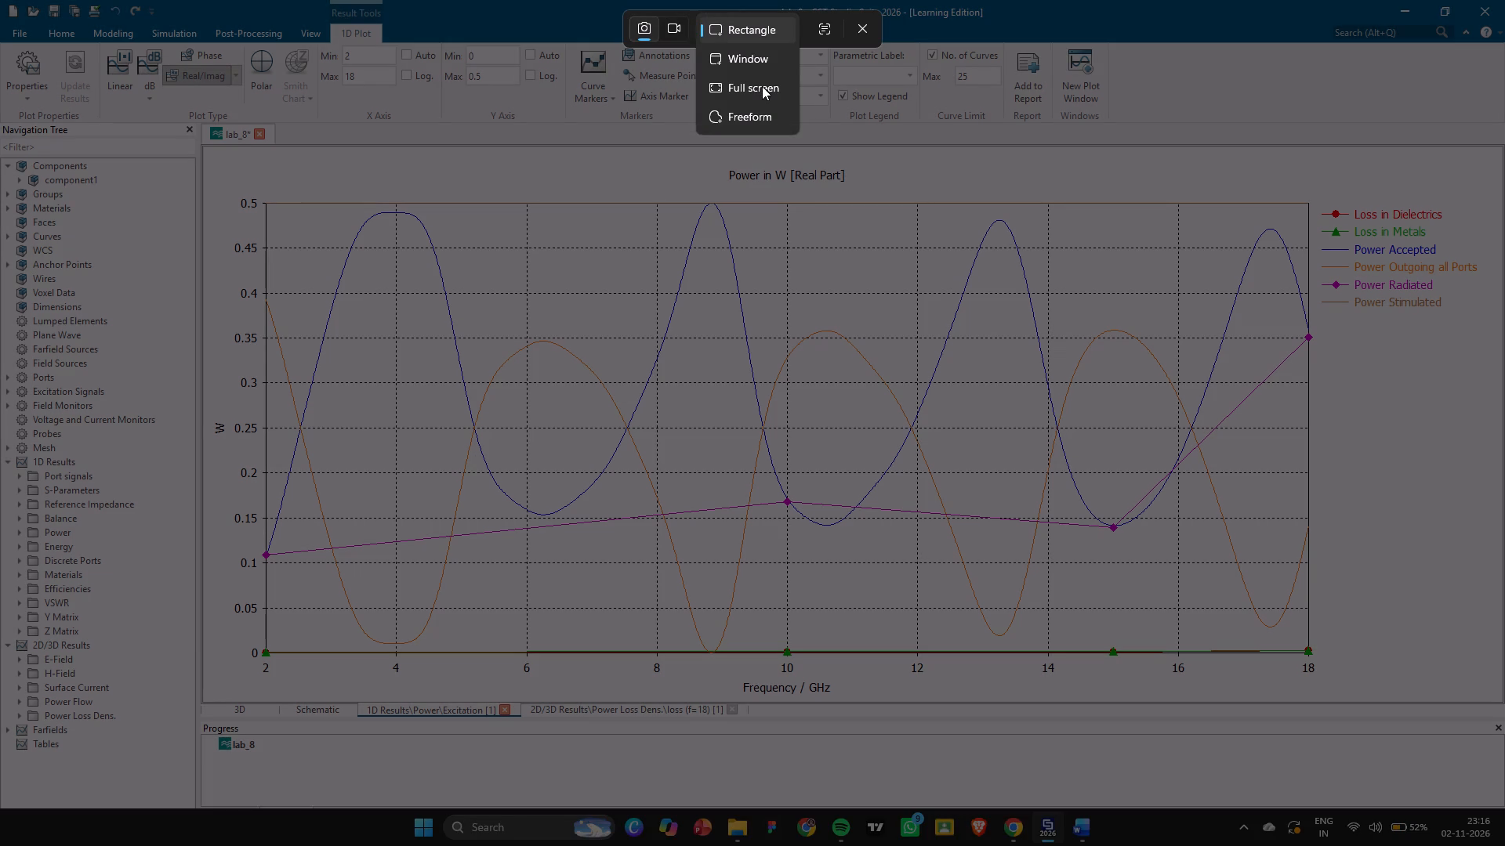
left_click(762, 86)
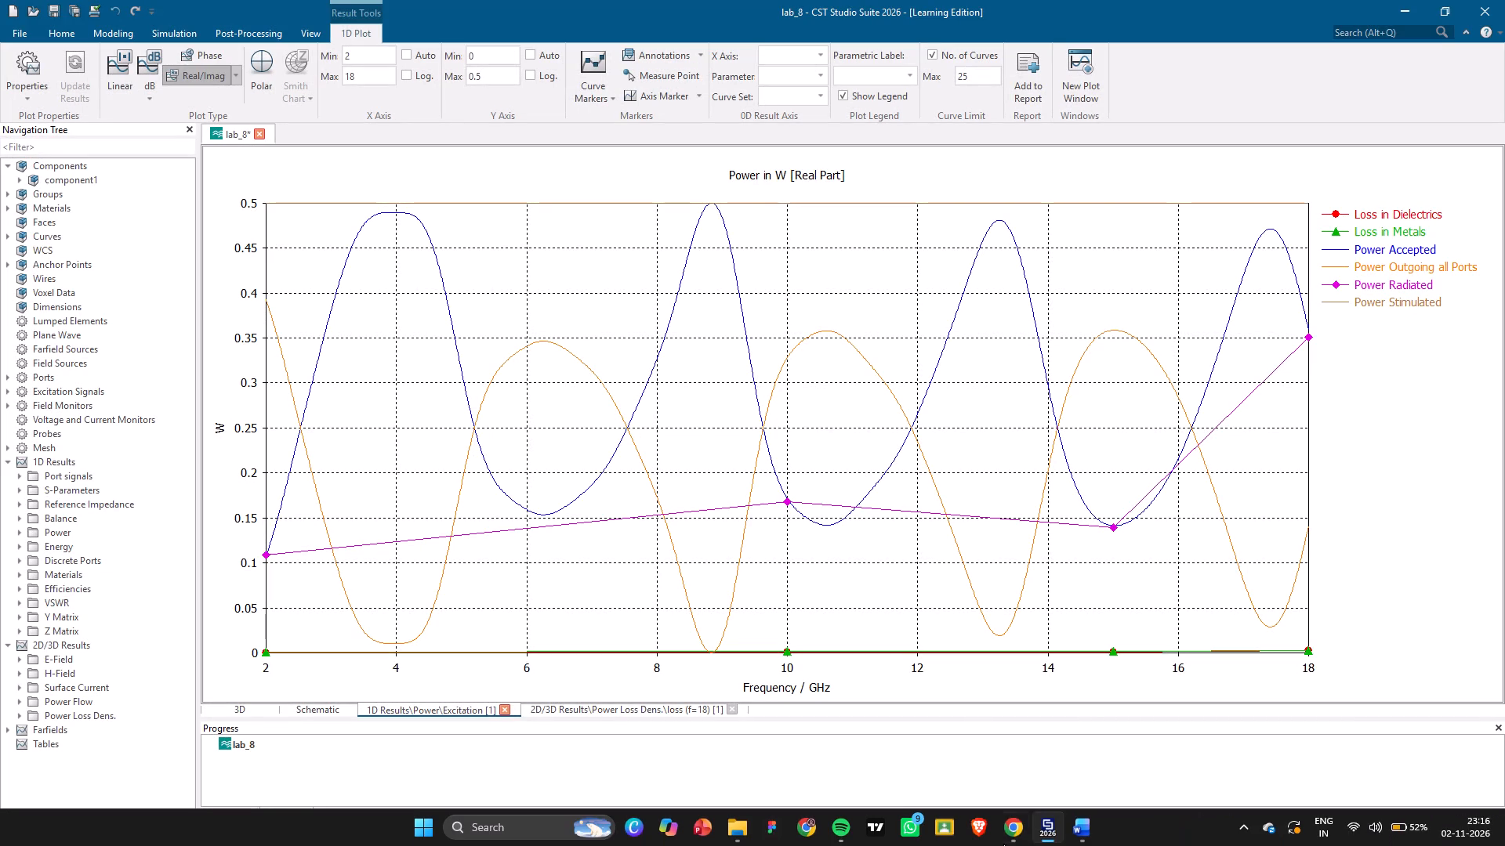
Return to the EC205_LAB7 document in Word and paste the power plot screenshot below the Power and Loss heading.
left_click(1027, 790)
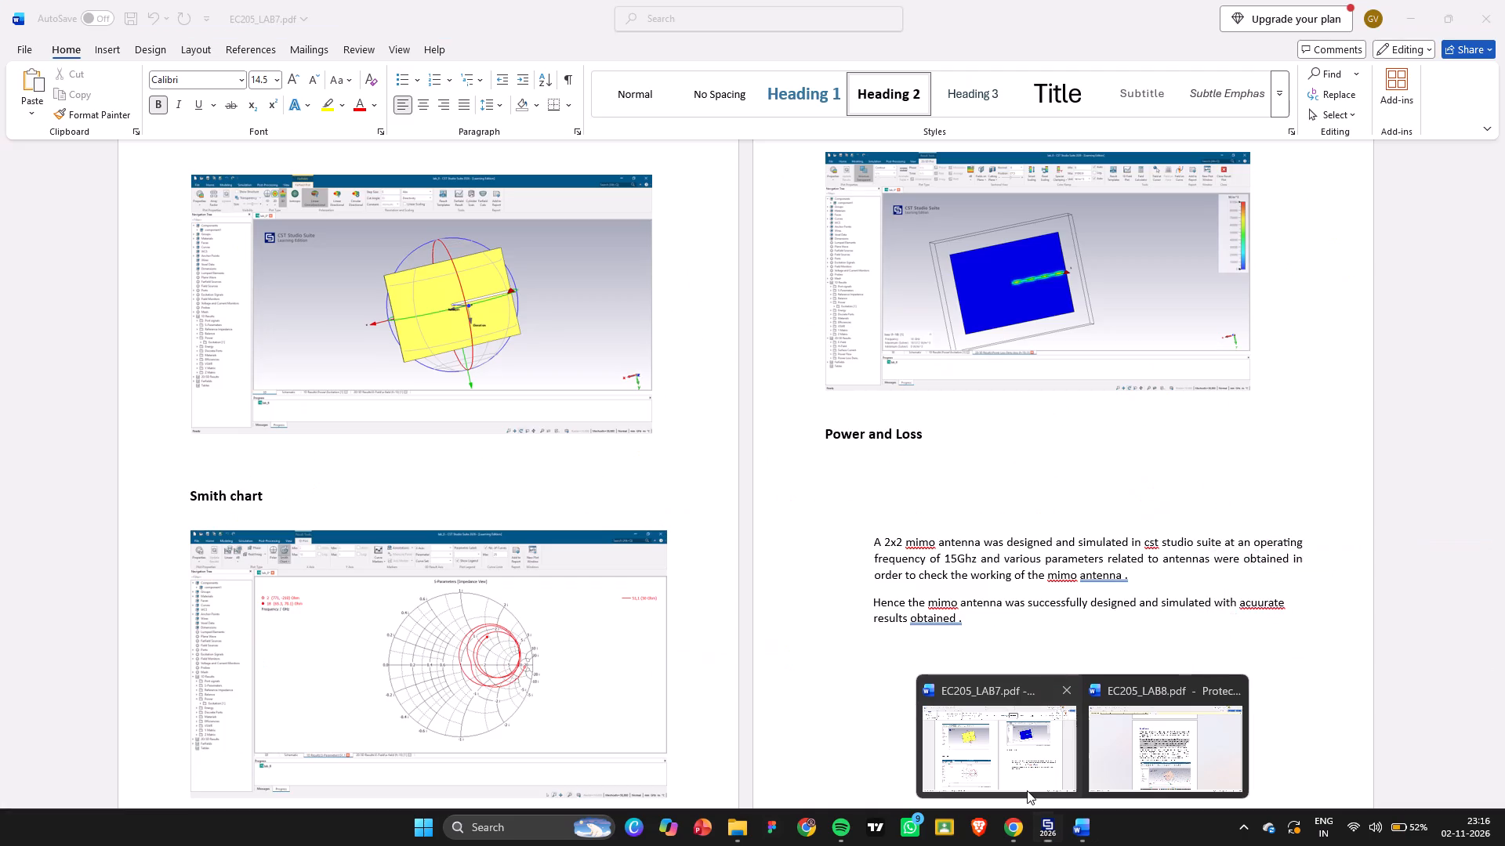
key("ctrl+v")
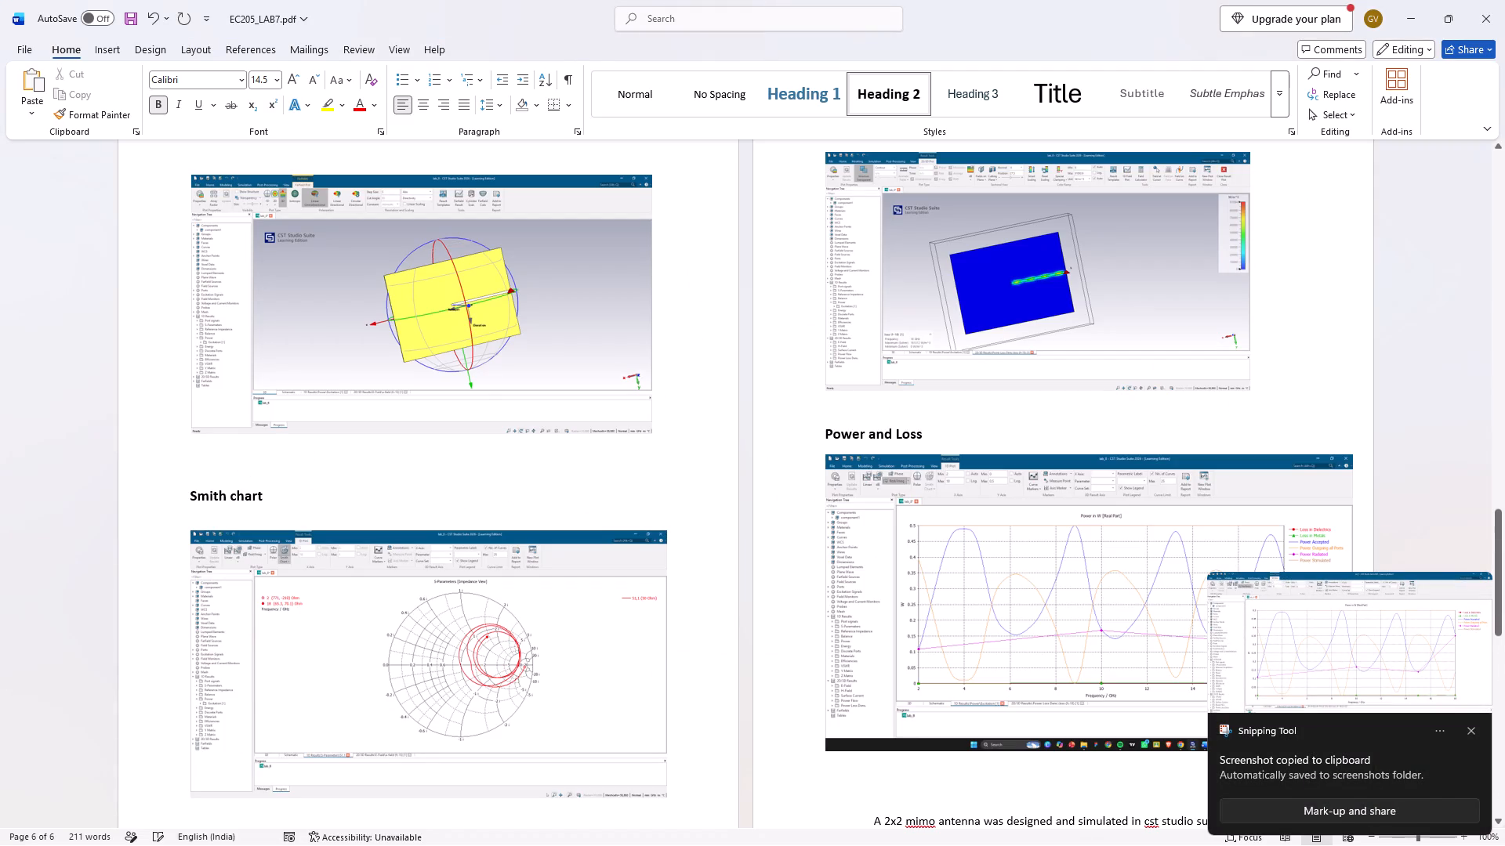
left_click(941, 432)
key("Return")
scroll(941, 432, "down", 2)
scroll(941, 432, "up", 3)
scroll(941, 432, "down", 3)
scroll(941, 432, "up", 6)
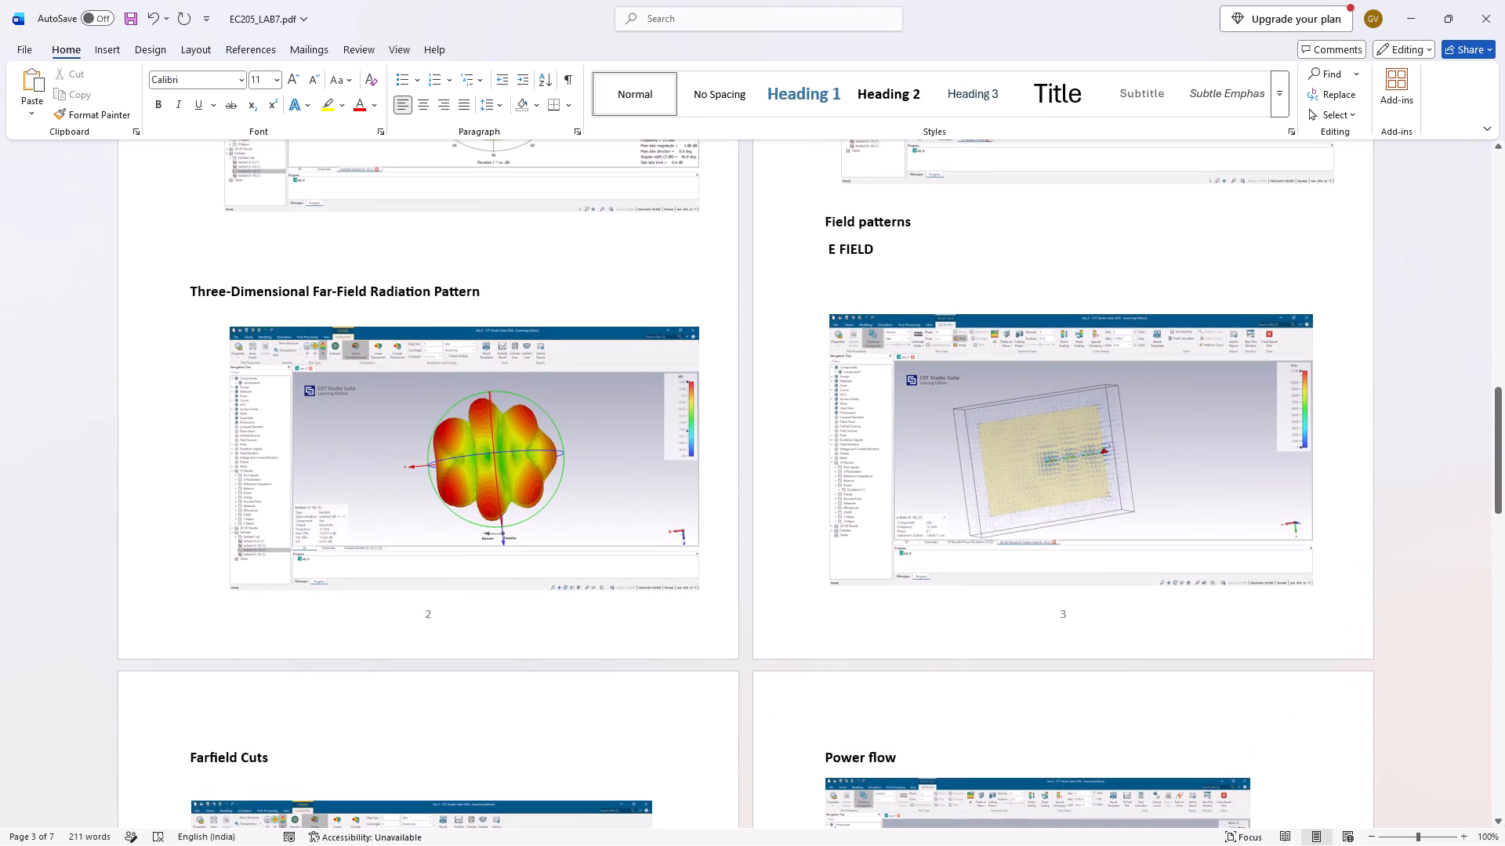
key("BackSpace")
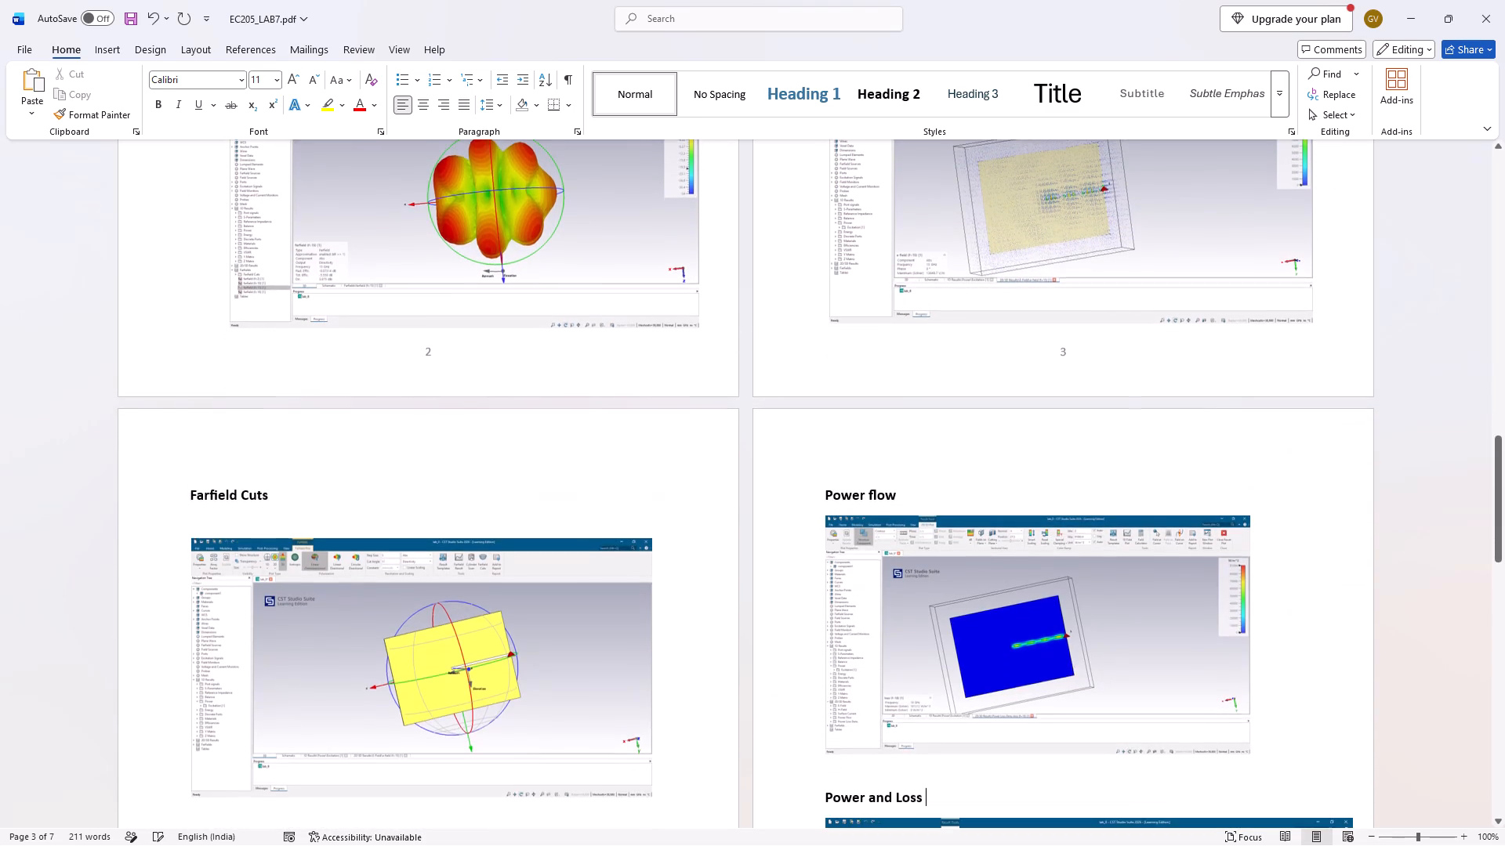
Remove the extra blank line between the E FIELD heading and its screenshot.
scroll(908, 297, "up", 3)
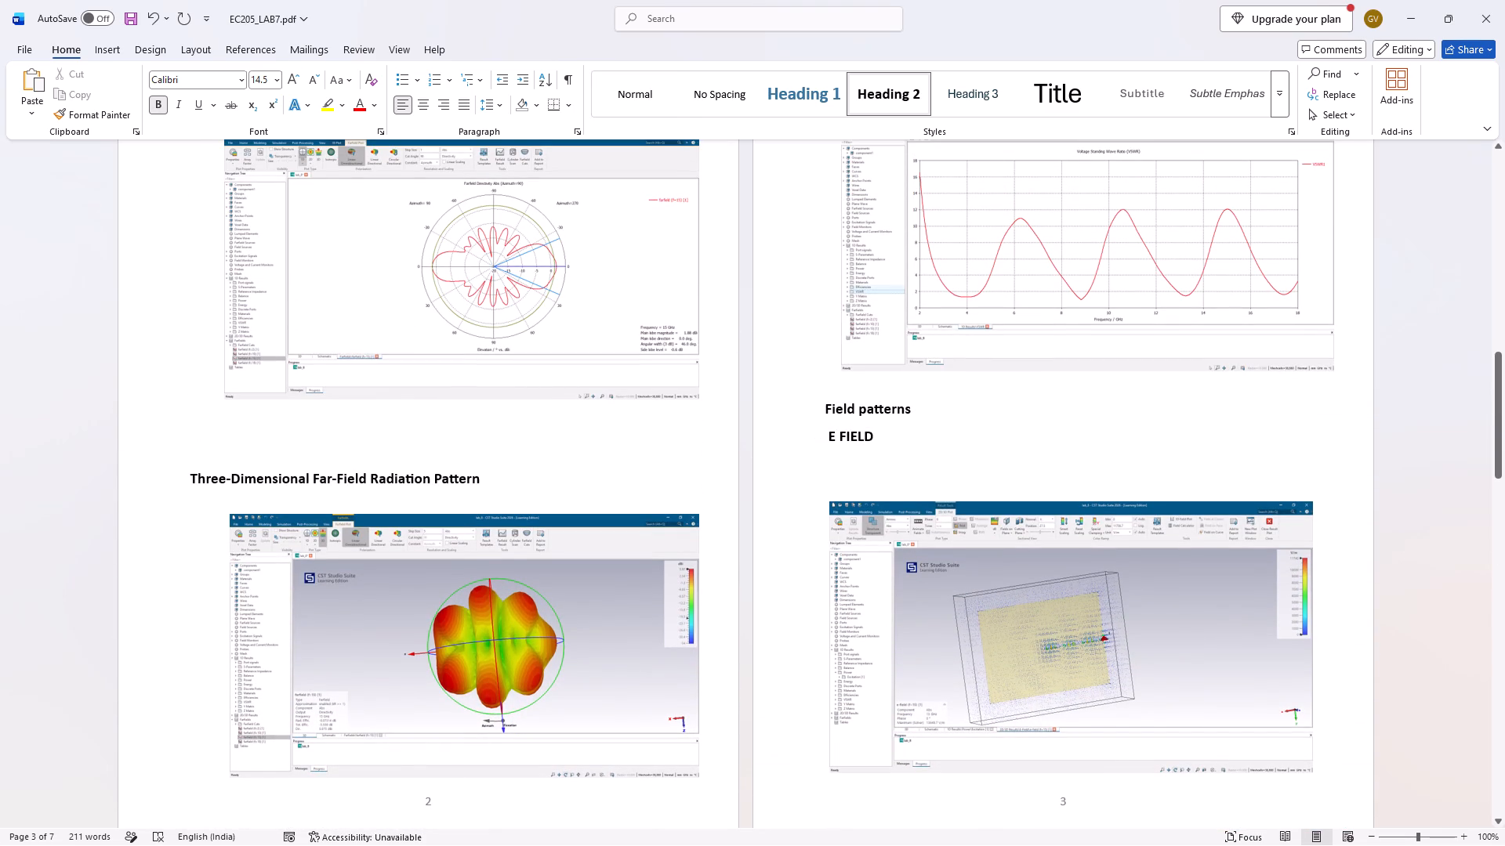
left_click(841, 491)
key("BackSpace")
key("BackSpace")
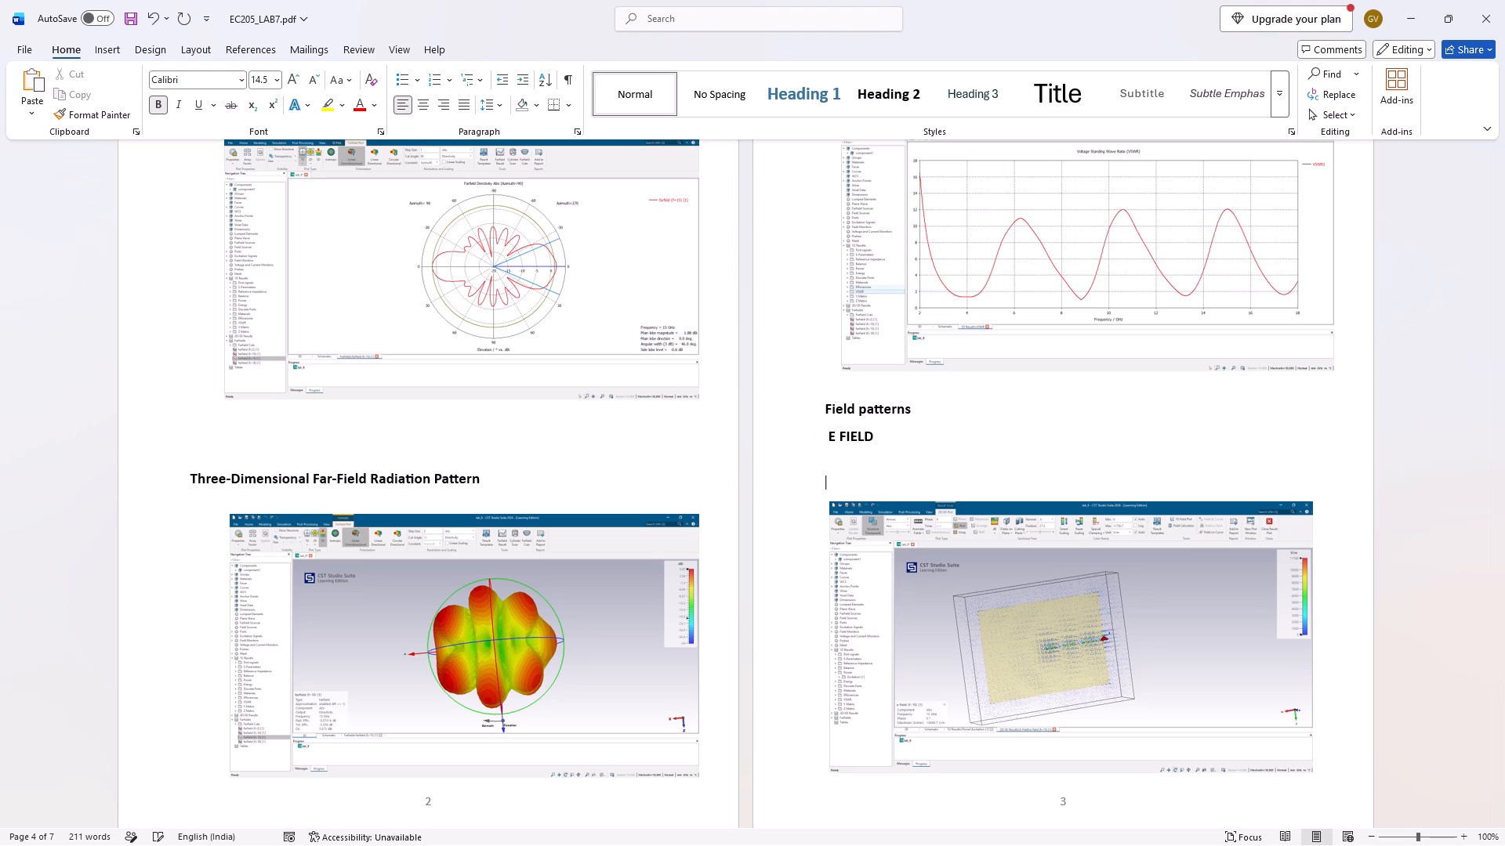
key("BackSpace")
Insert a line break before the paragraph starting "A 2x2 mimo antenna" to push it onto the following page.
scroll(841, 491, "down", 3)
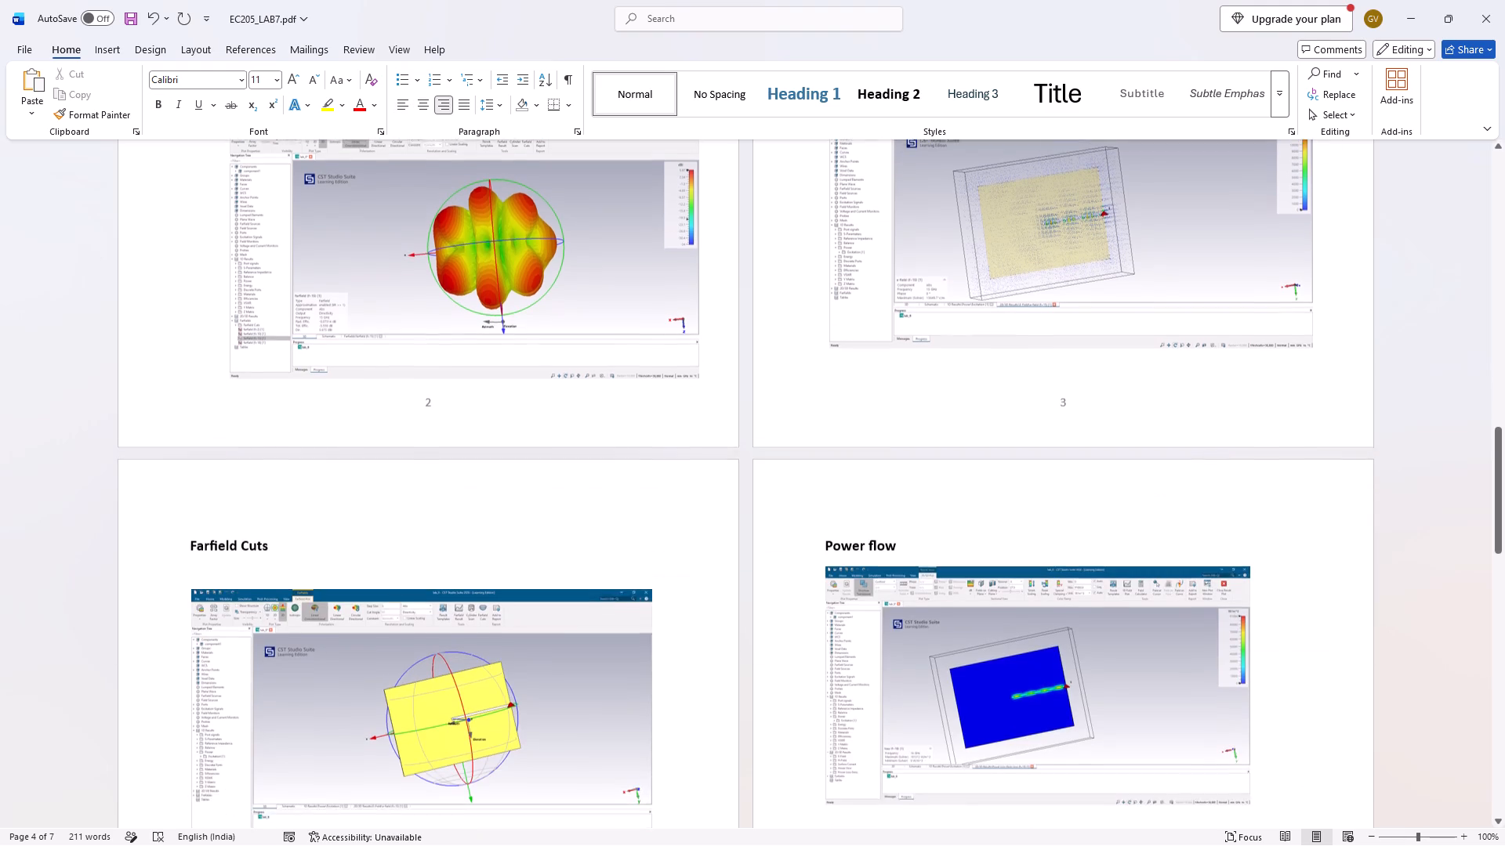
scroll(841, 491, "down", 3)
scroll(841, 491, "up", 1)
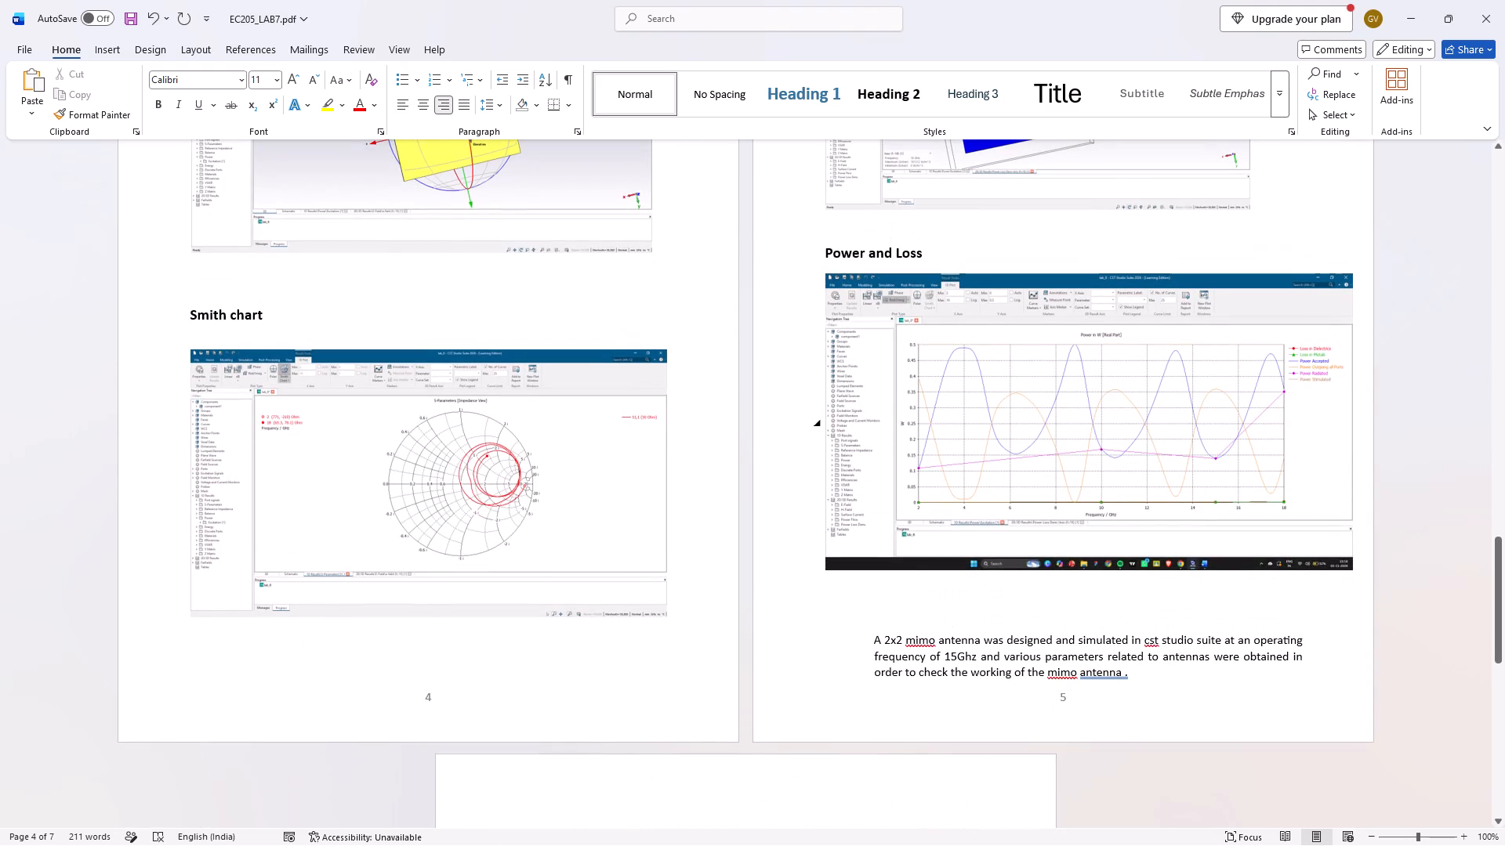
left_click(865, 647)
key("Return")
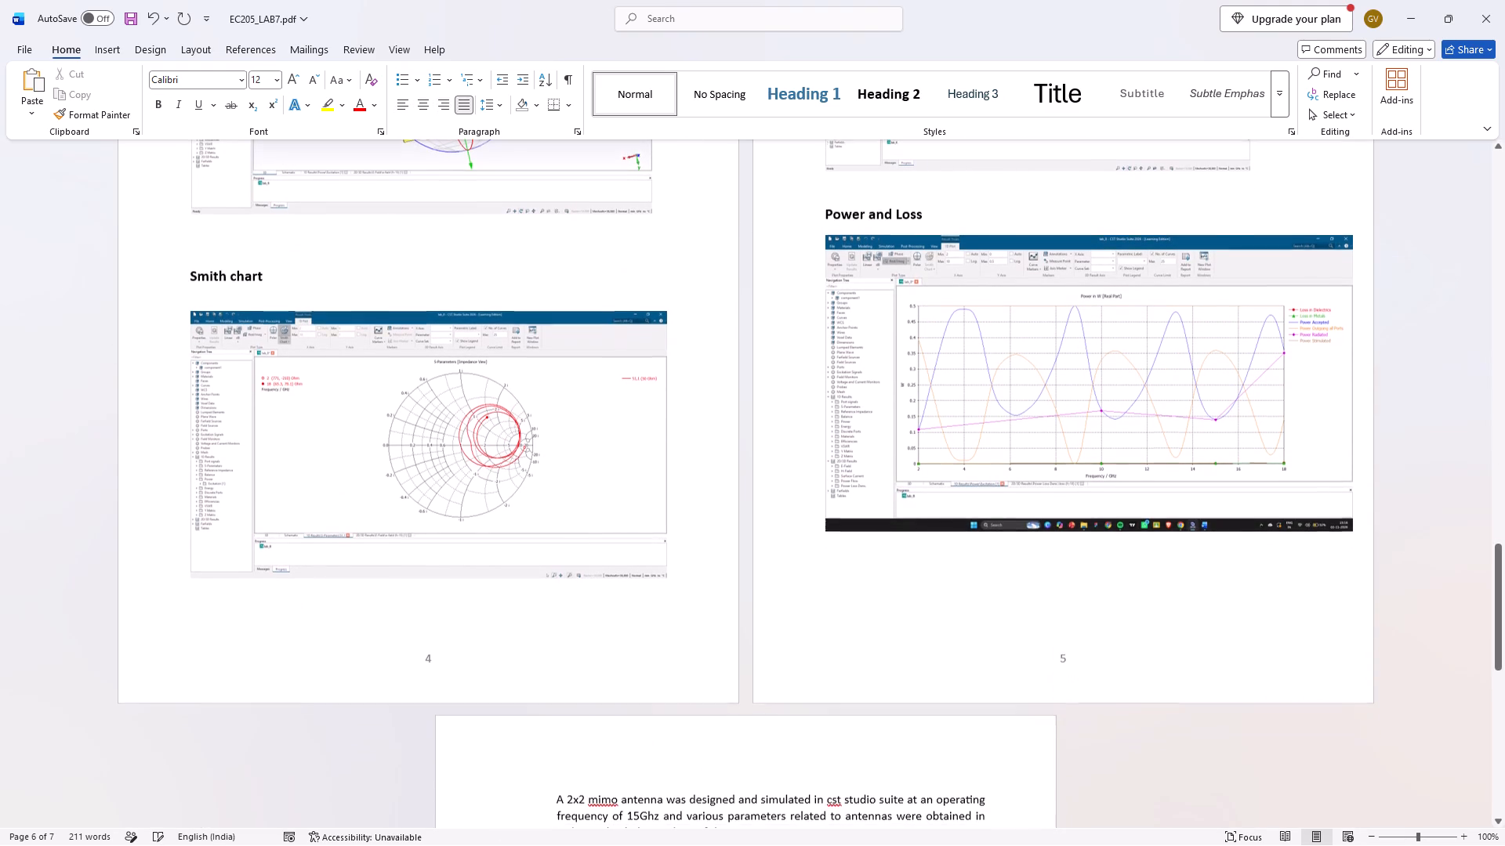
Add a blank line between the Power and Loss heading and its screenshot.
left_click(937, 222)
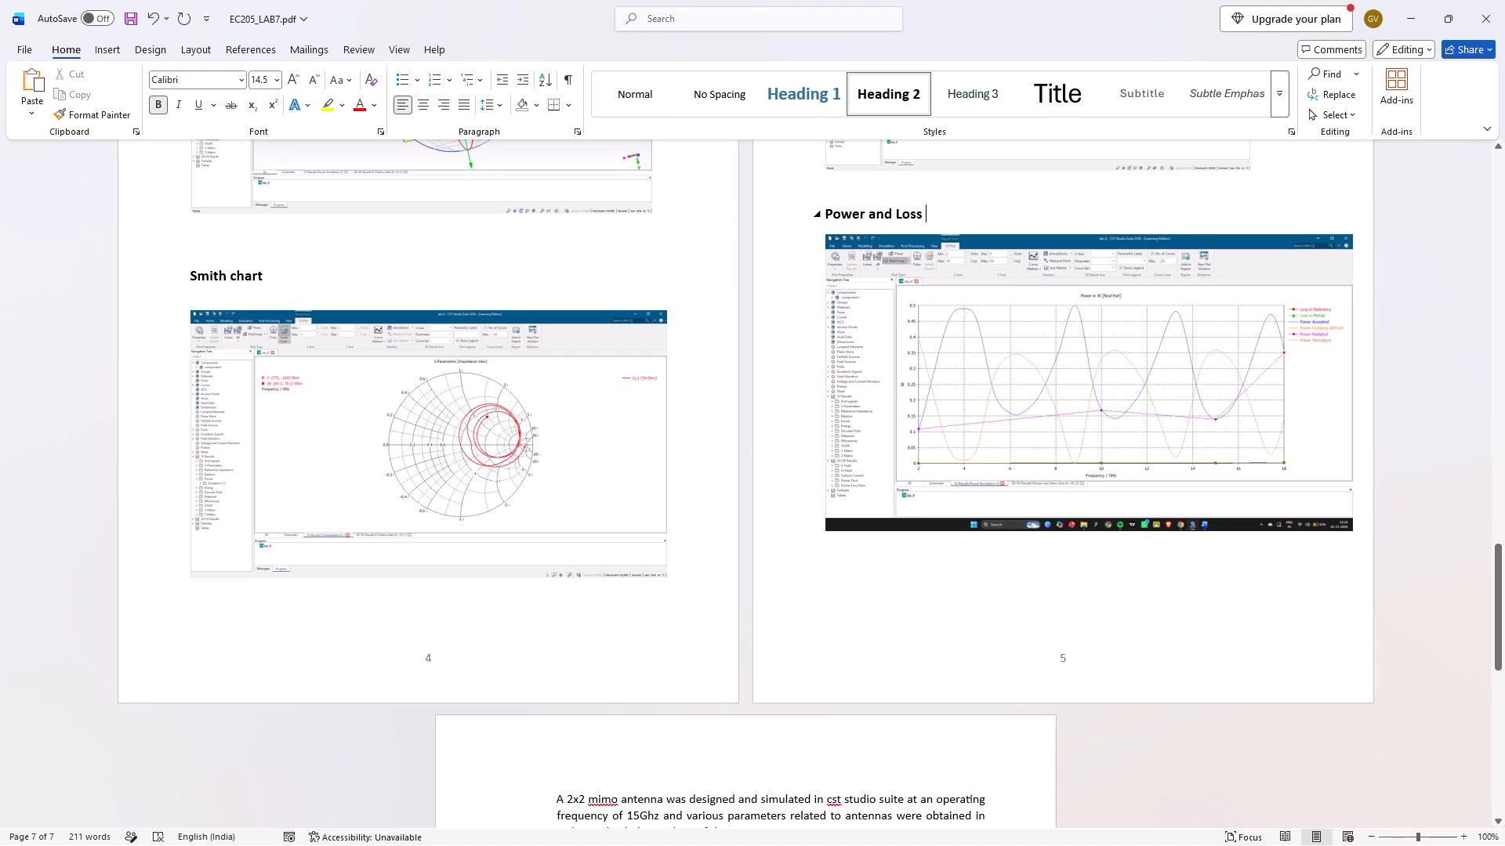
key("Return")
Add a new line reading "Result" above the paragraph starting "A 2x2 mimo antenna" on the last page.
scroll(937, 222, "right", 1)
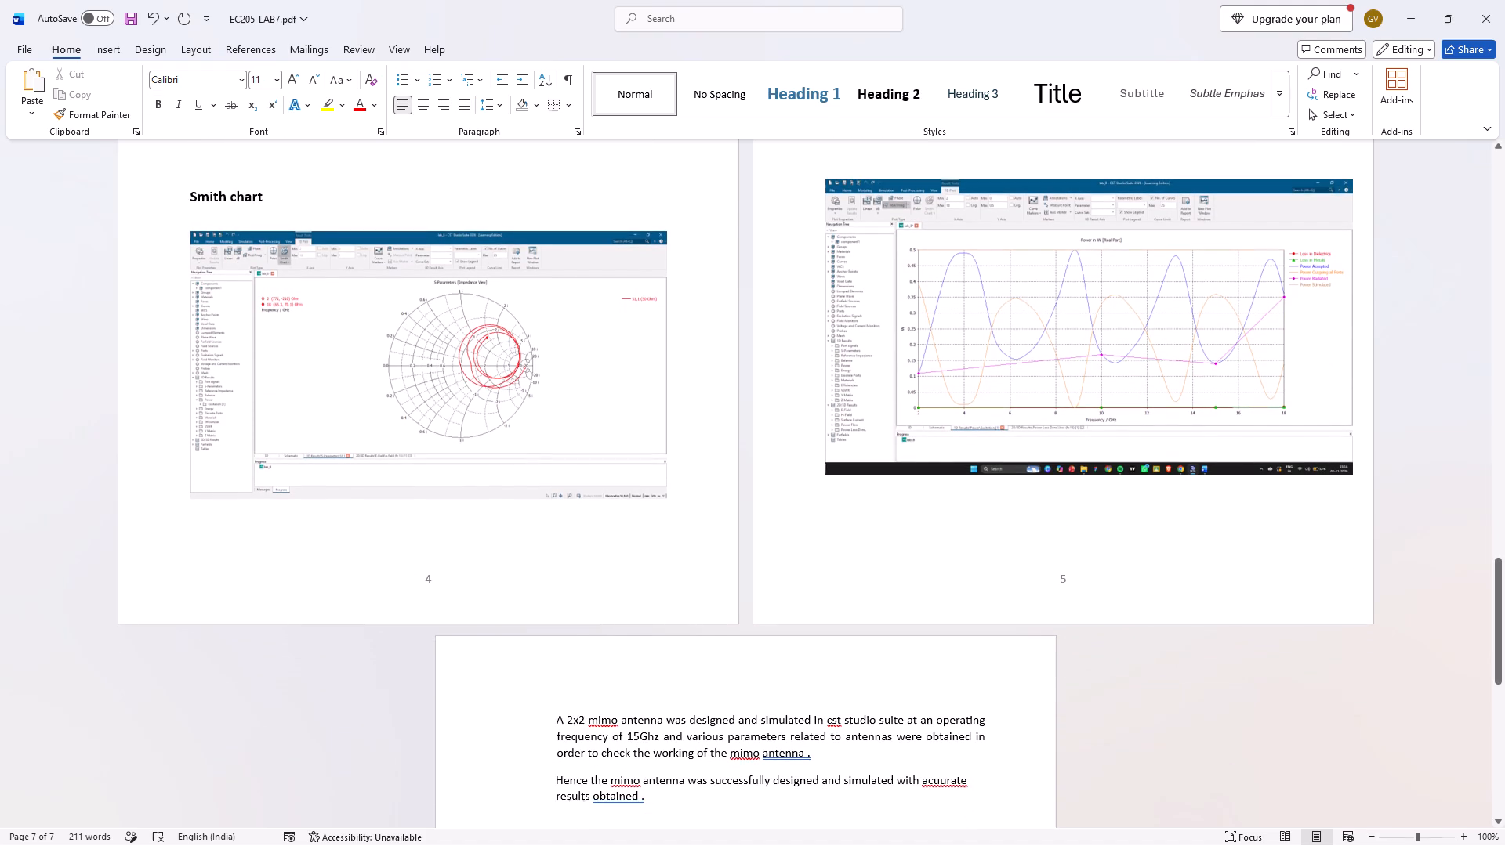
left_click(564, 695)
key("Left")
key("Return")
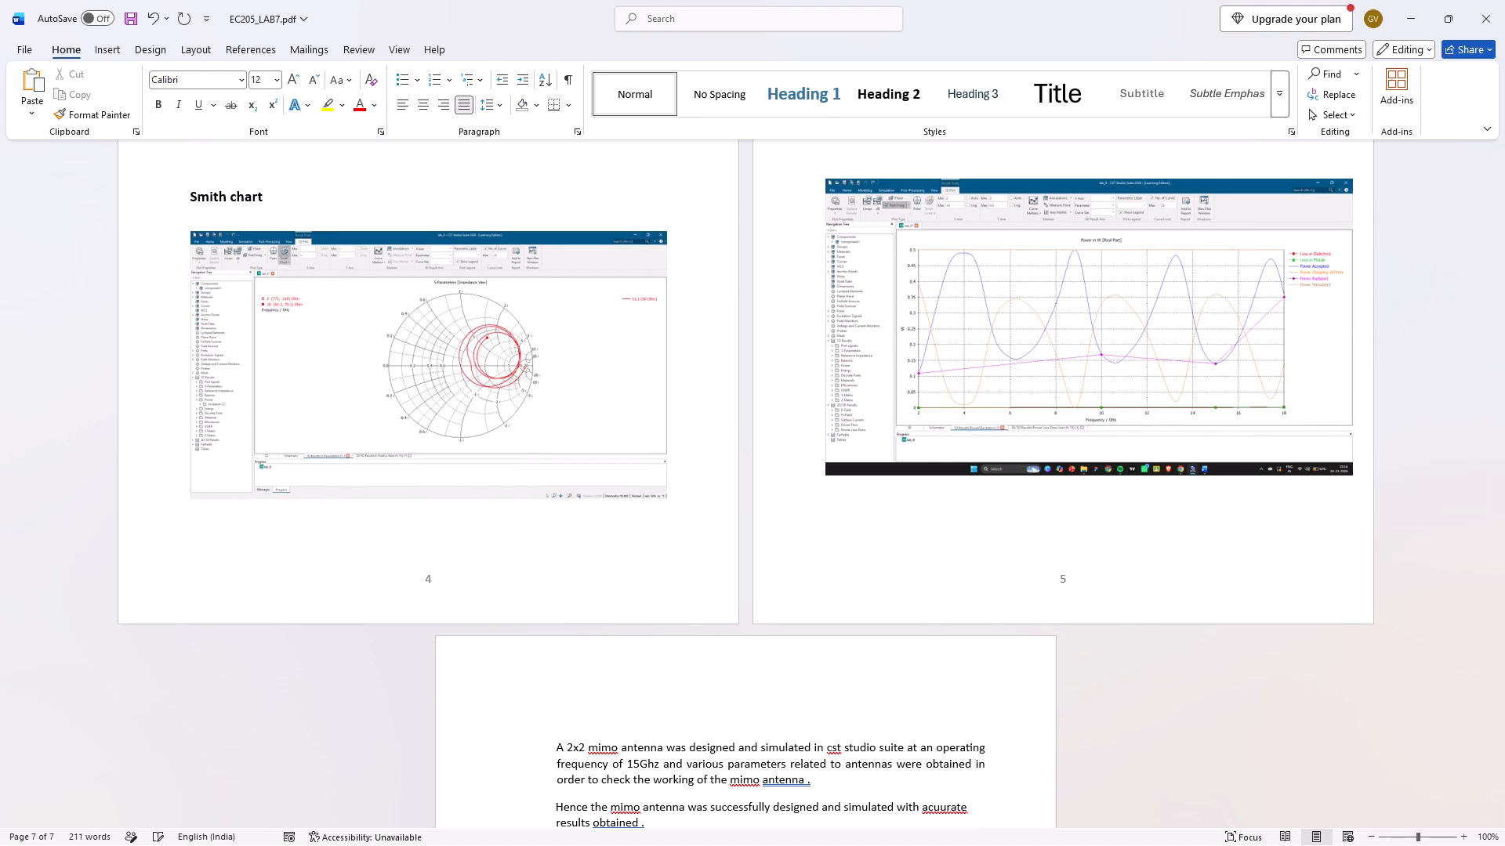
left_click(545, 720)
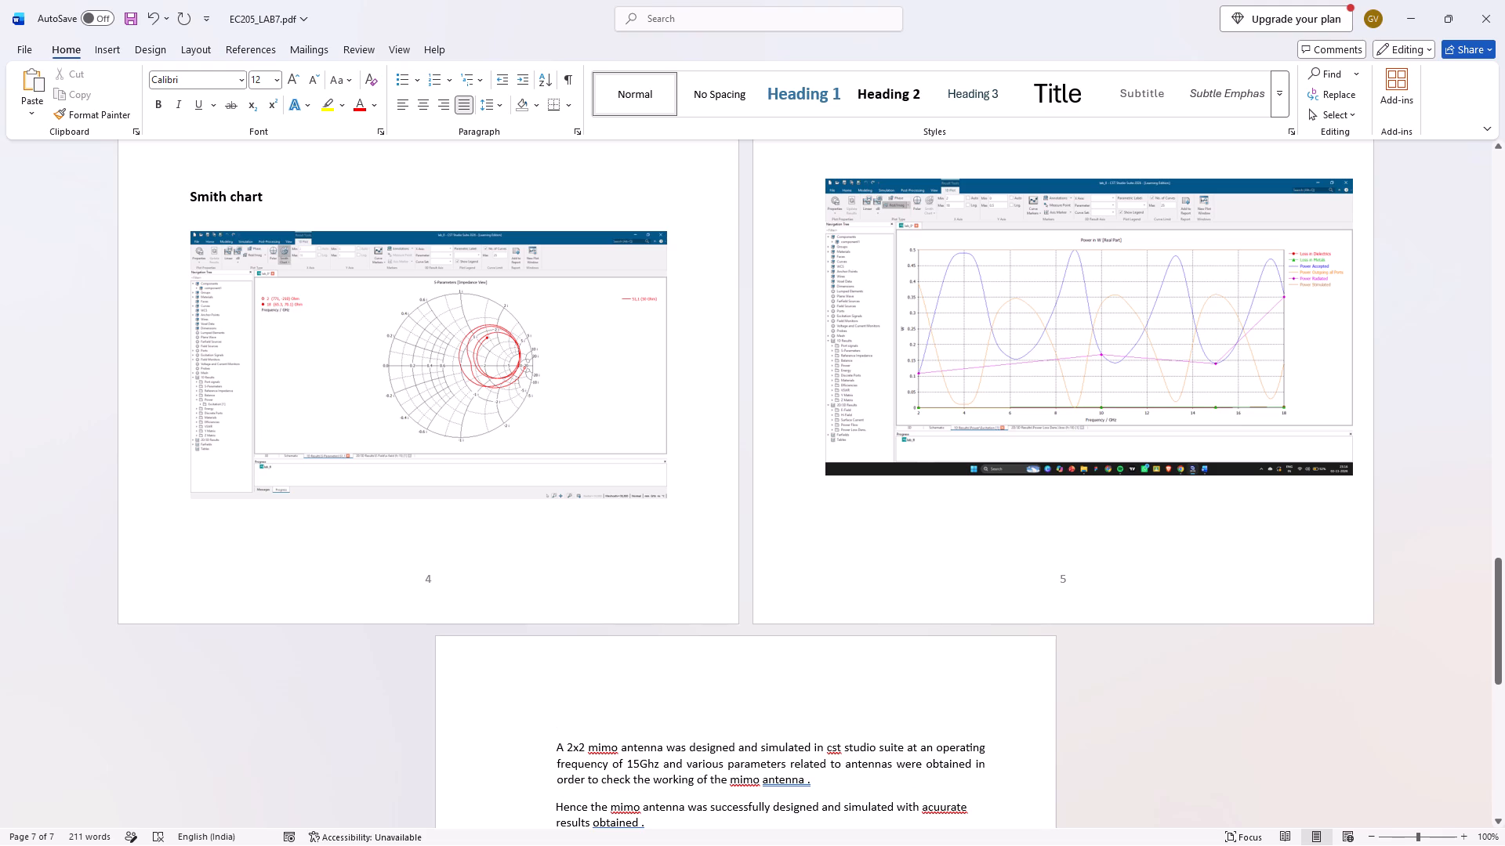
key("r")
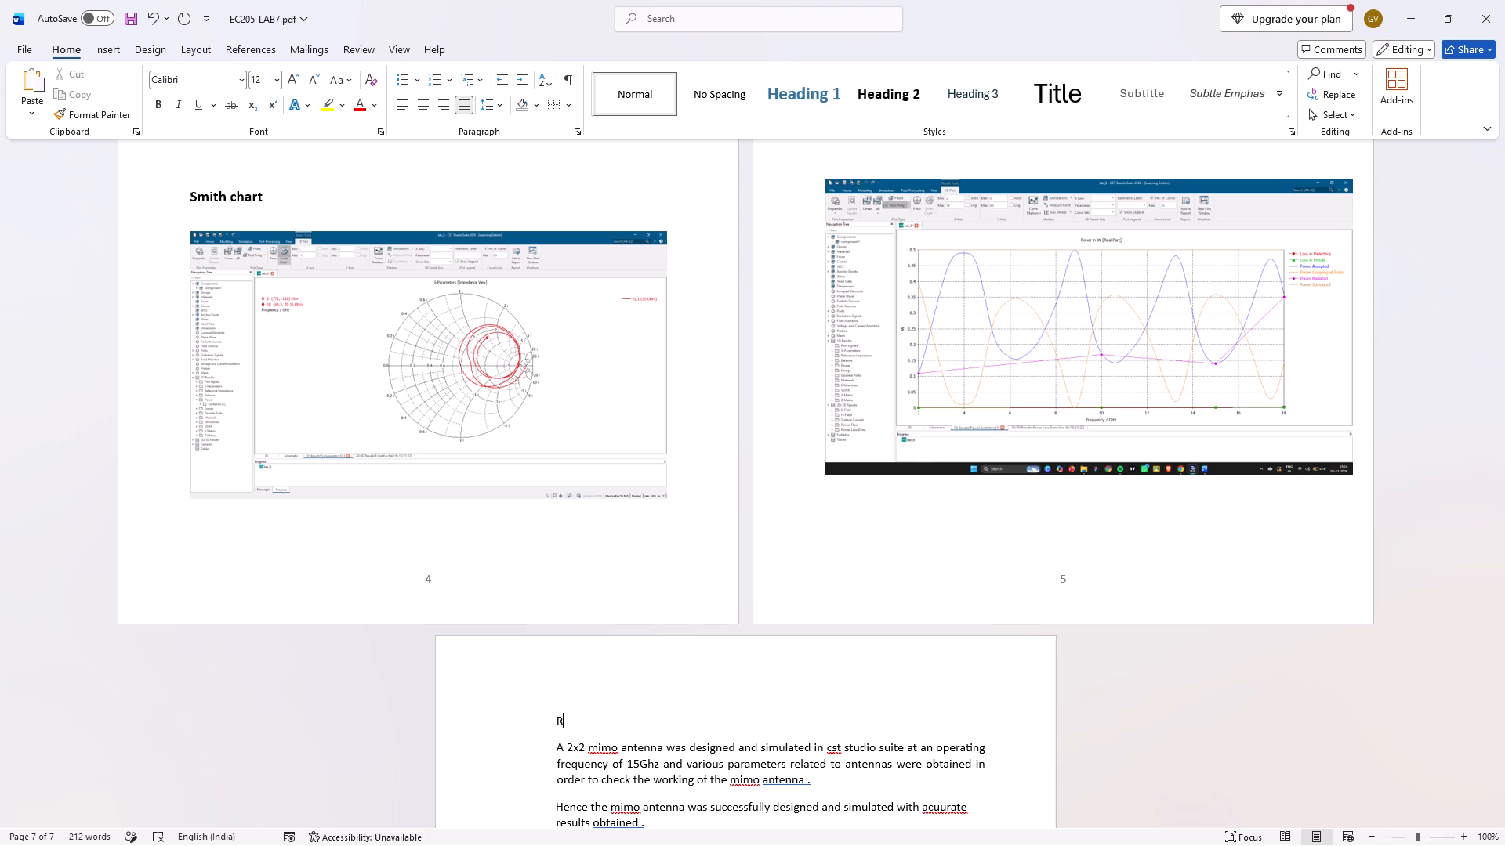
type("esult")
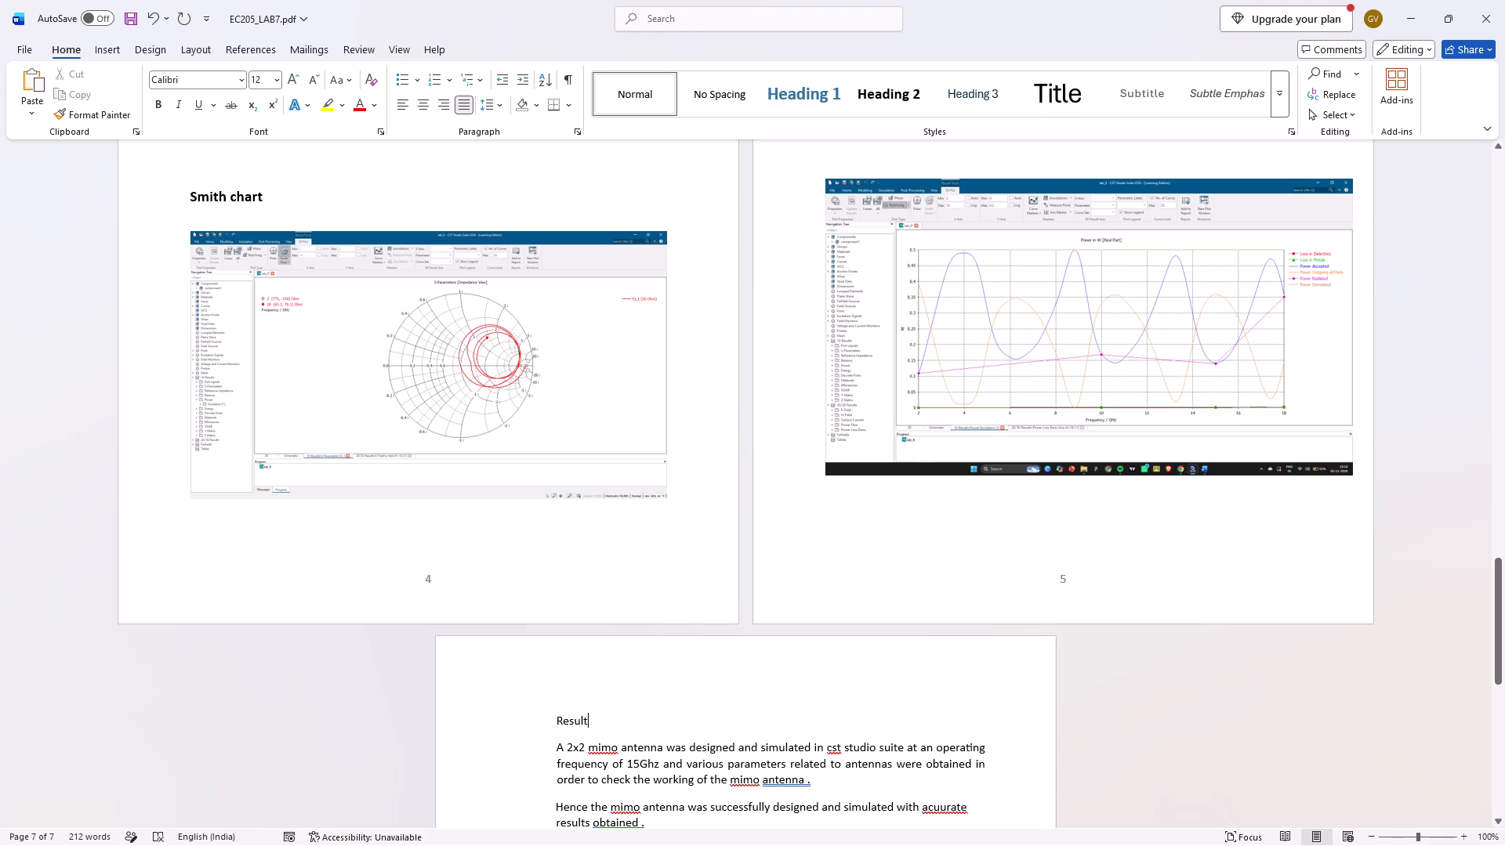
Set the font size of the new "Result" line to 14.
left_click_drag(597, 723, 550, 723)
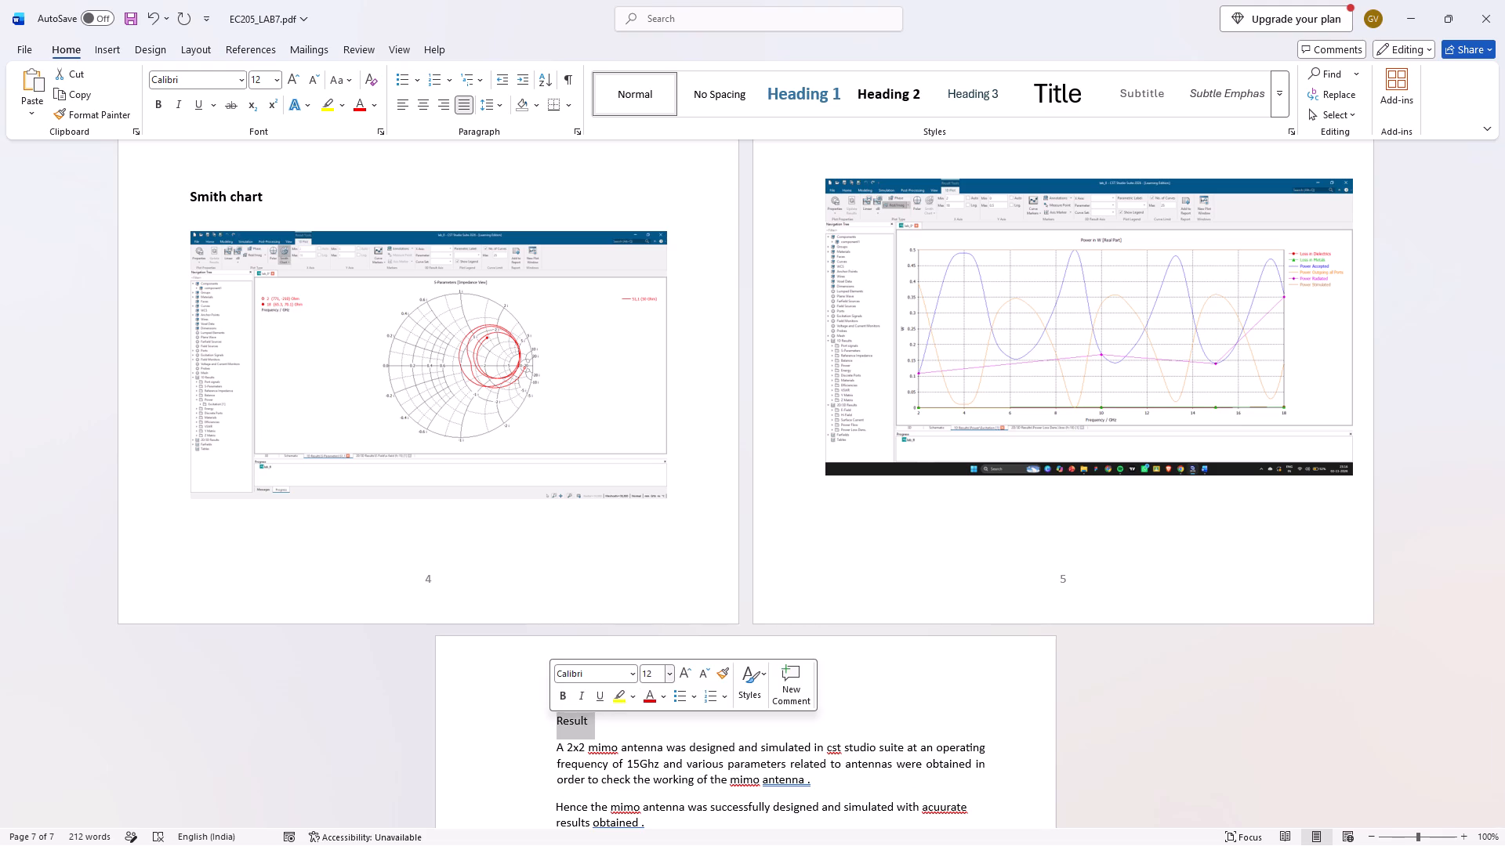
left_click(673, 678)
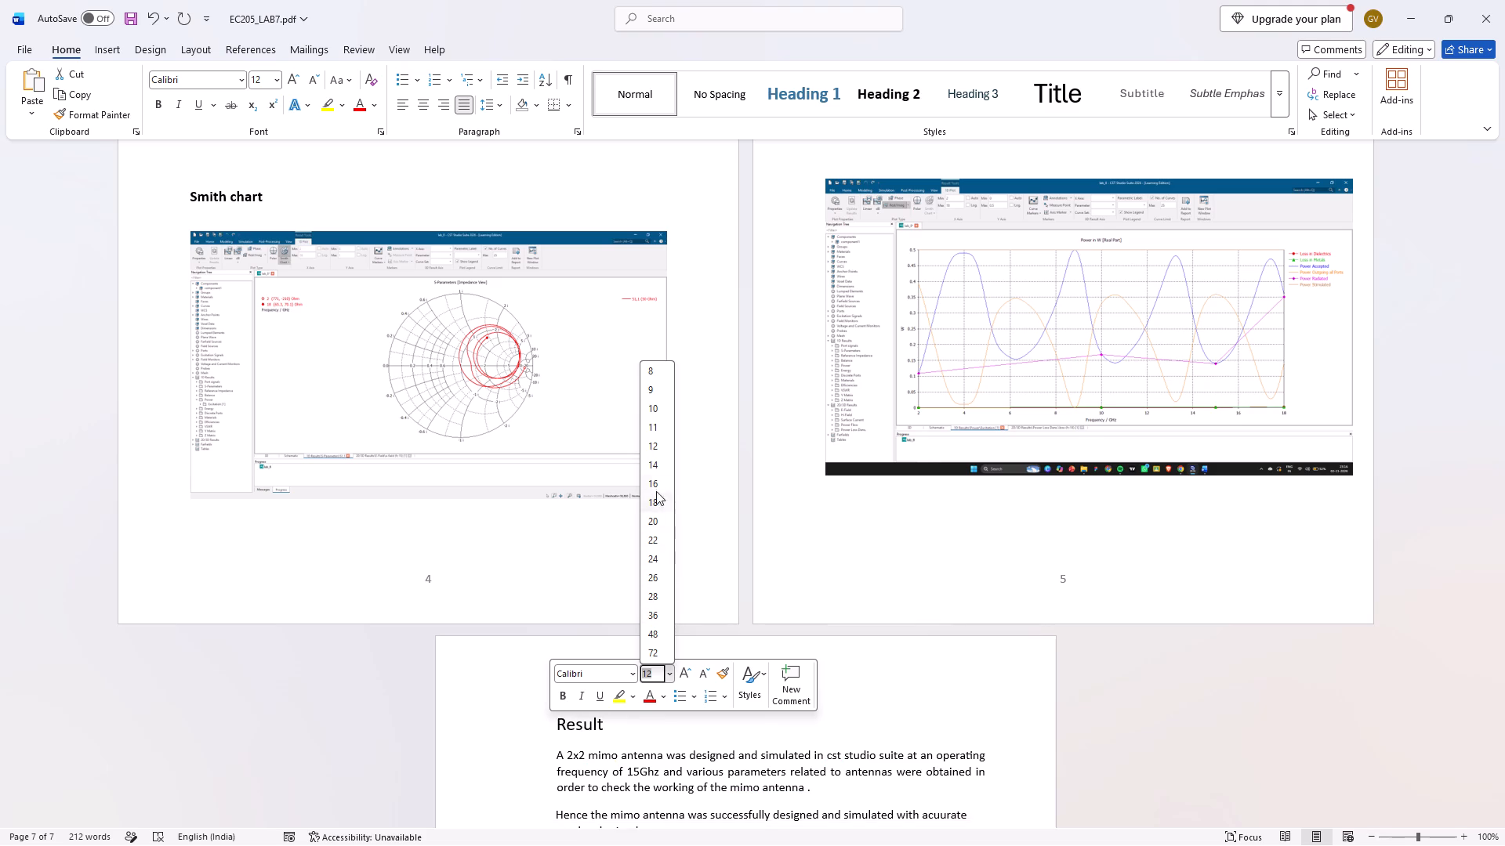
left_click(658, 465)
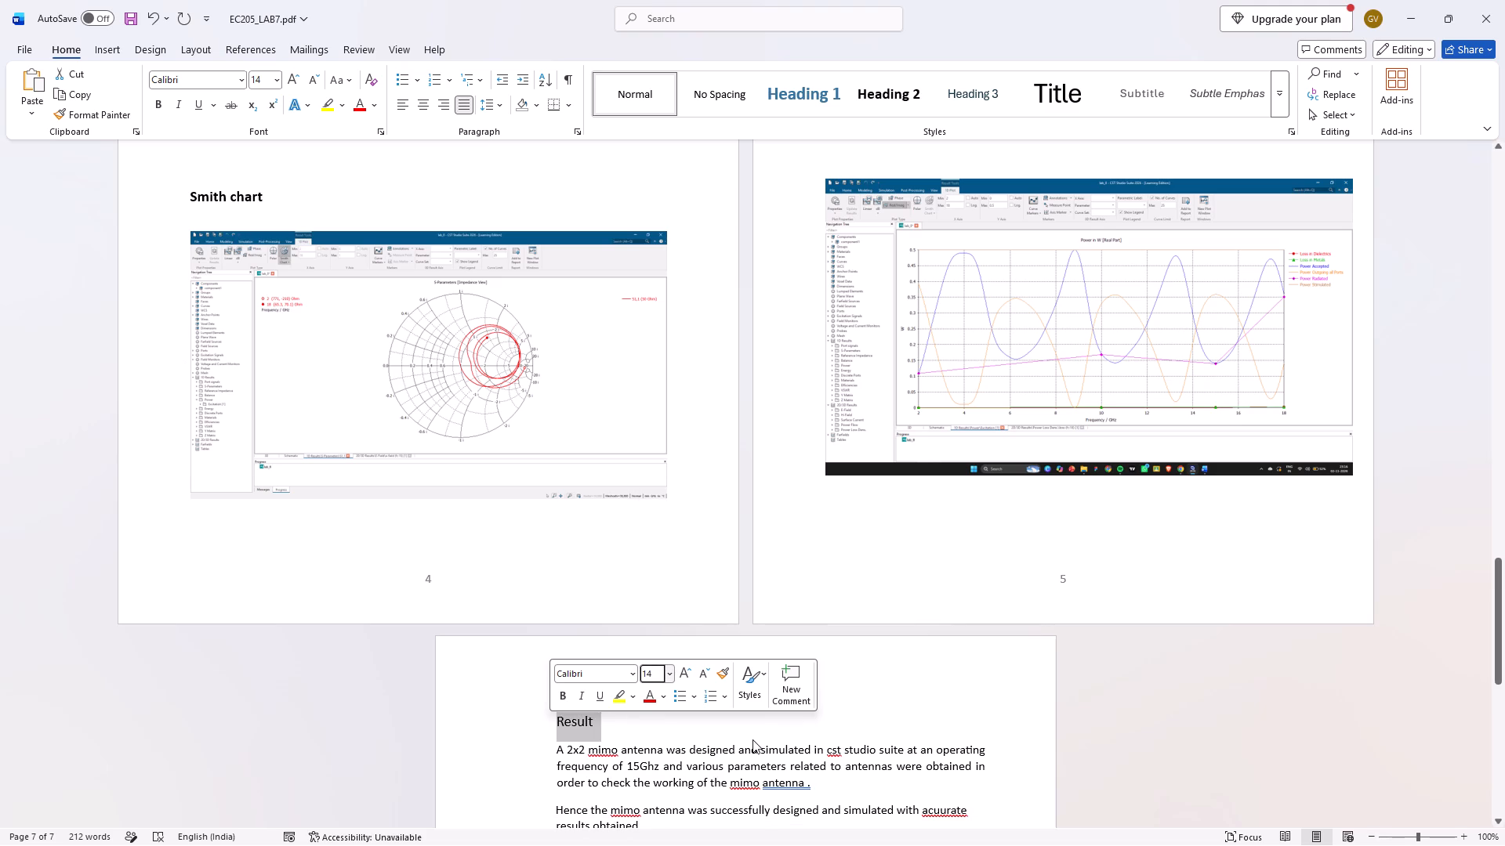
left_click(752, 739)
Examine the font size and colour formatting of the Introduction heading on the first page.
scroll(752, 739, "up", 8)
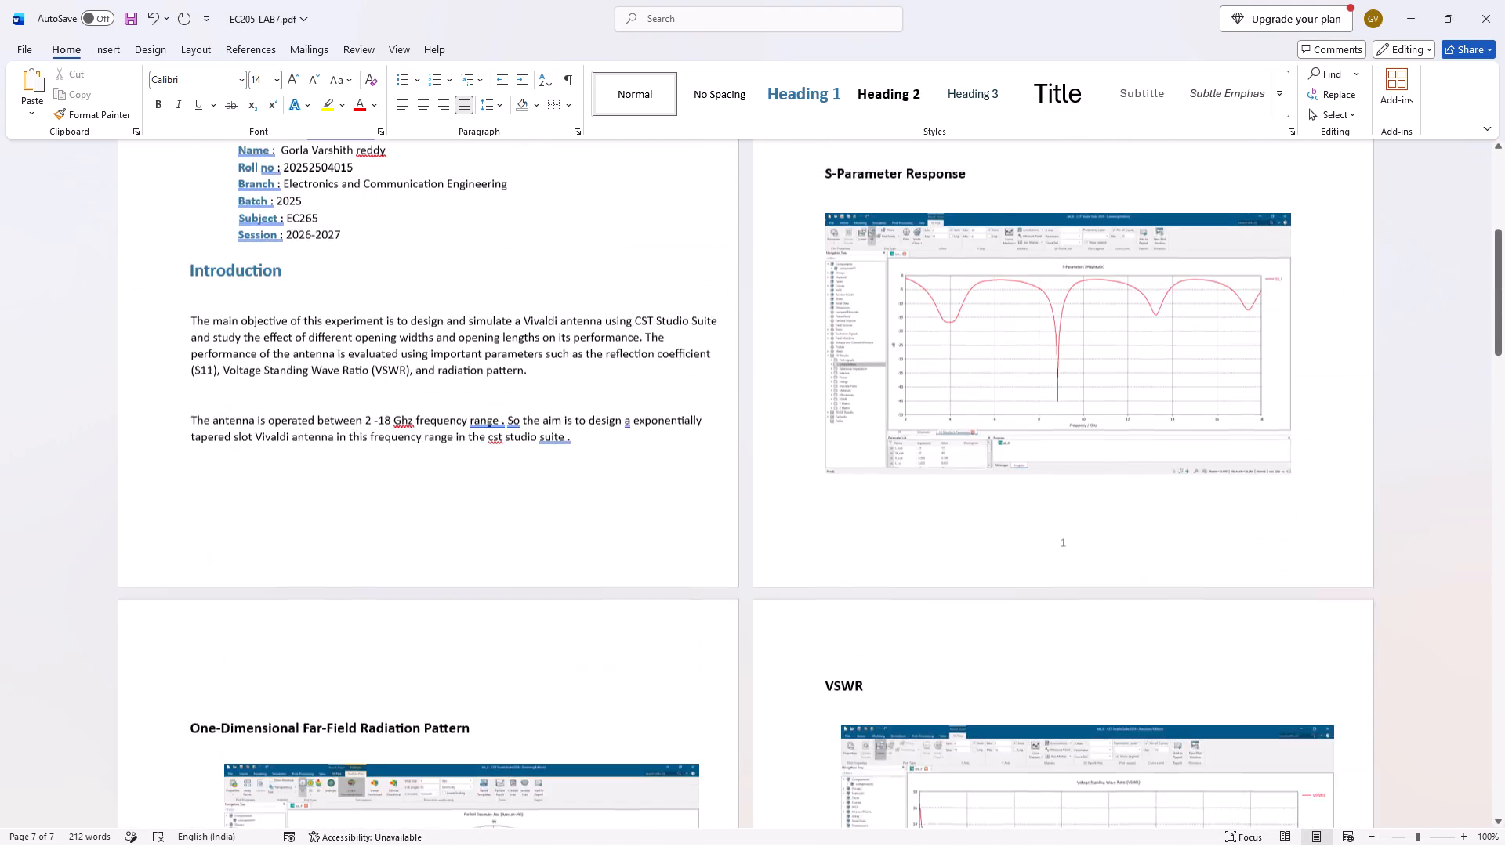
scroll(752, 739, "up", 1)
left_click_drag(281, 427, 191, 424)
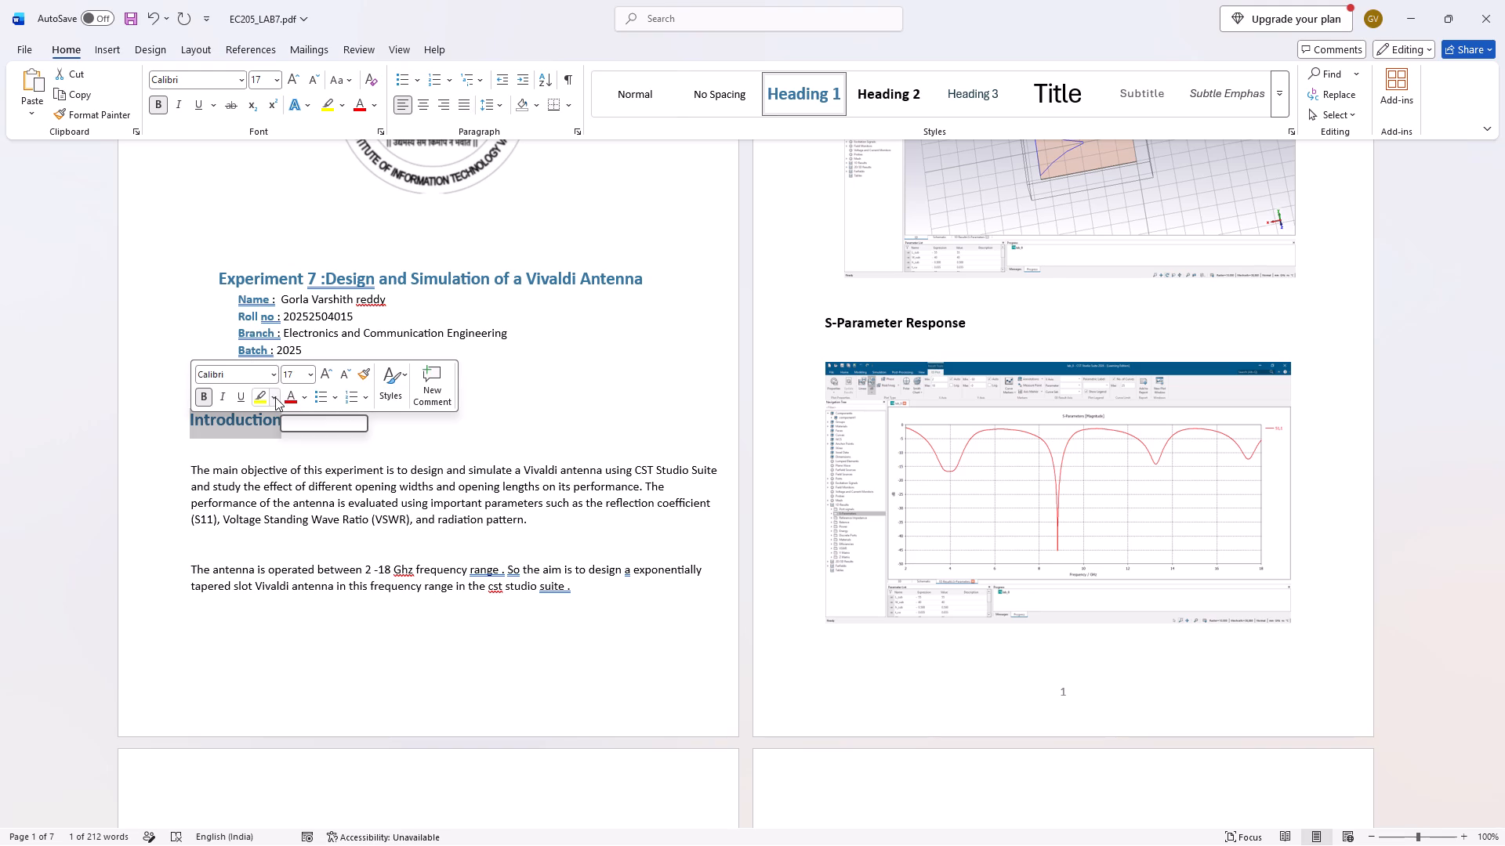
left_click(275, 397)
left_click(304, 398)
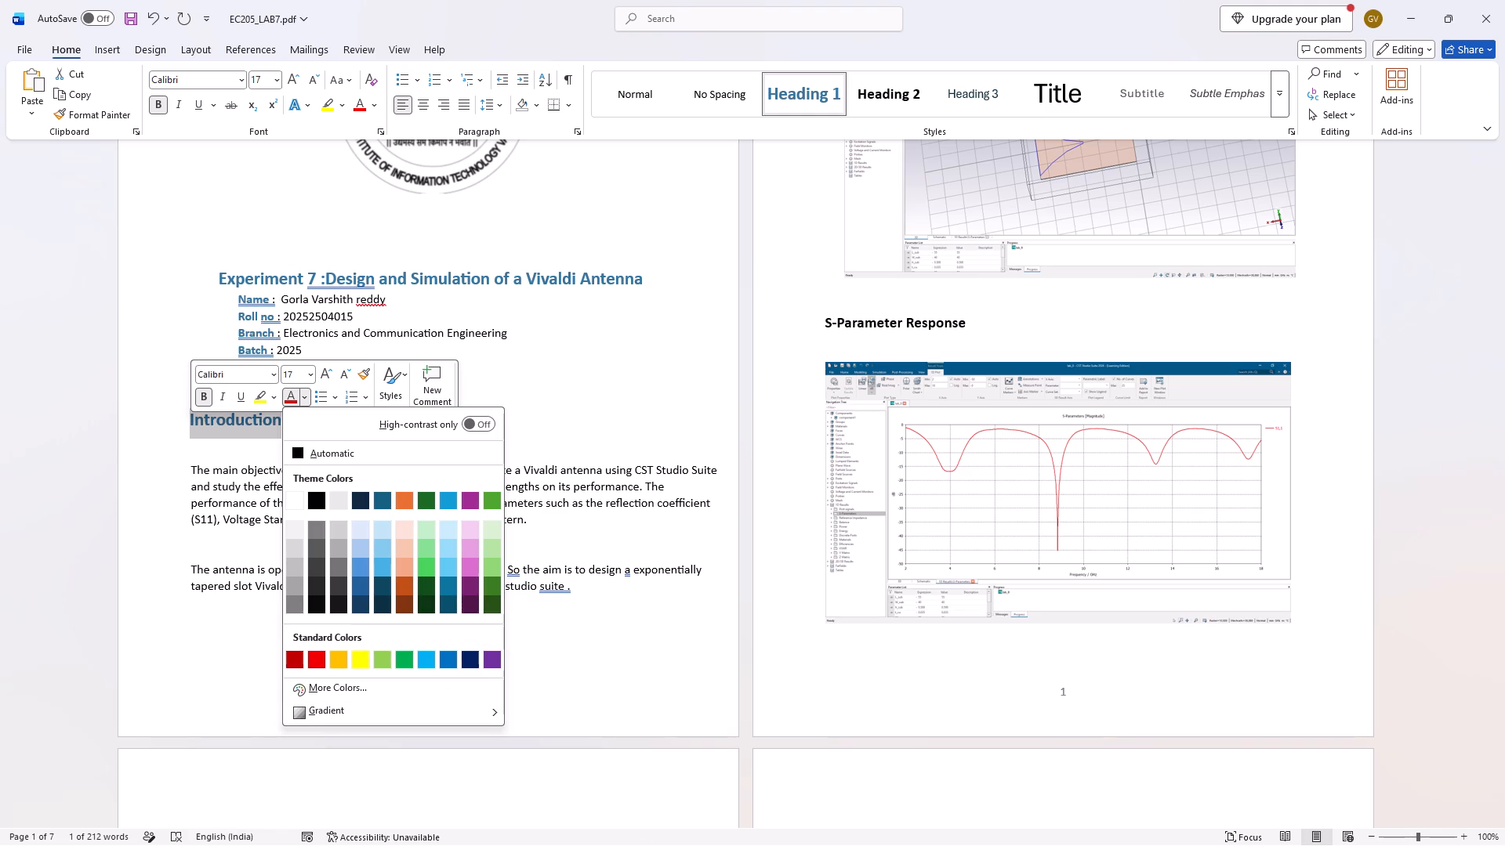
left_click(651, 673)
left_click(651, 673)
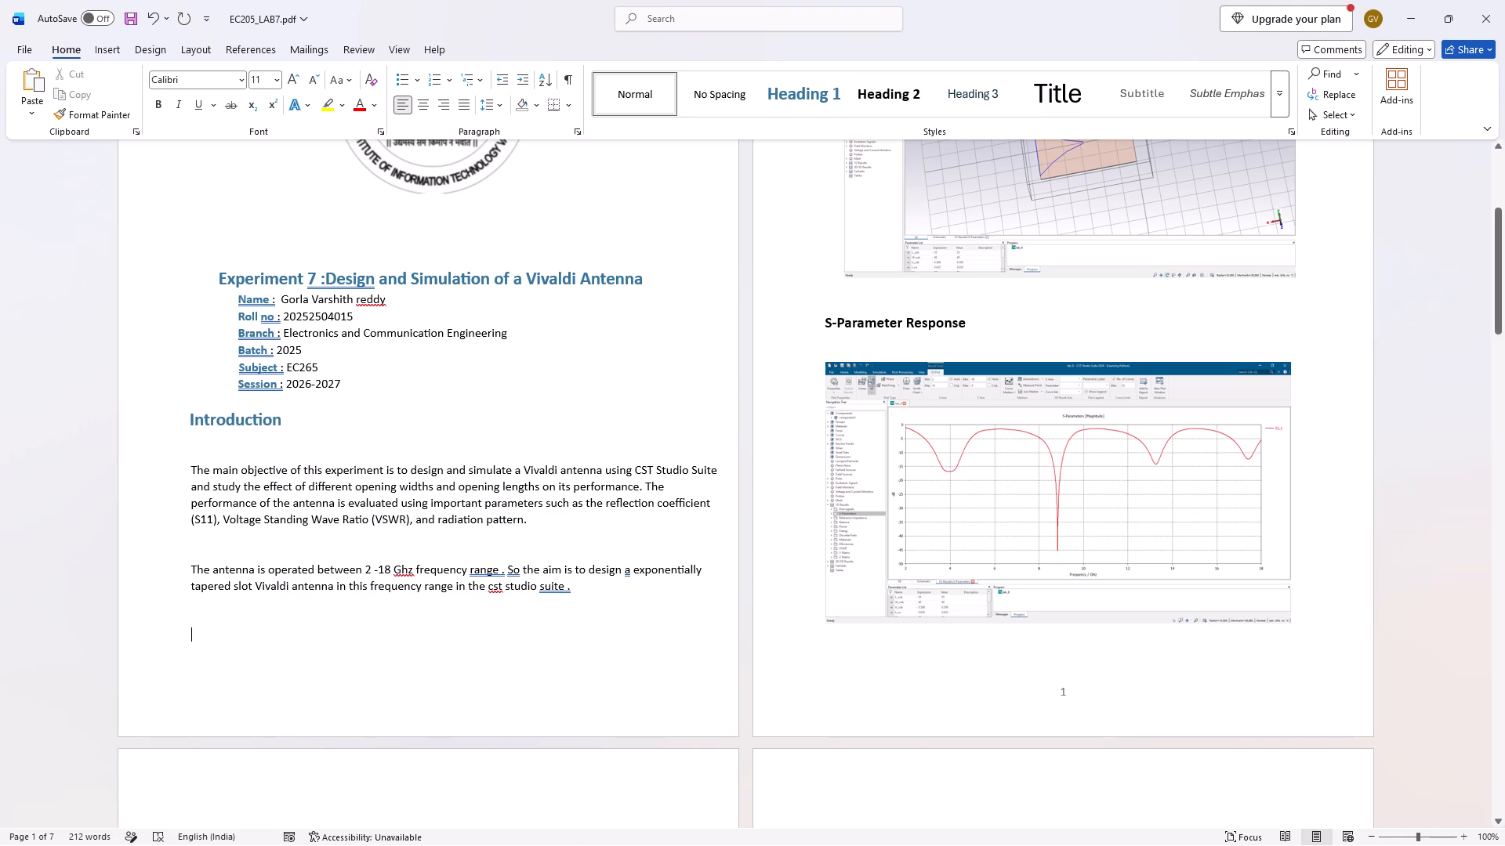
Format the "Result" line on the last page as a heading in bold, dark blue, size 17 text.
scroll(599, 686, "down", 11)
scroll(599, 686, "up", 3)
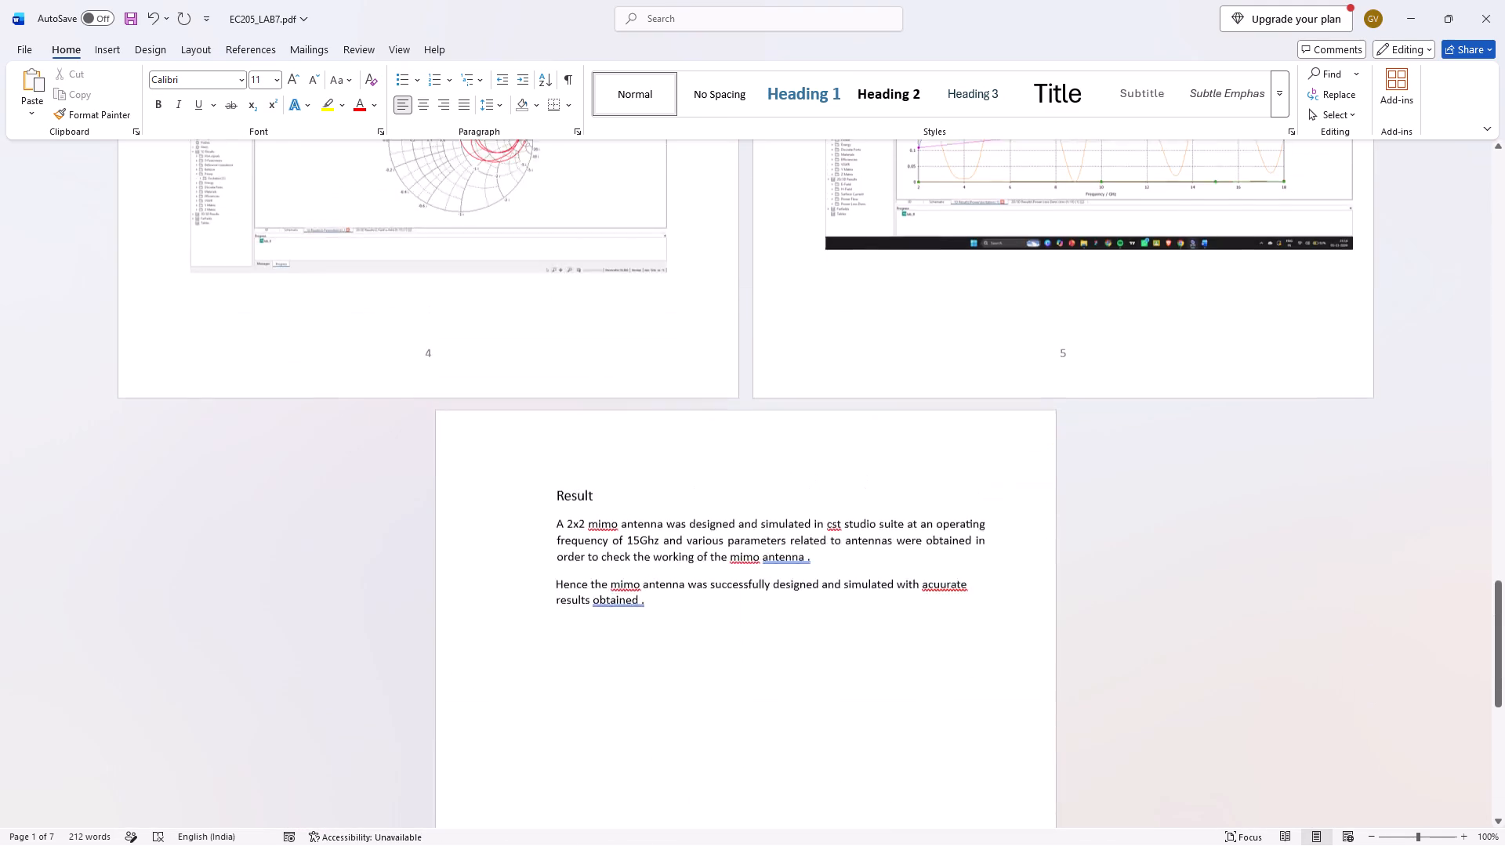
scroll(599, 686, "up", 1)
left_click_drag(597, 624, 530, 616)
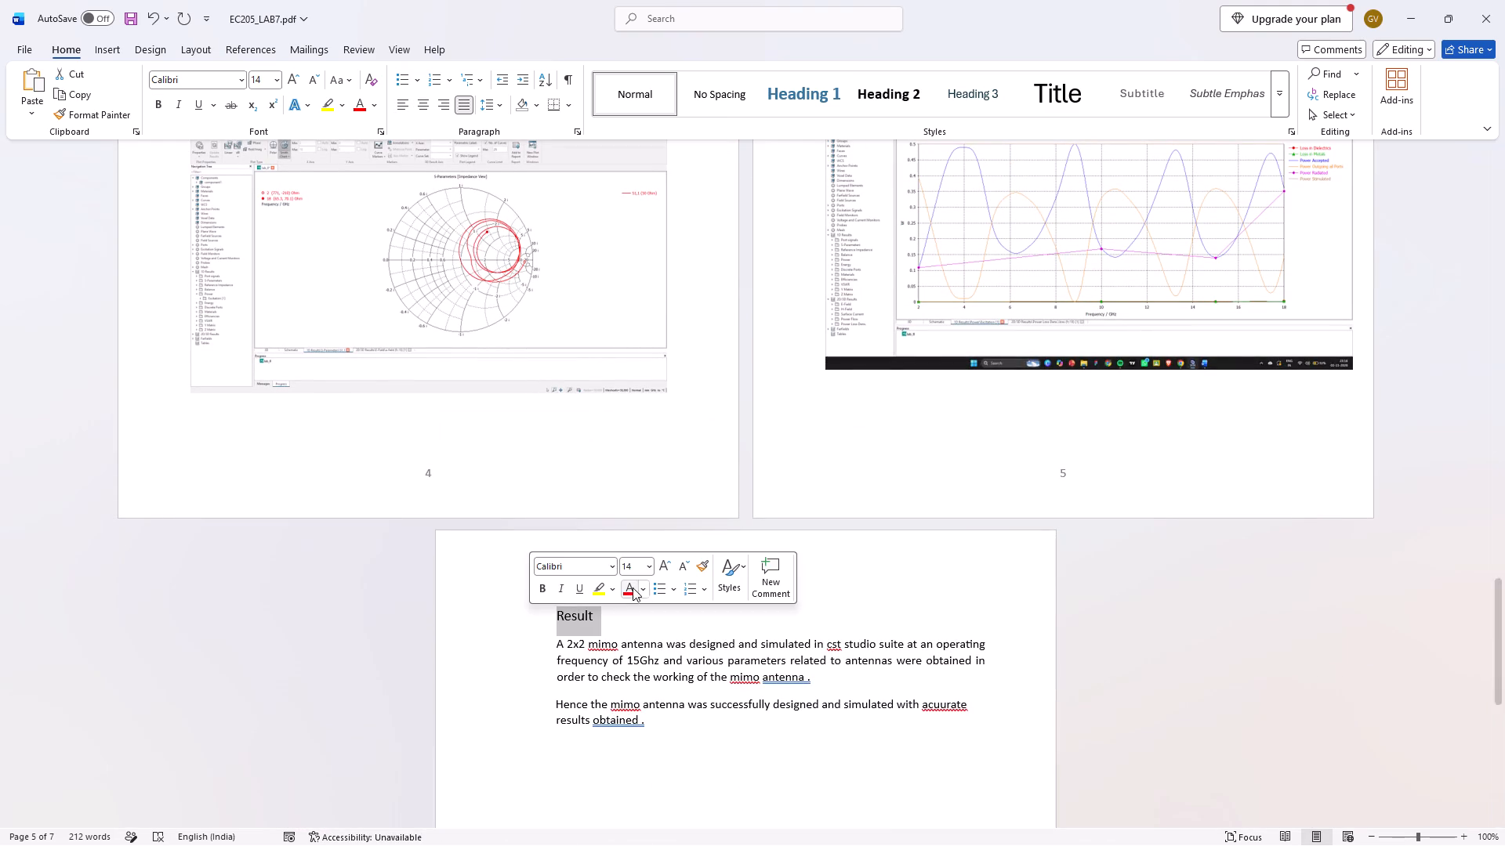
left_click(645, 569)
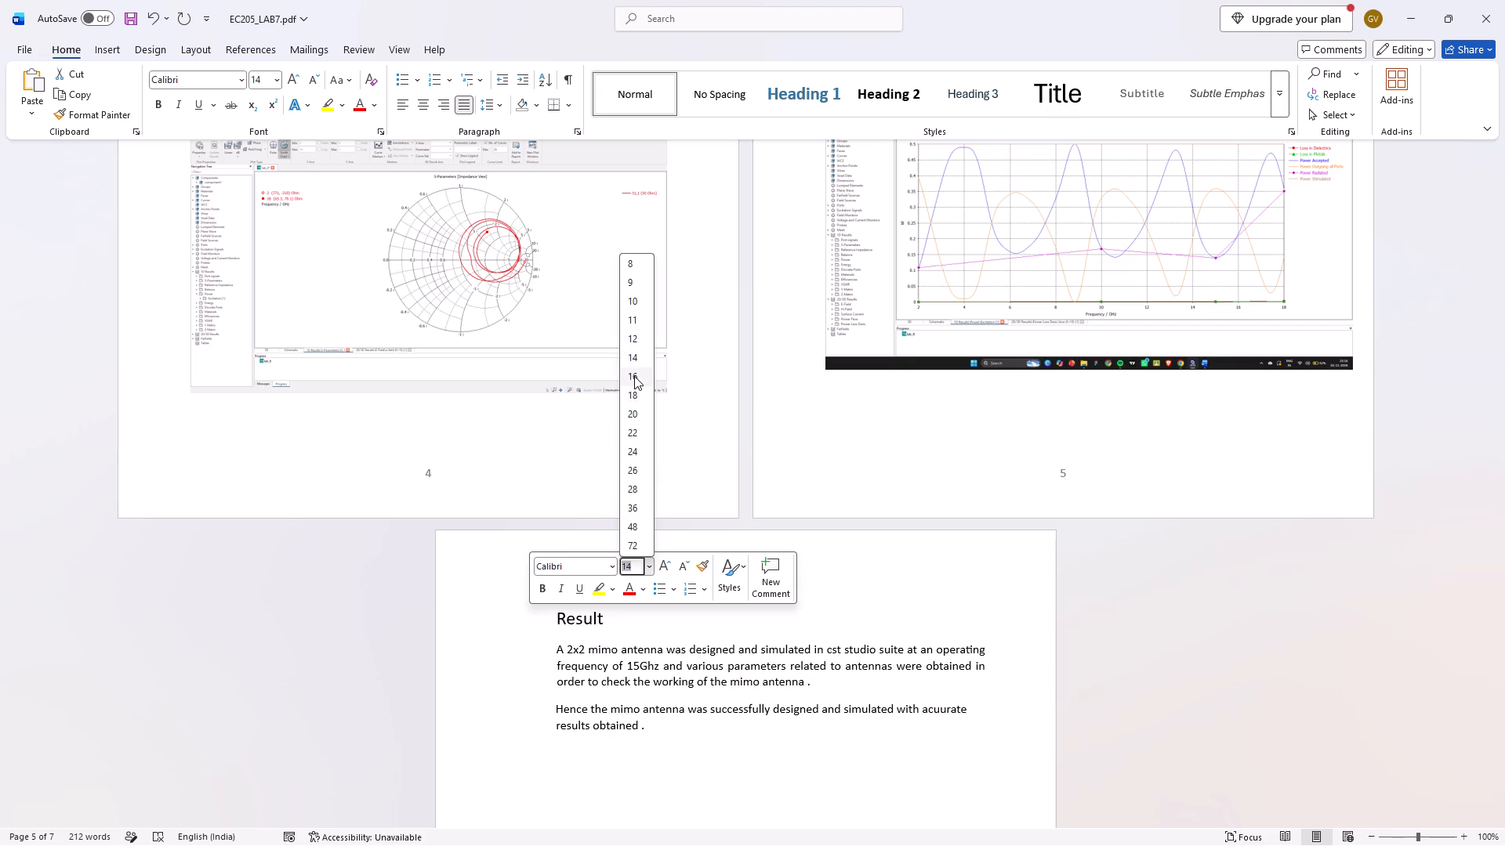
left_click(632, 565)
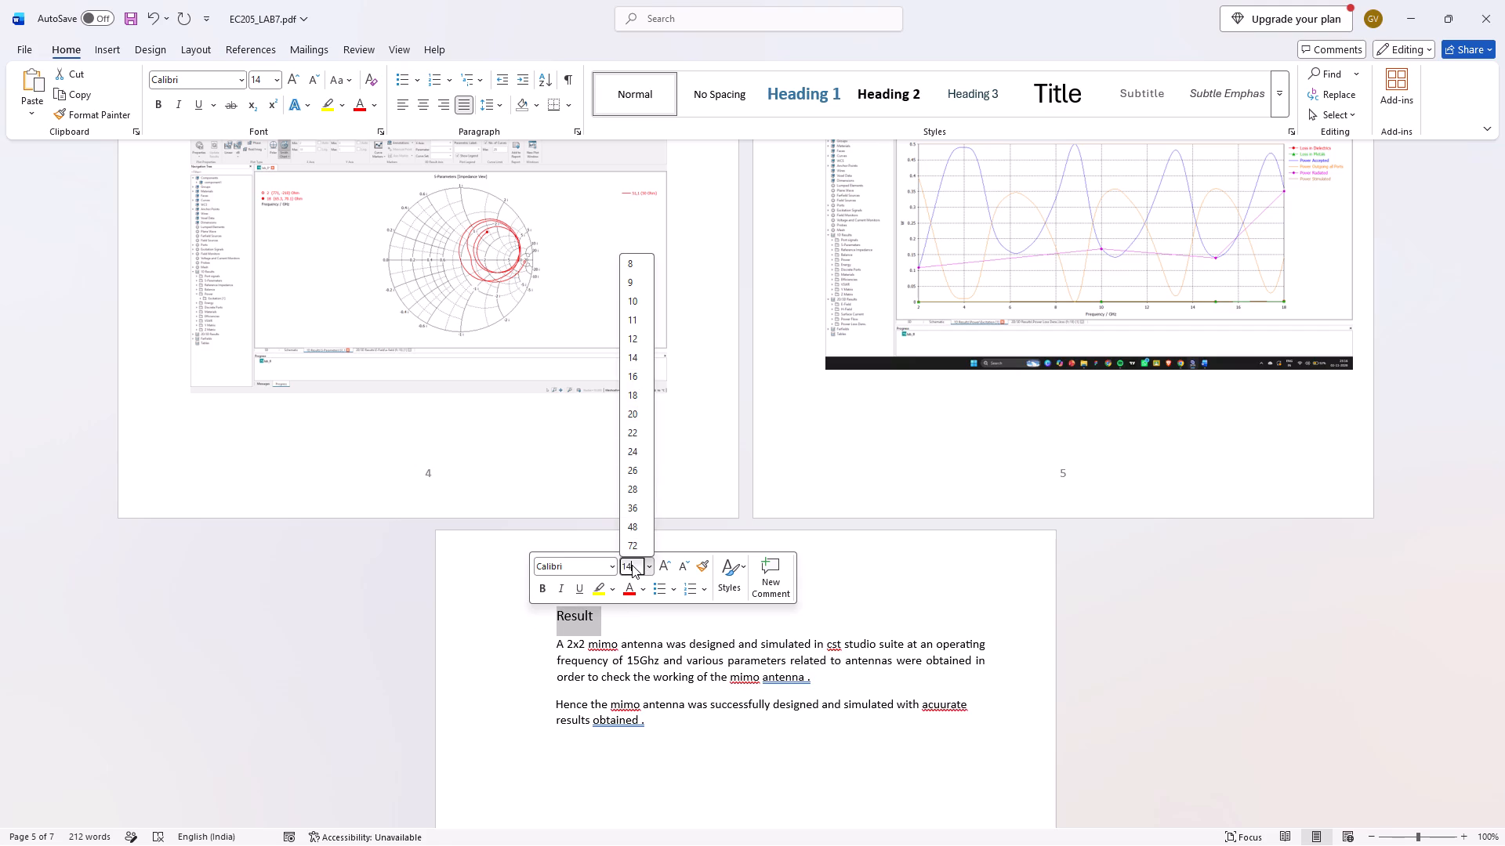
key("BackSpace")
key("7")
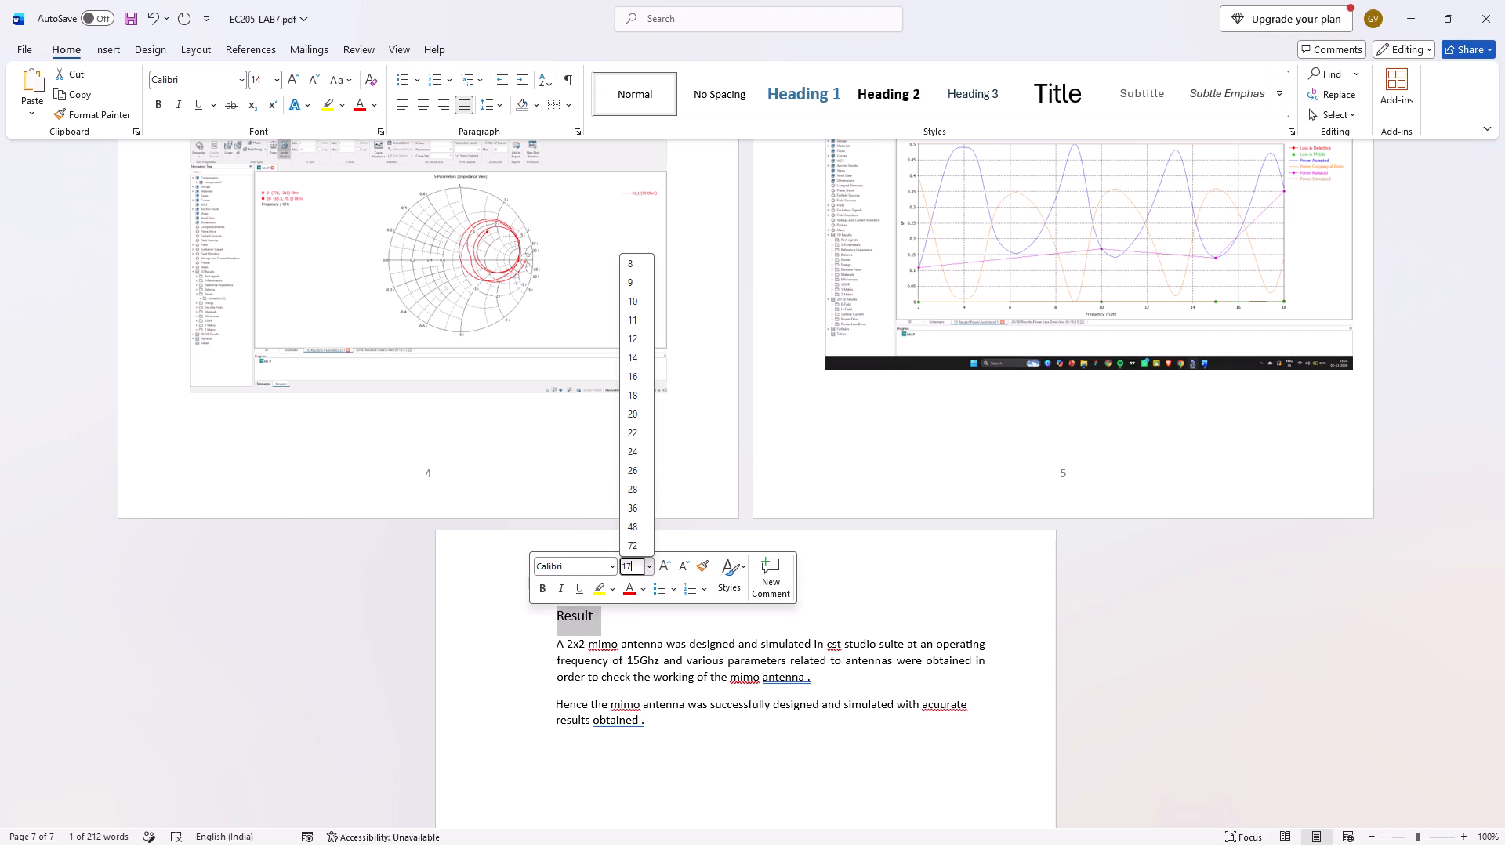
left_click(639, 589)
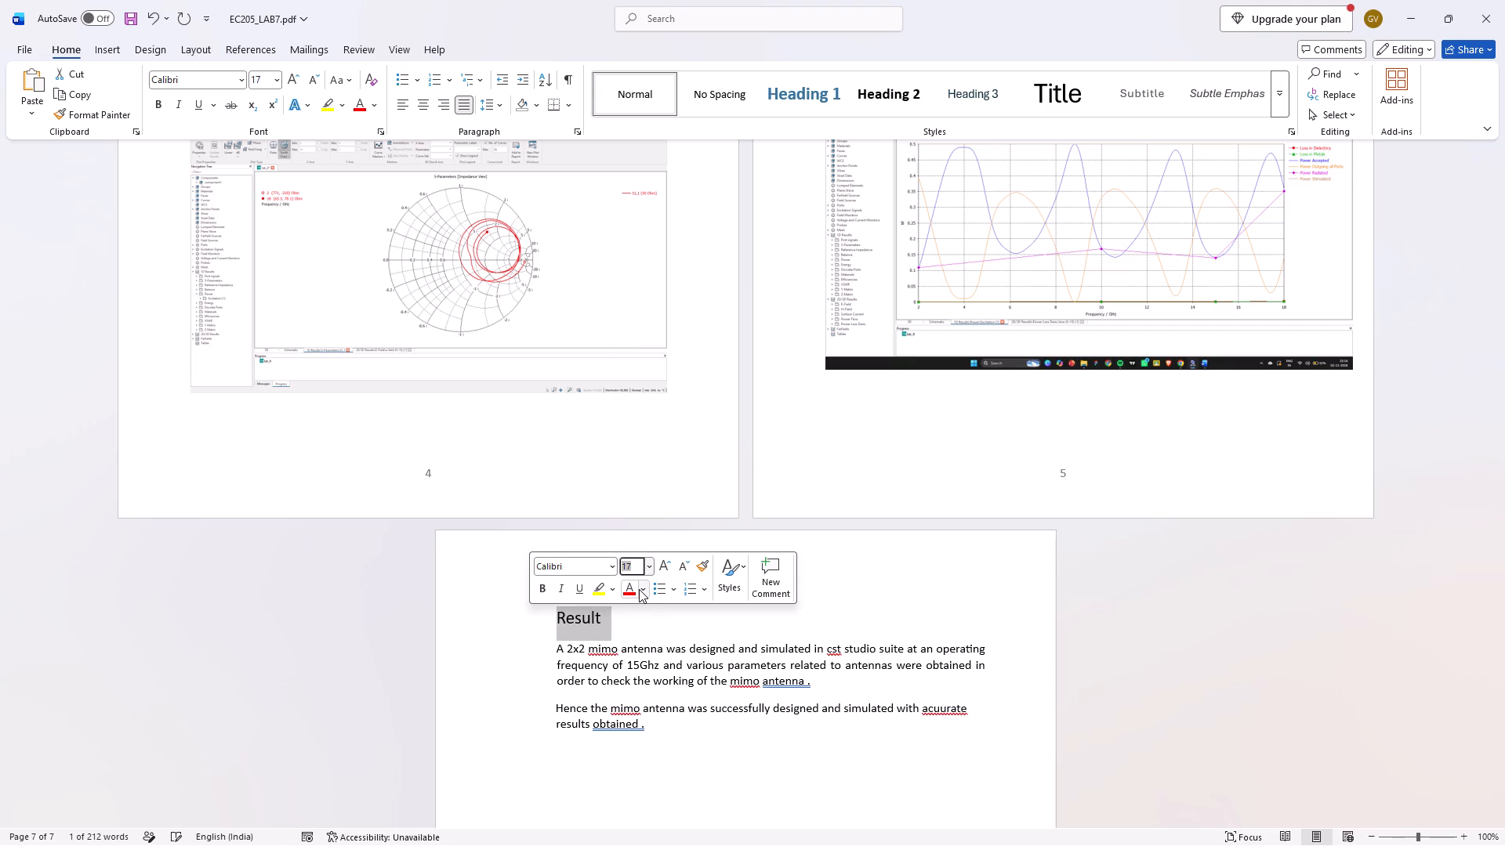
left_click(644, 589)
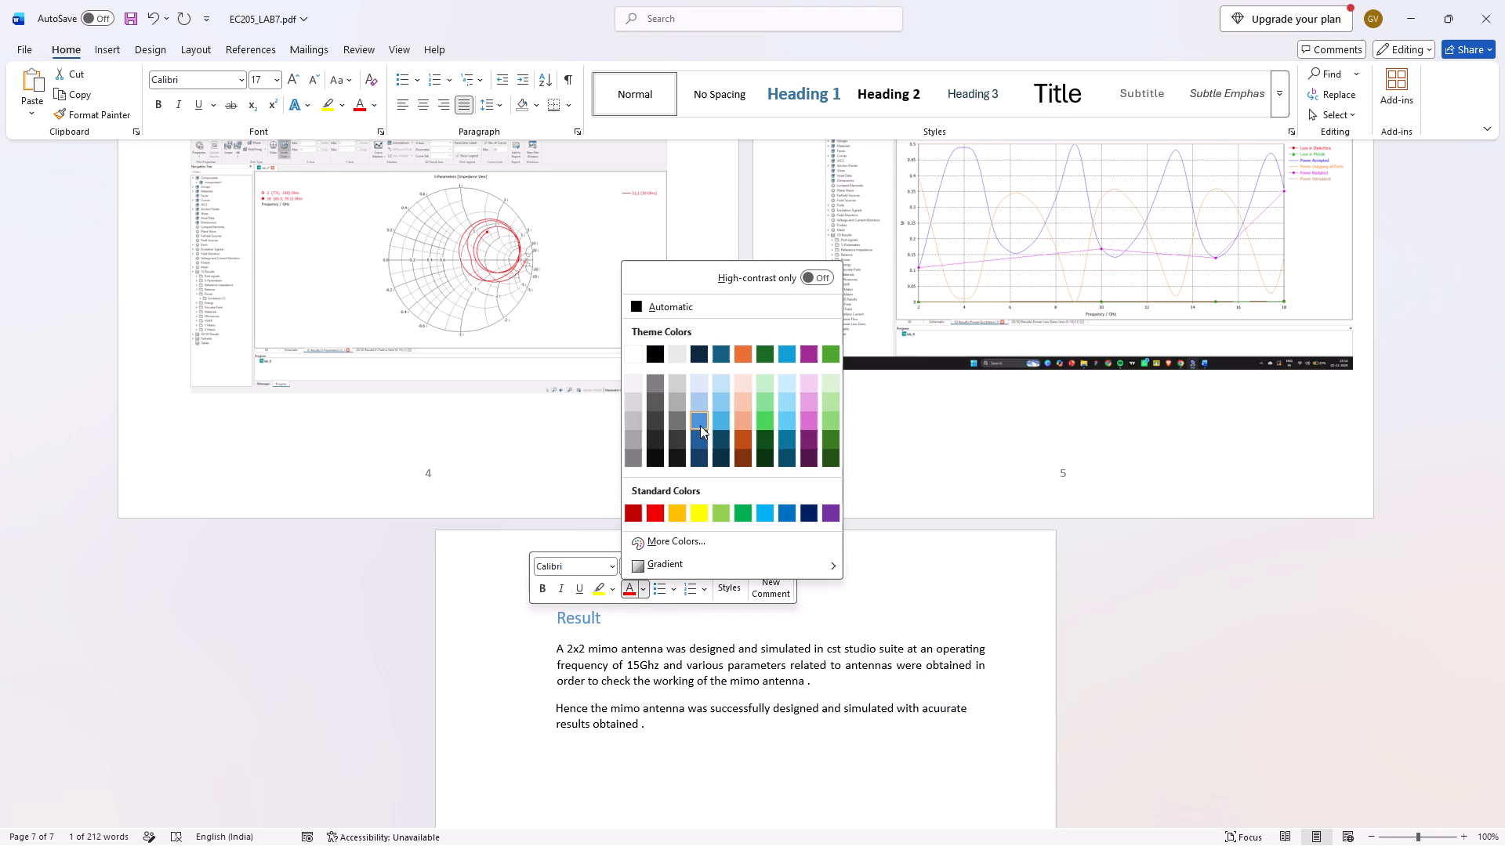
left_click(700, 432)
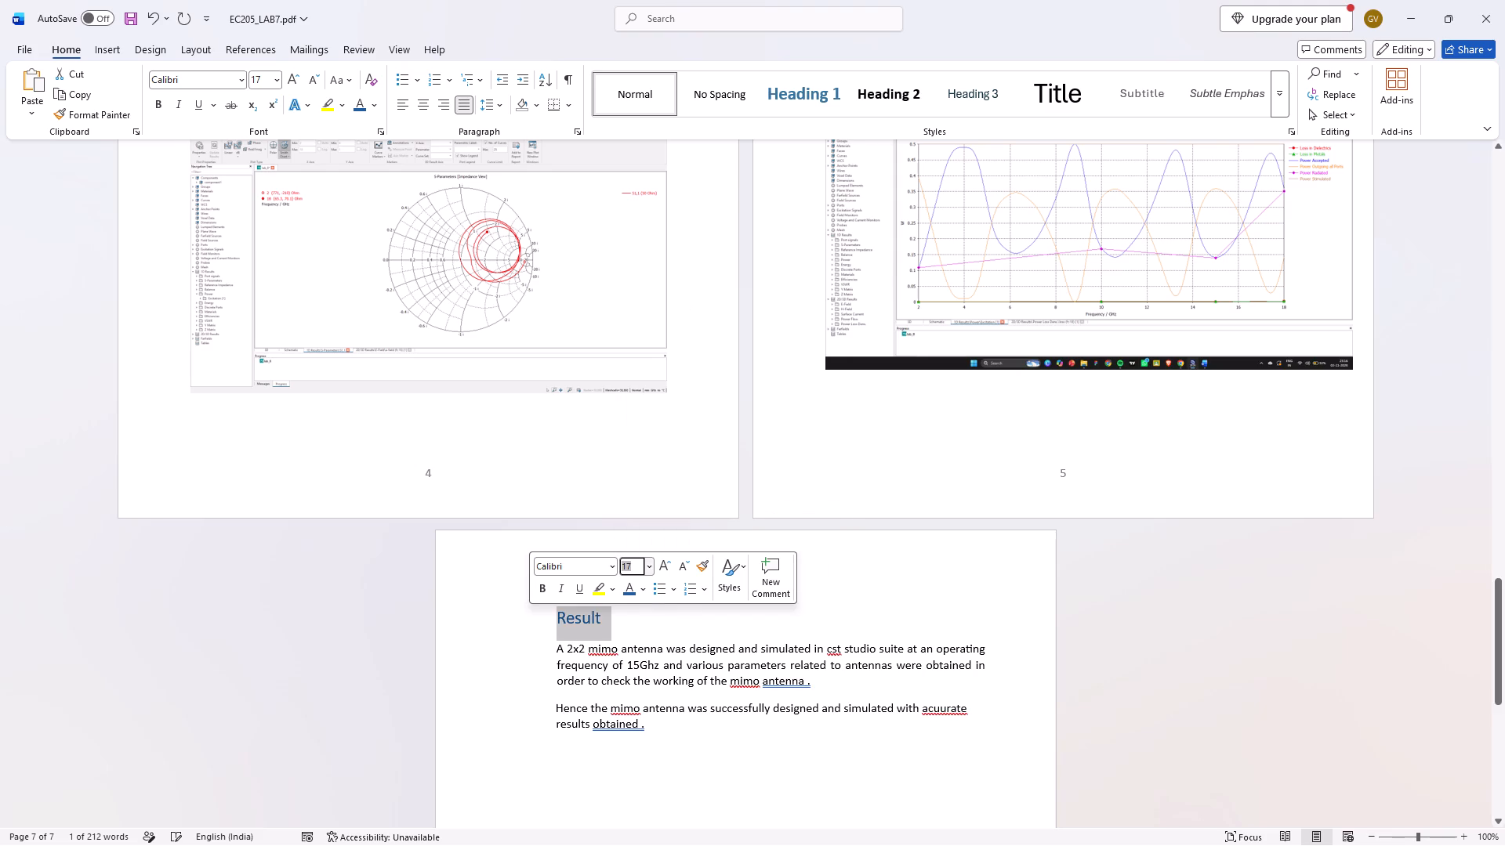
left_click(544, 593)
left_click(617, 627)
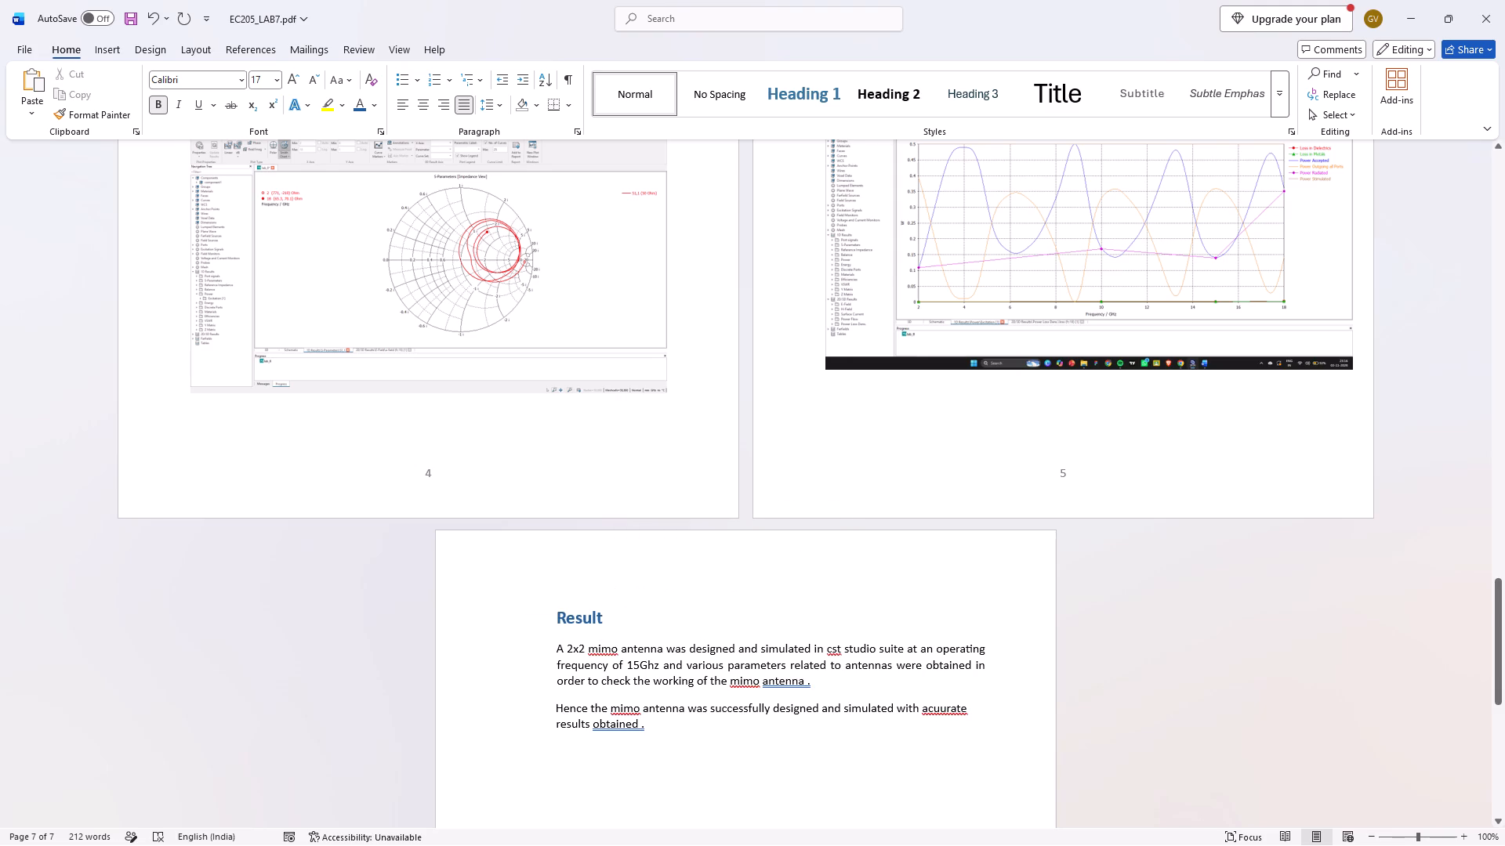
Cut the two mimo antenna paragraphs below the Result heading.
left_click_drag(553, 653, 649, 722)
key("ctrl+x")
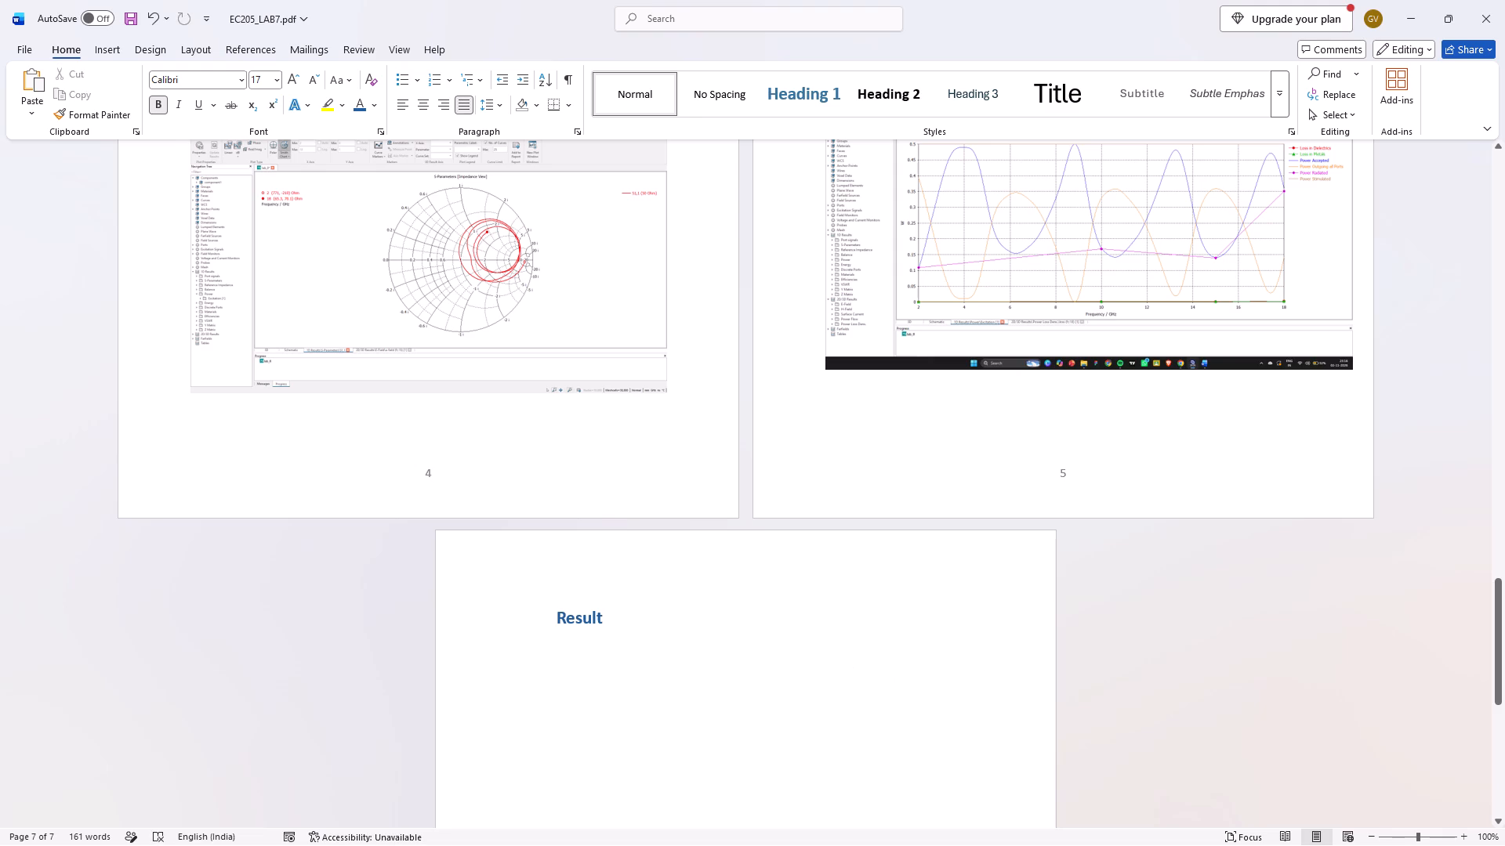
Start a new line below the Result heading with font size 14 and bold turned off.
key("Return")
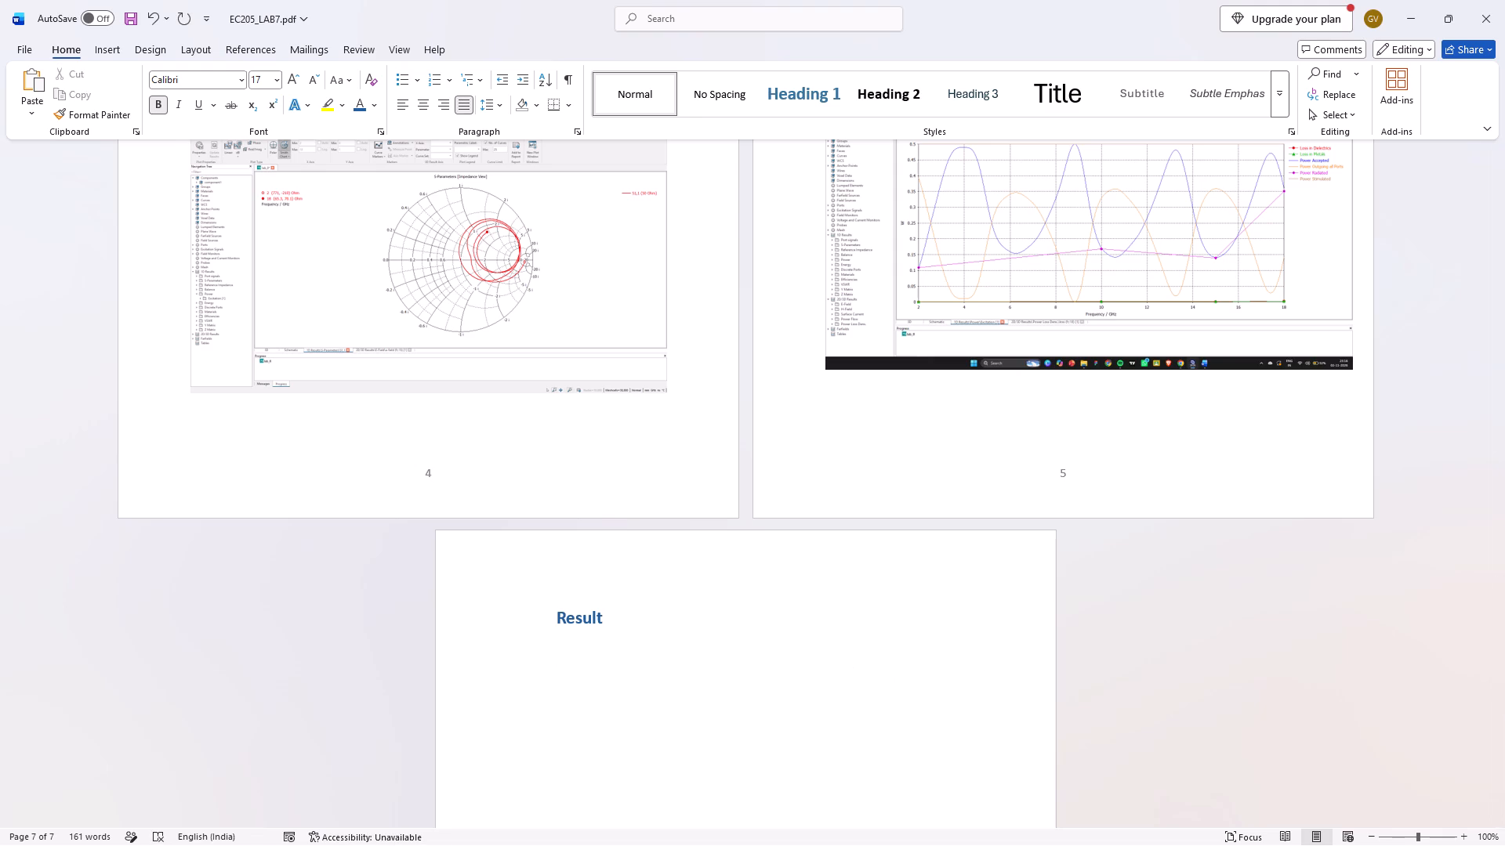
left_click(280, 76)
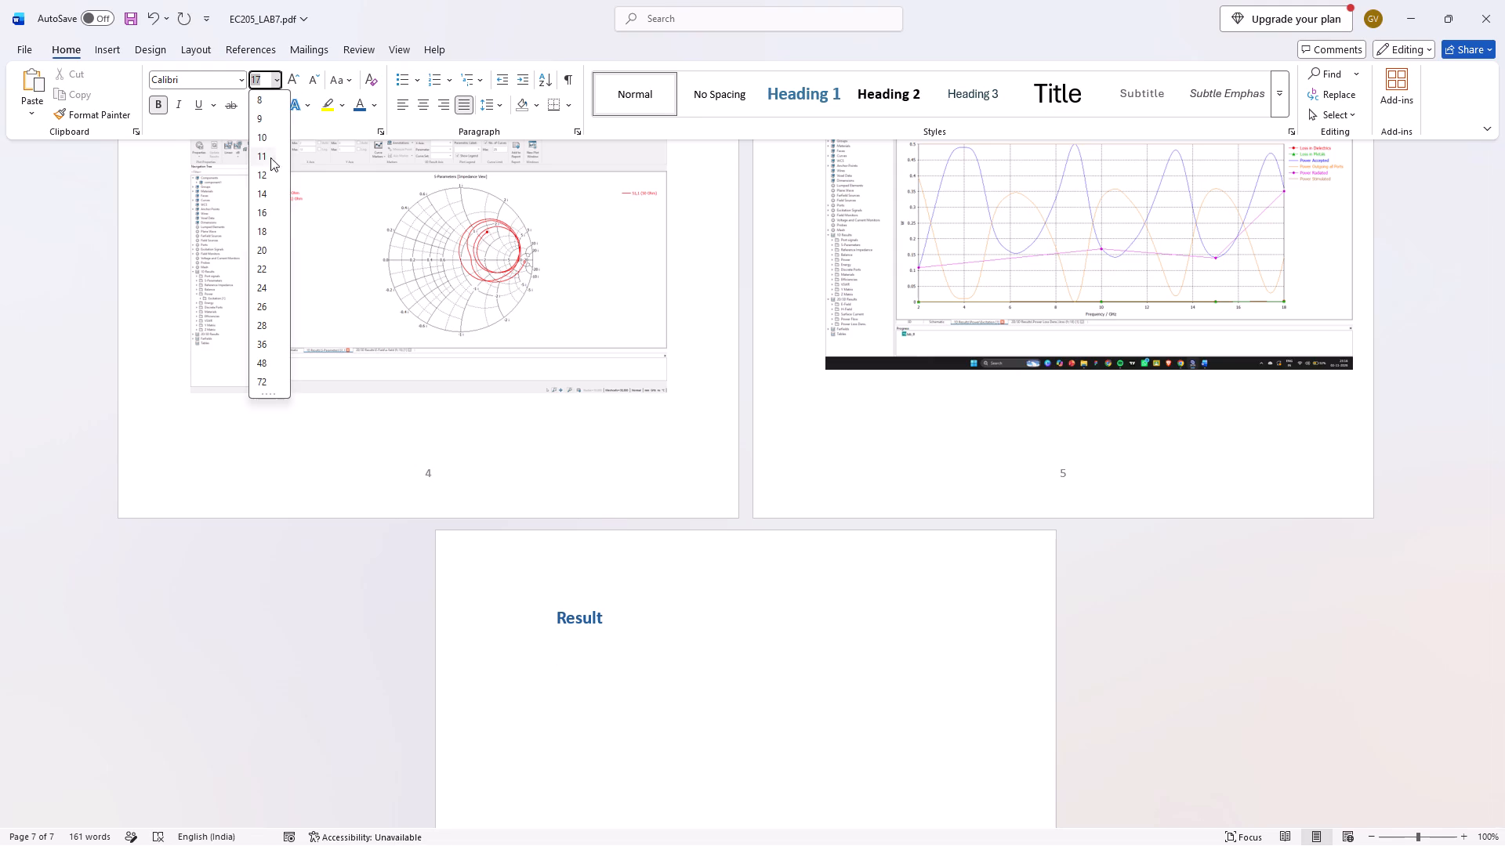
left_click(266, 187)
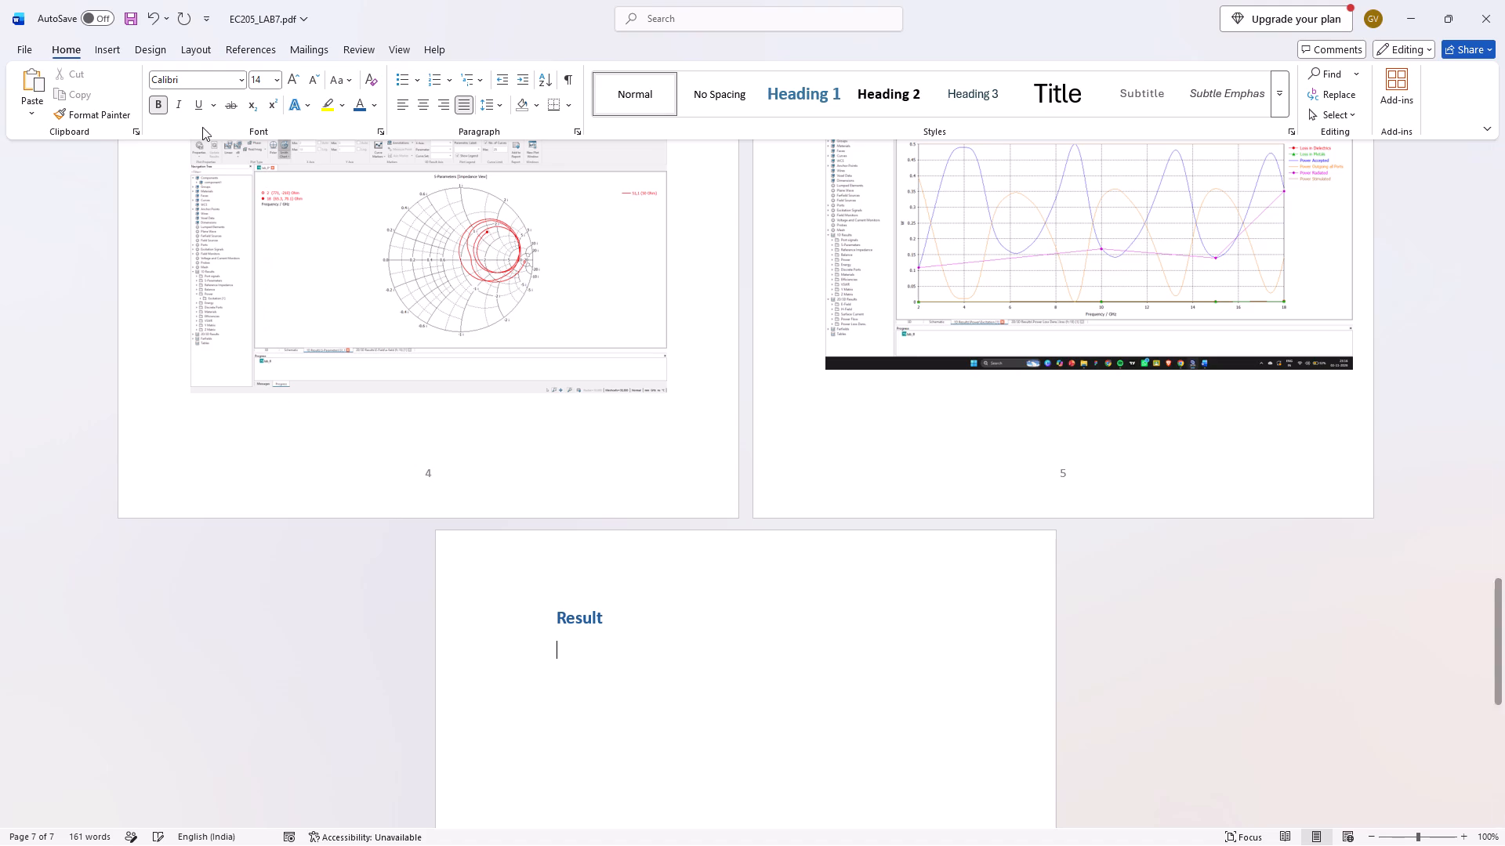
left_click(161, 103)
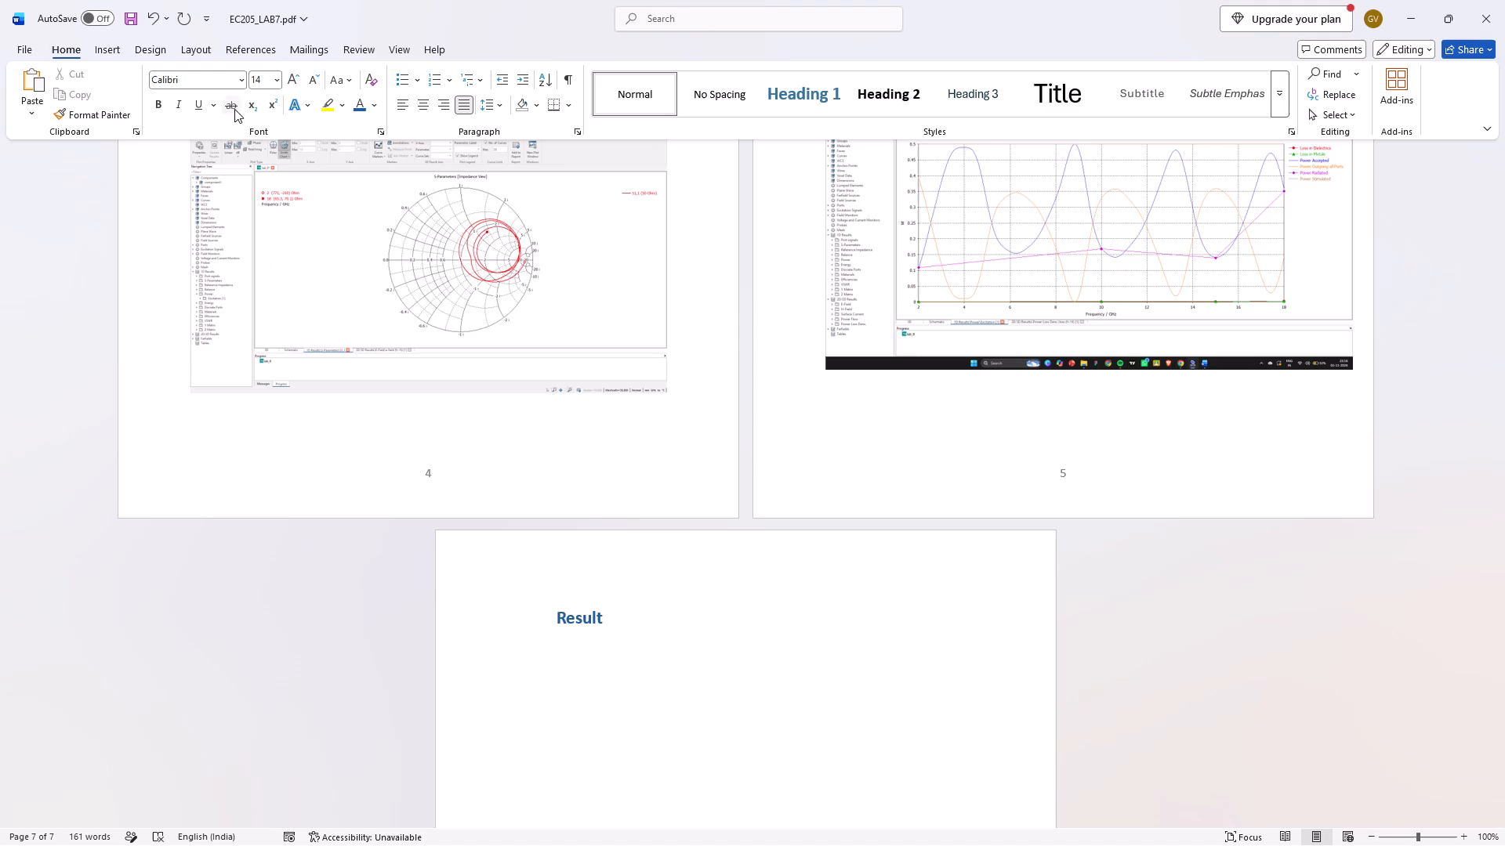
Change the experiment number in the Vivaldi antenna title on the first page to 8.
scroll(525, 436, "up", 5)
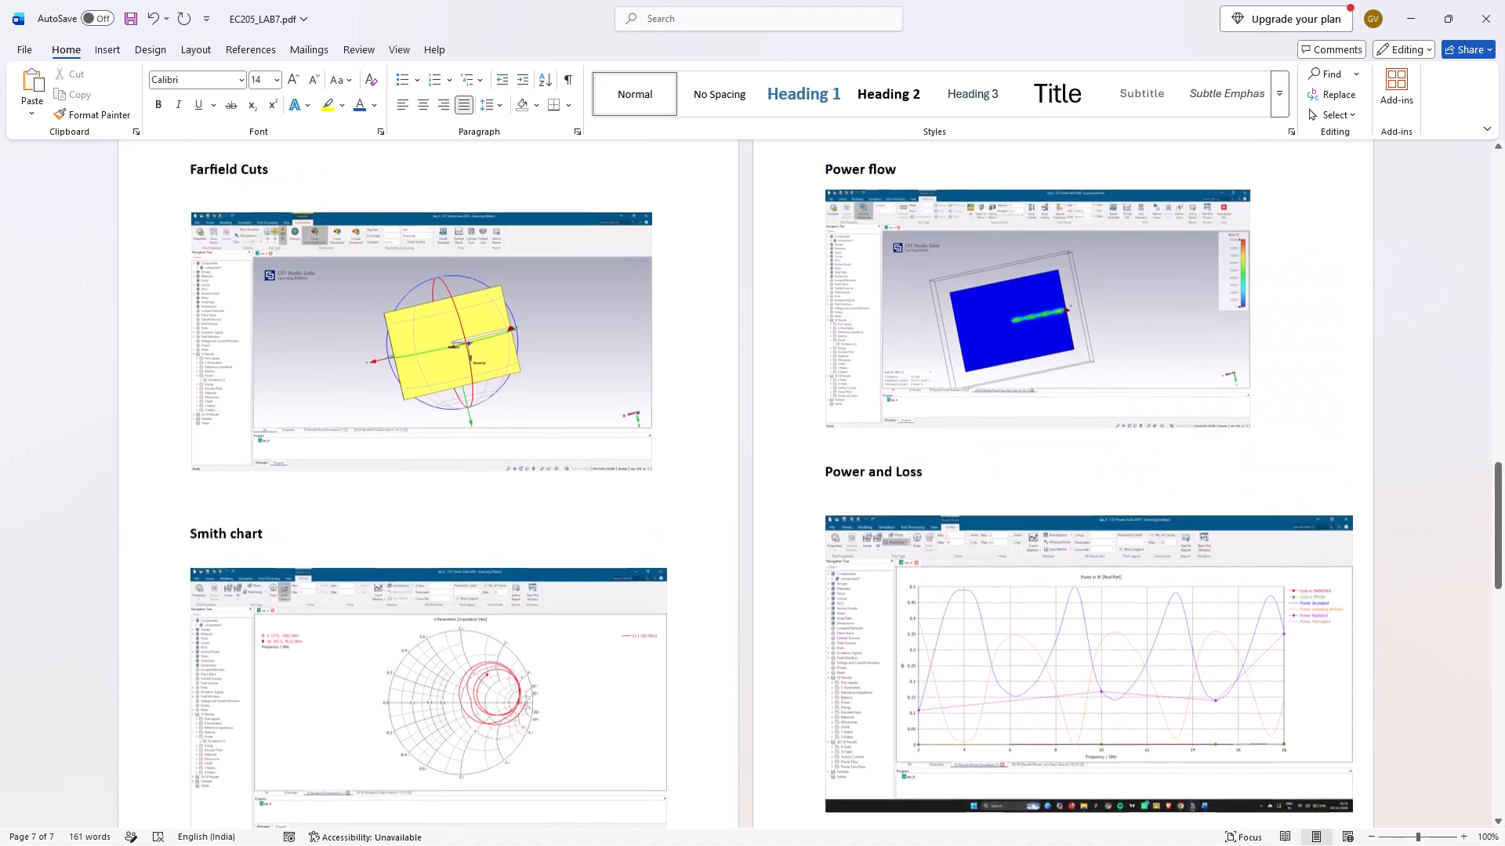
scroll(525, 436, "up", 7)
scroll(525, 436, "down", 1)
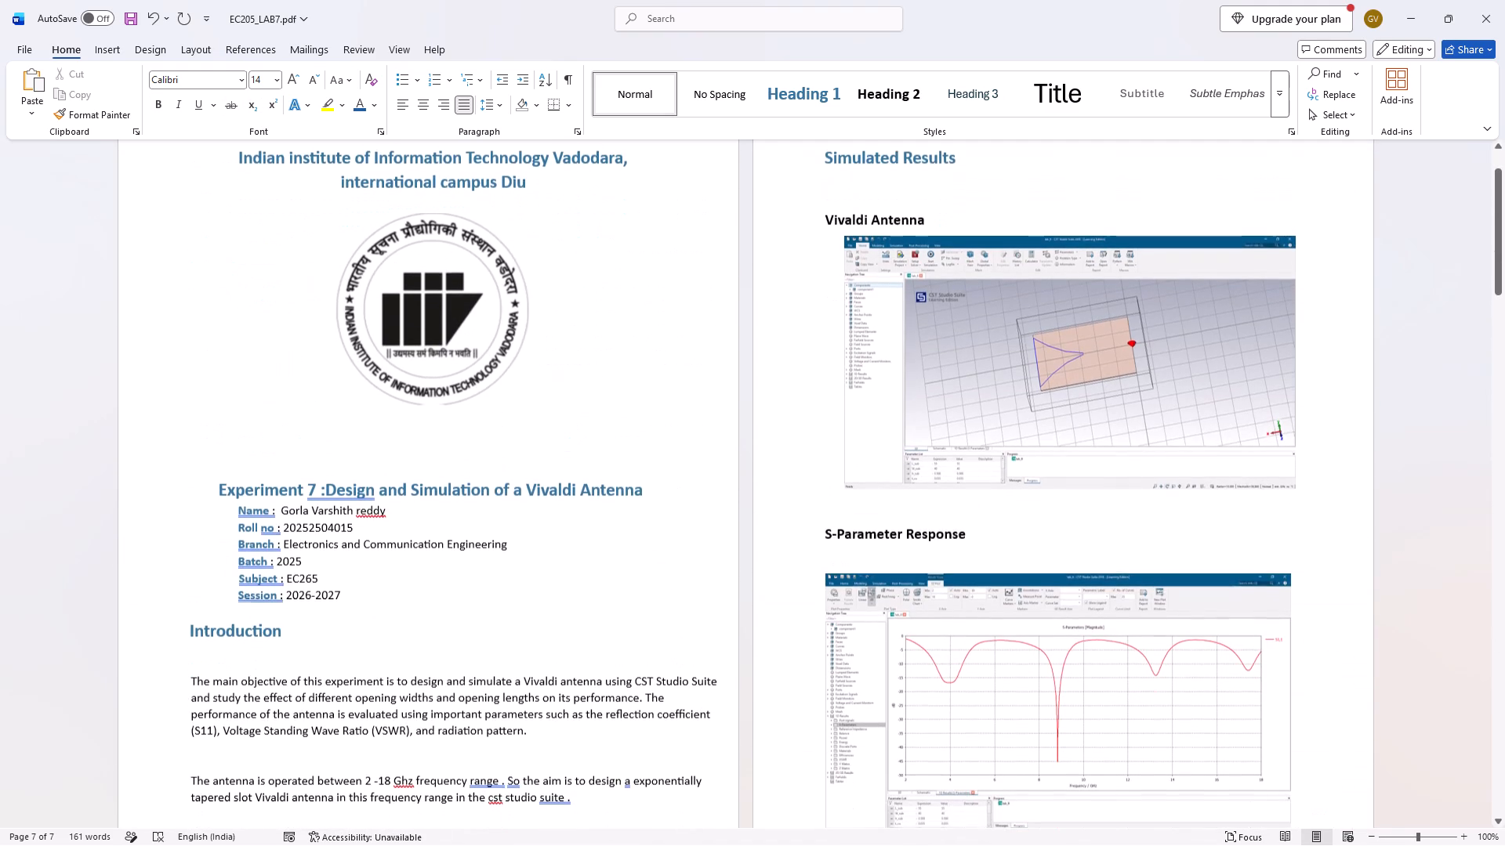
scroll(525, 436, "down", 3)
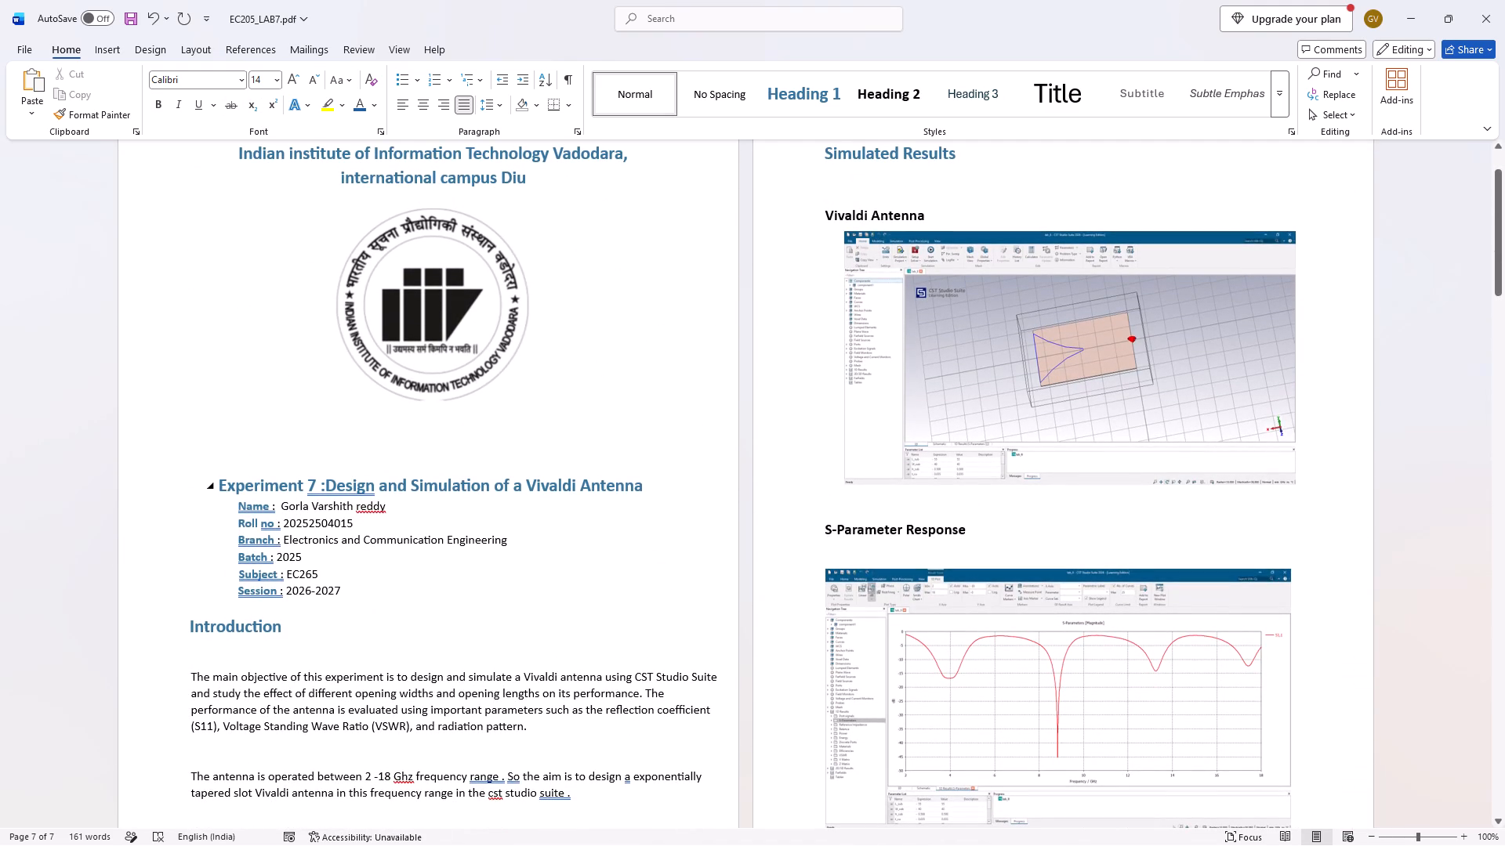
left_click(314, 486)
key("BackSpace")
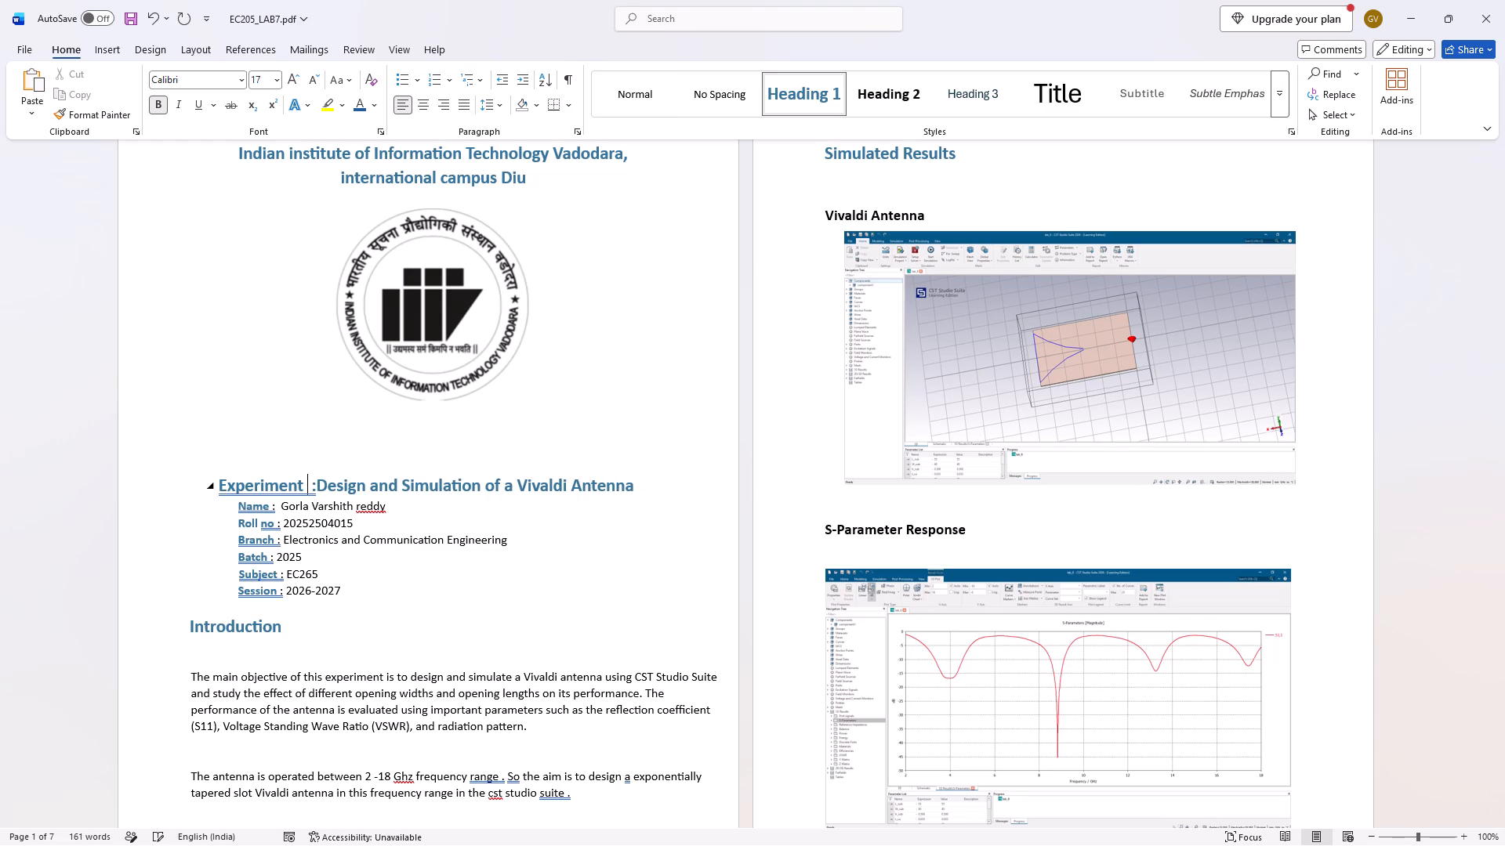
key("8")
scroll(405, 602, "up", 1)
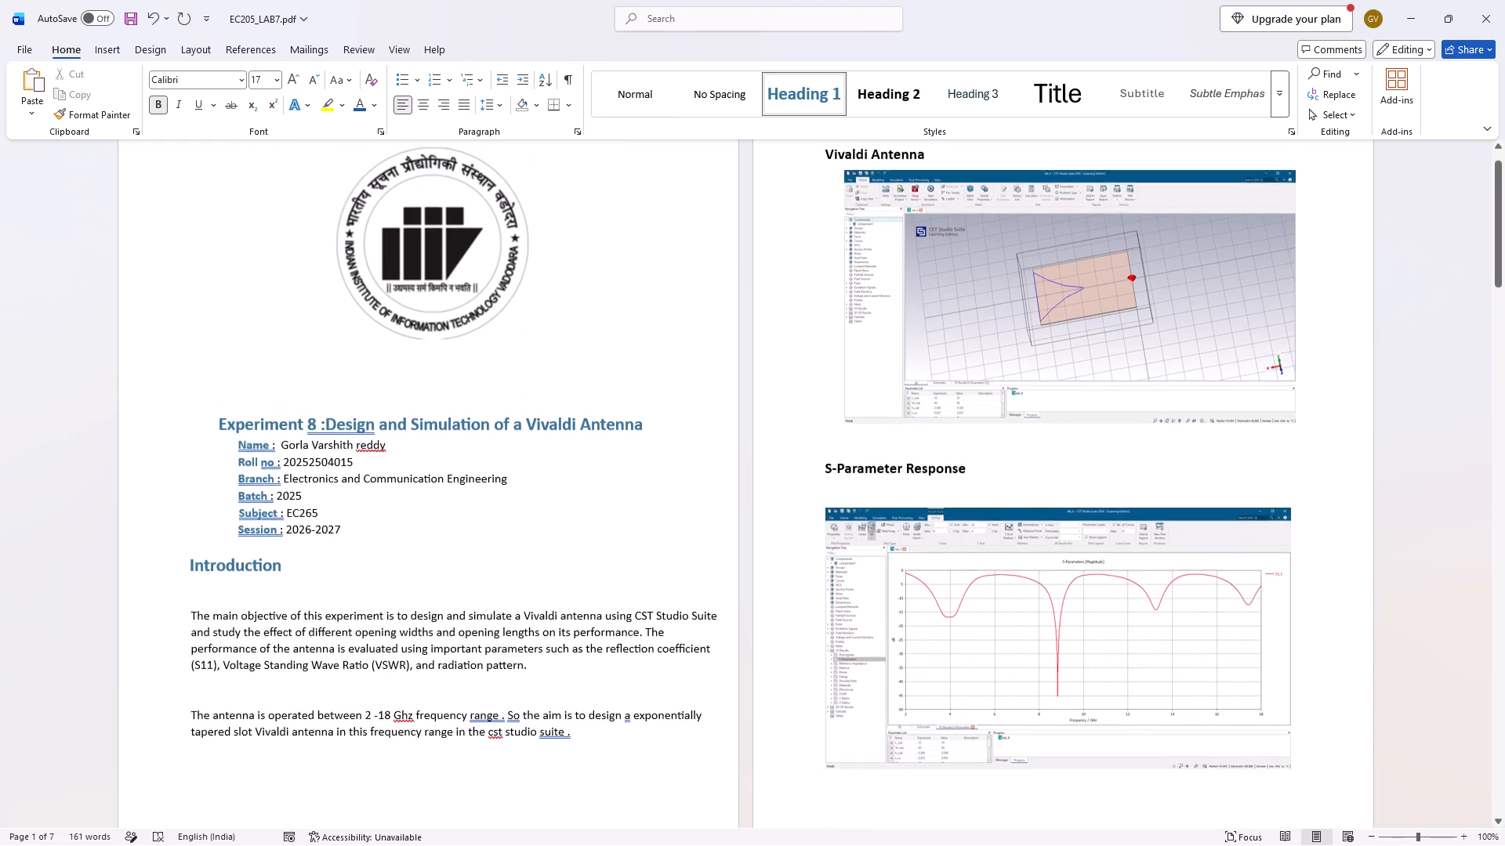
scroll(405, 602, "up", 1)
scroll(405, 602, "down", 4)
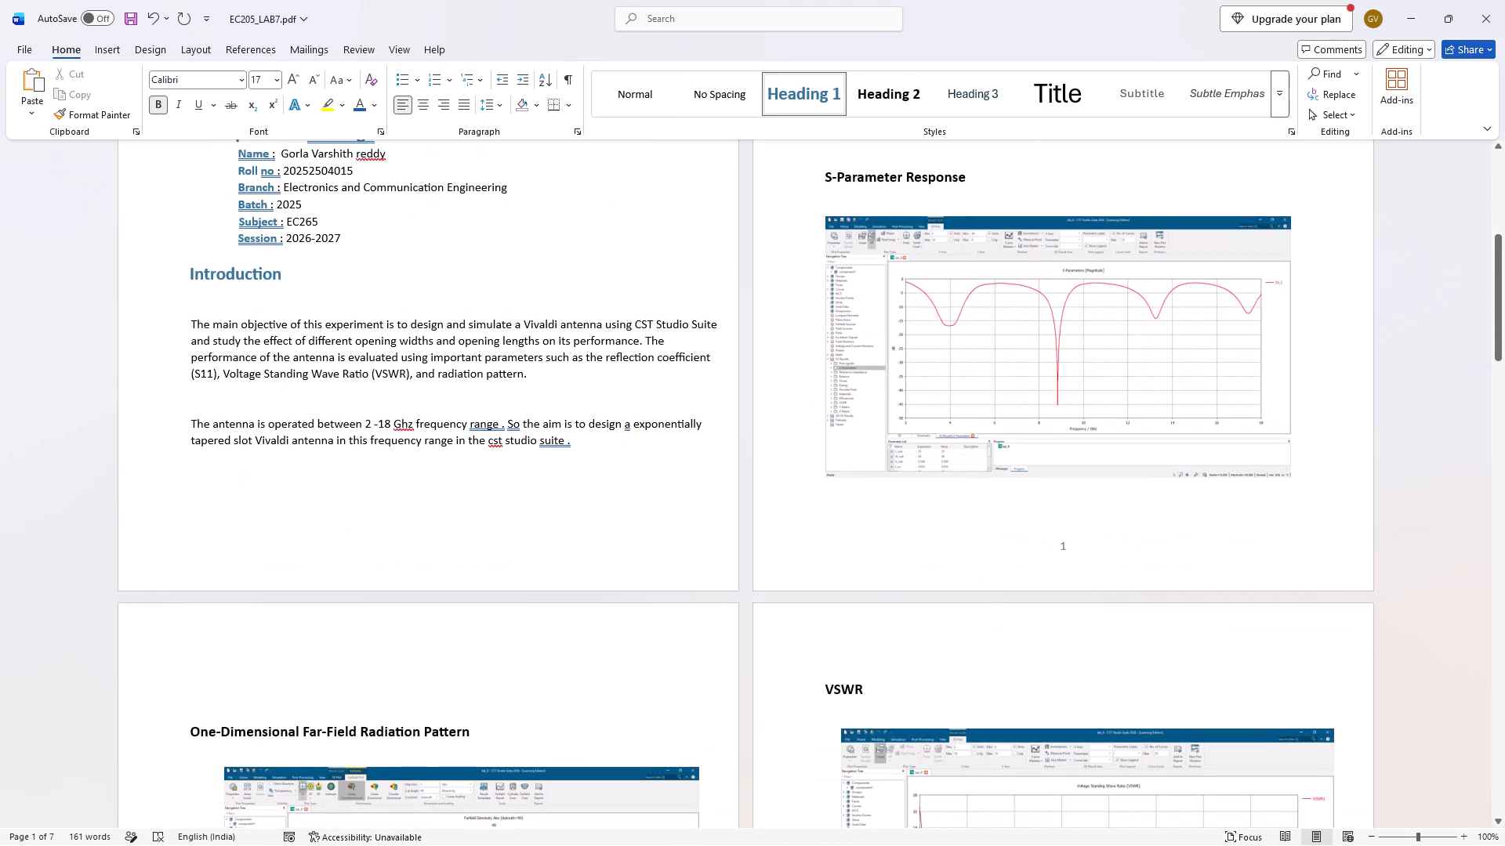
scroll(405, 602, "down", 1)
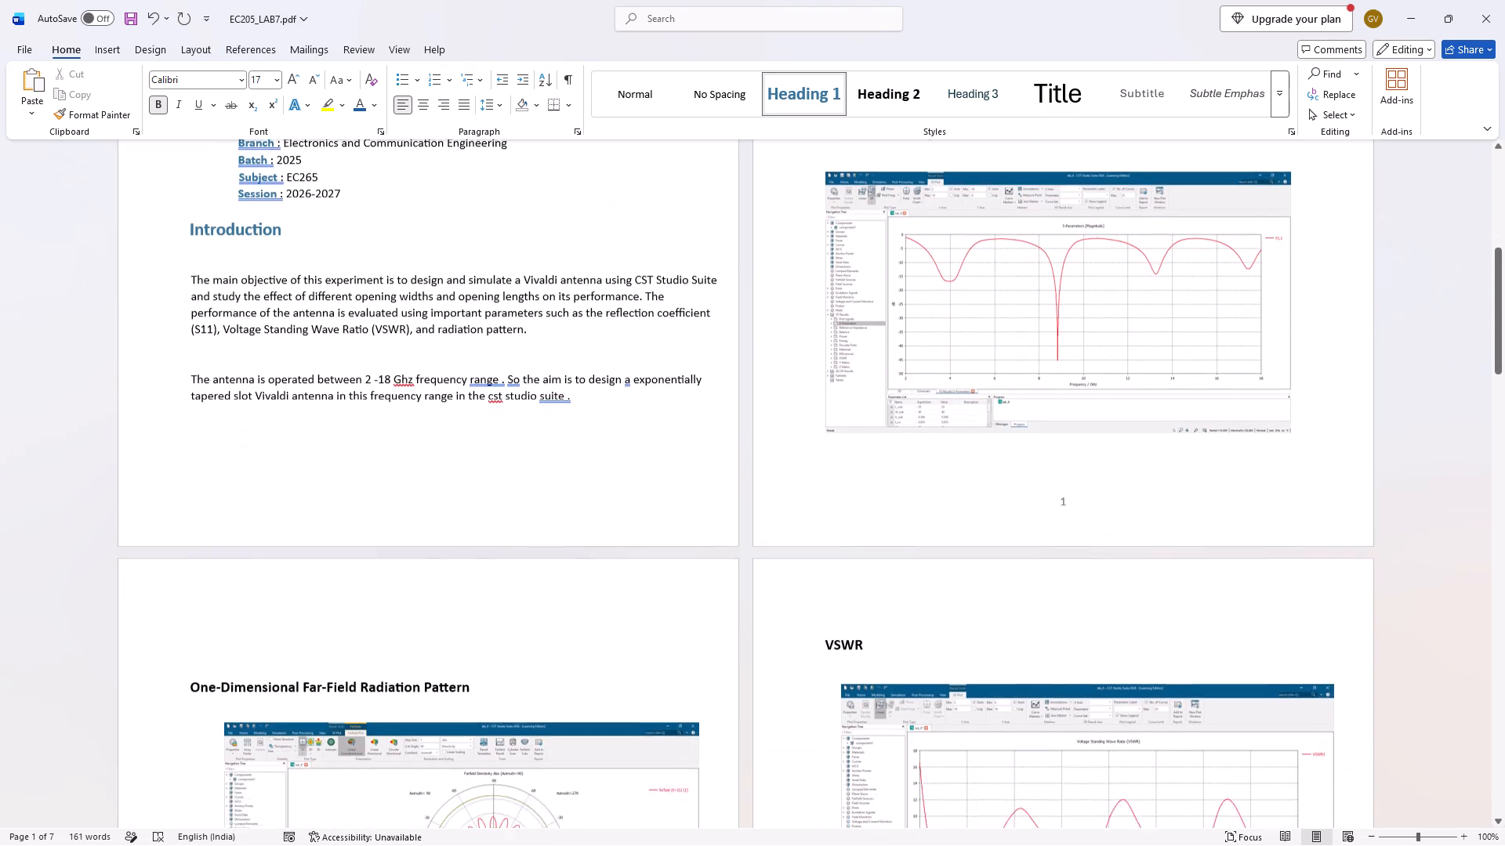
Try to remove the blank space above the One-Dimensional Far-Field Radiation Pattern heading.
scroll(405, 602, "down", 5)
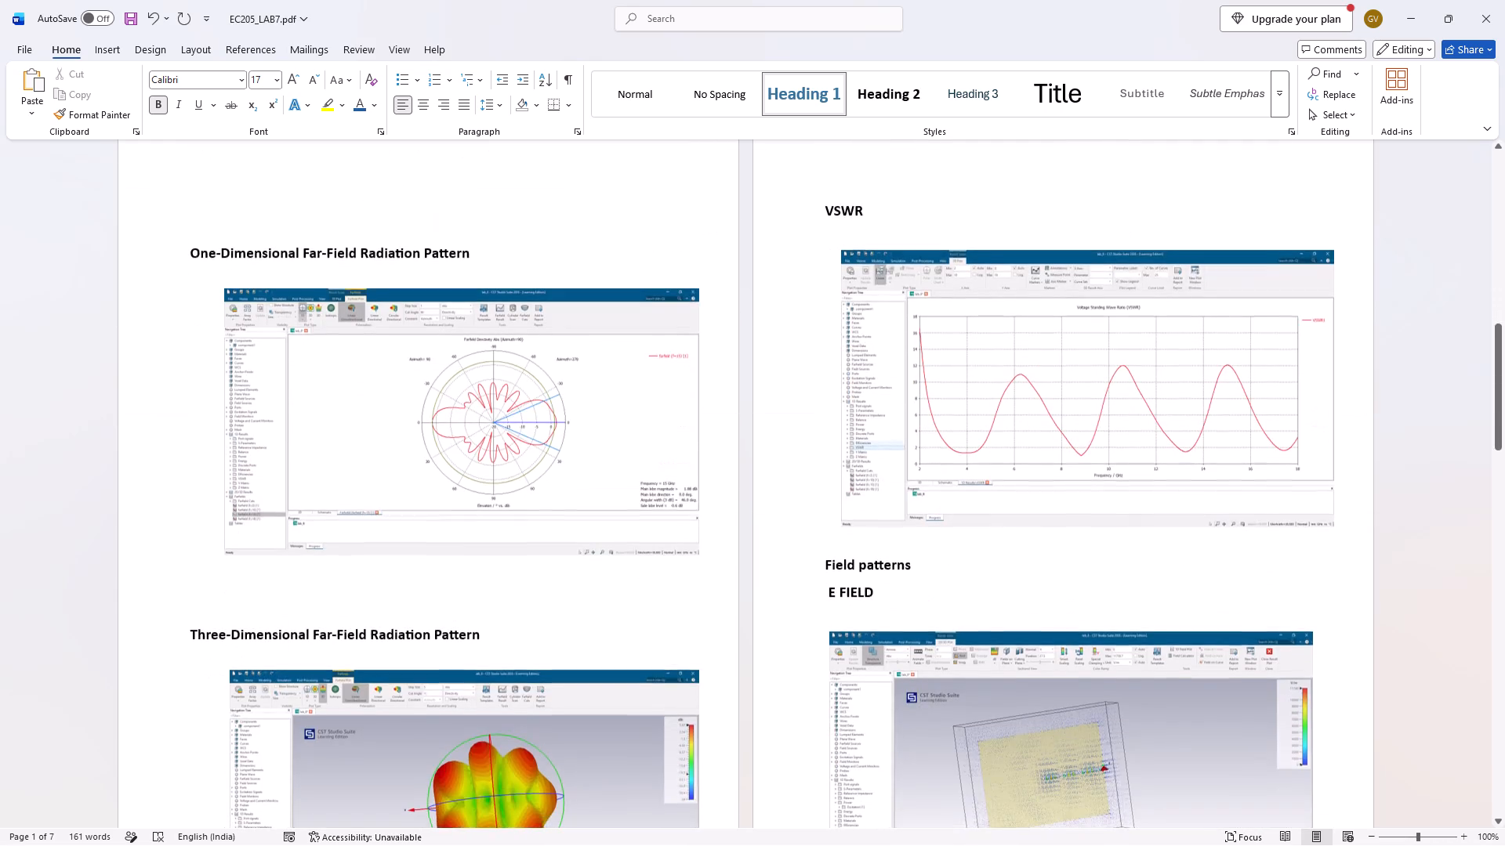
scroll(405, 602, "up", 5)
scroll(405, 602, "down", 1)
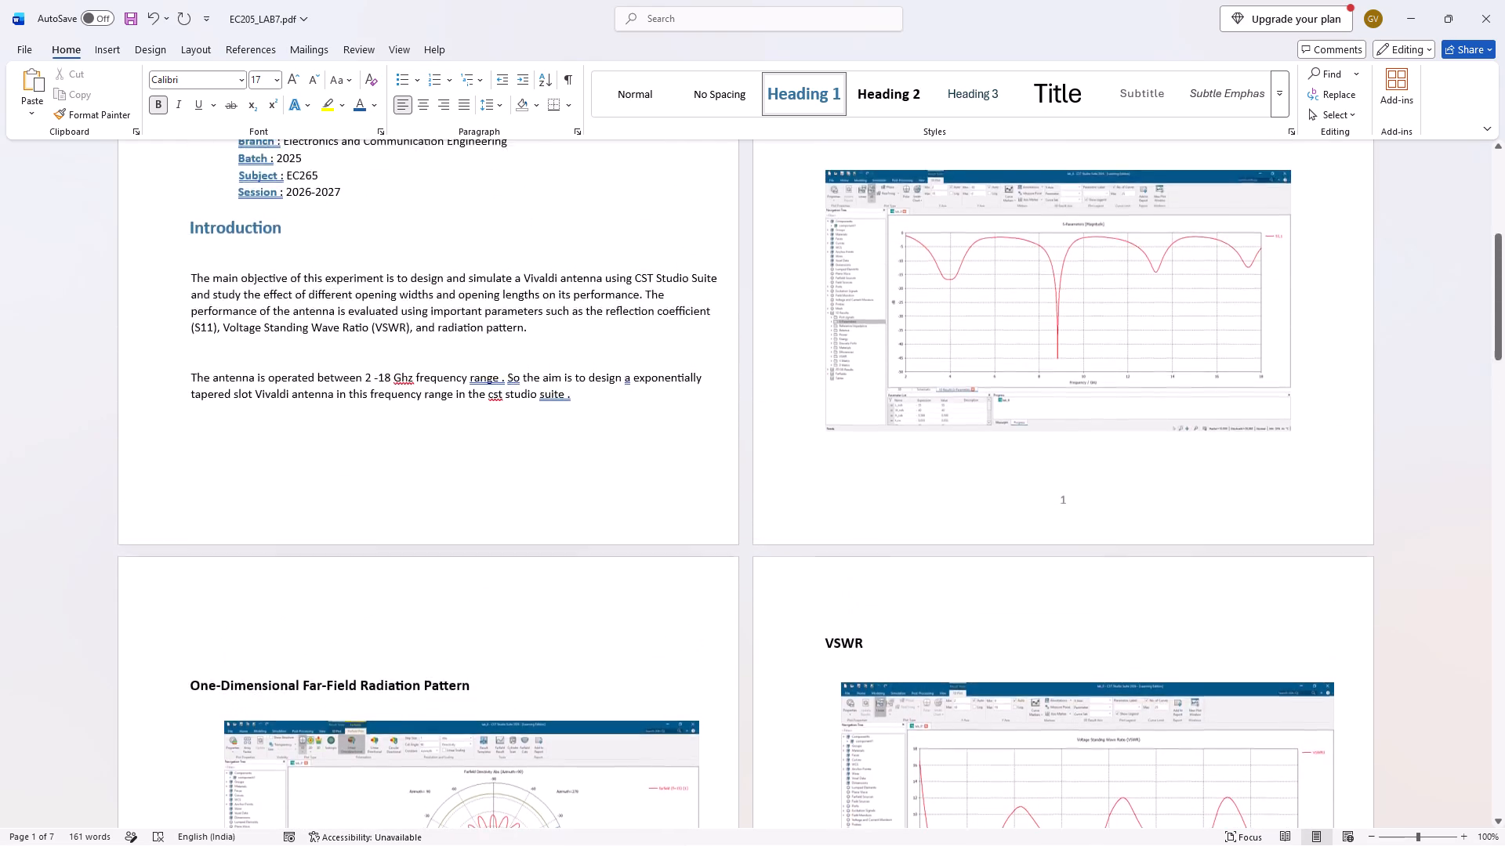
scroll(405, 602, "down", 1)
scroll(405, 602, "up", 4)
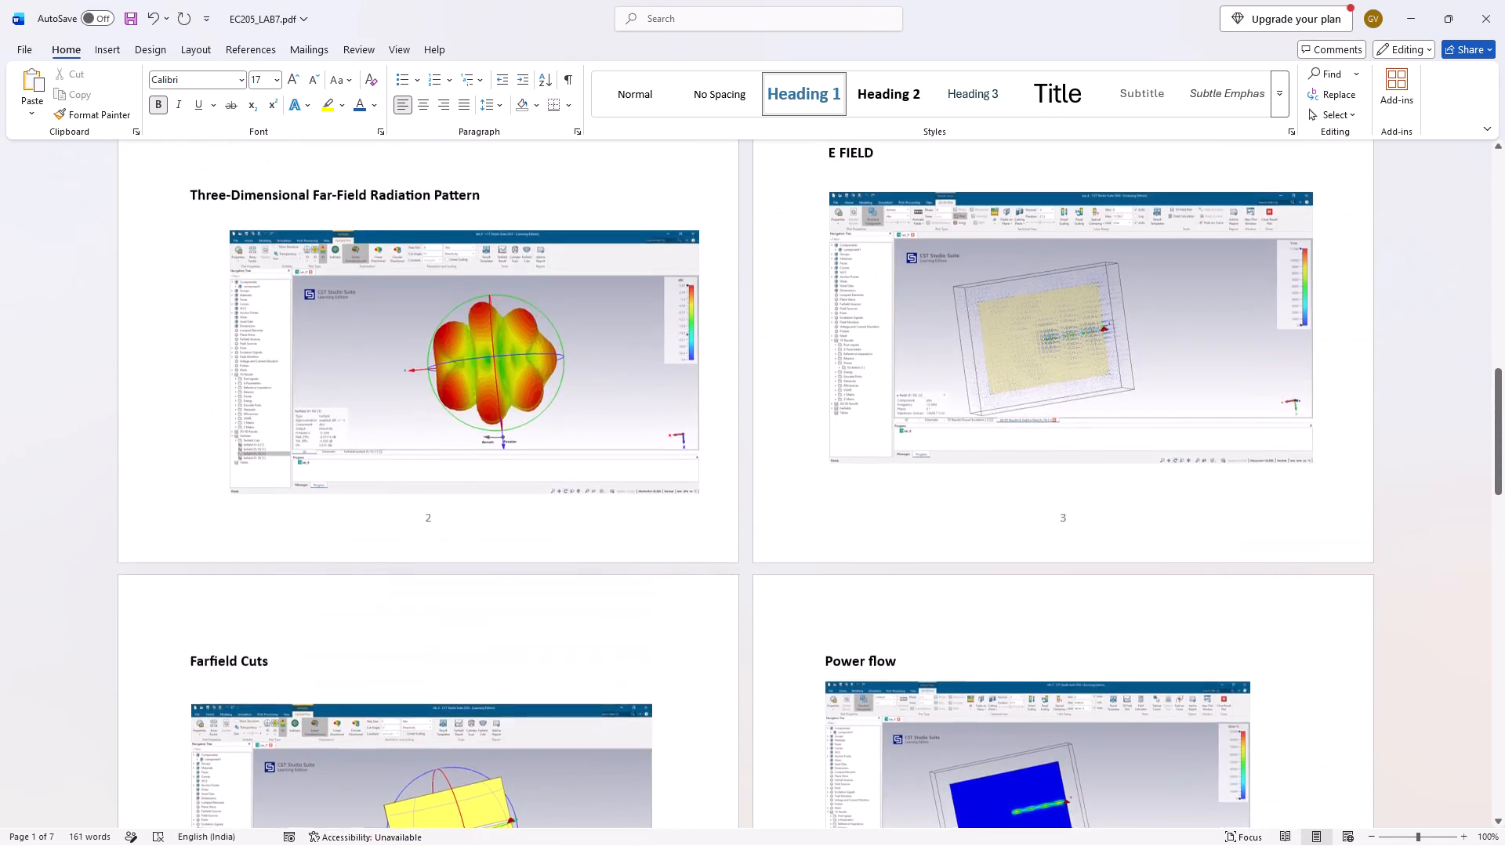
scroll(405, 602, "up", 4)
scroll(405, 602, "down", 2)
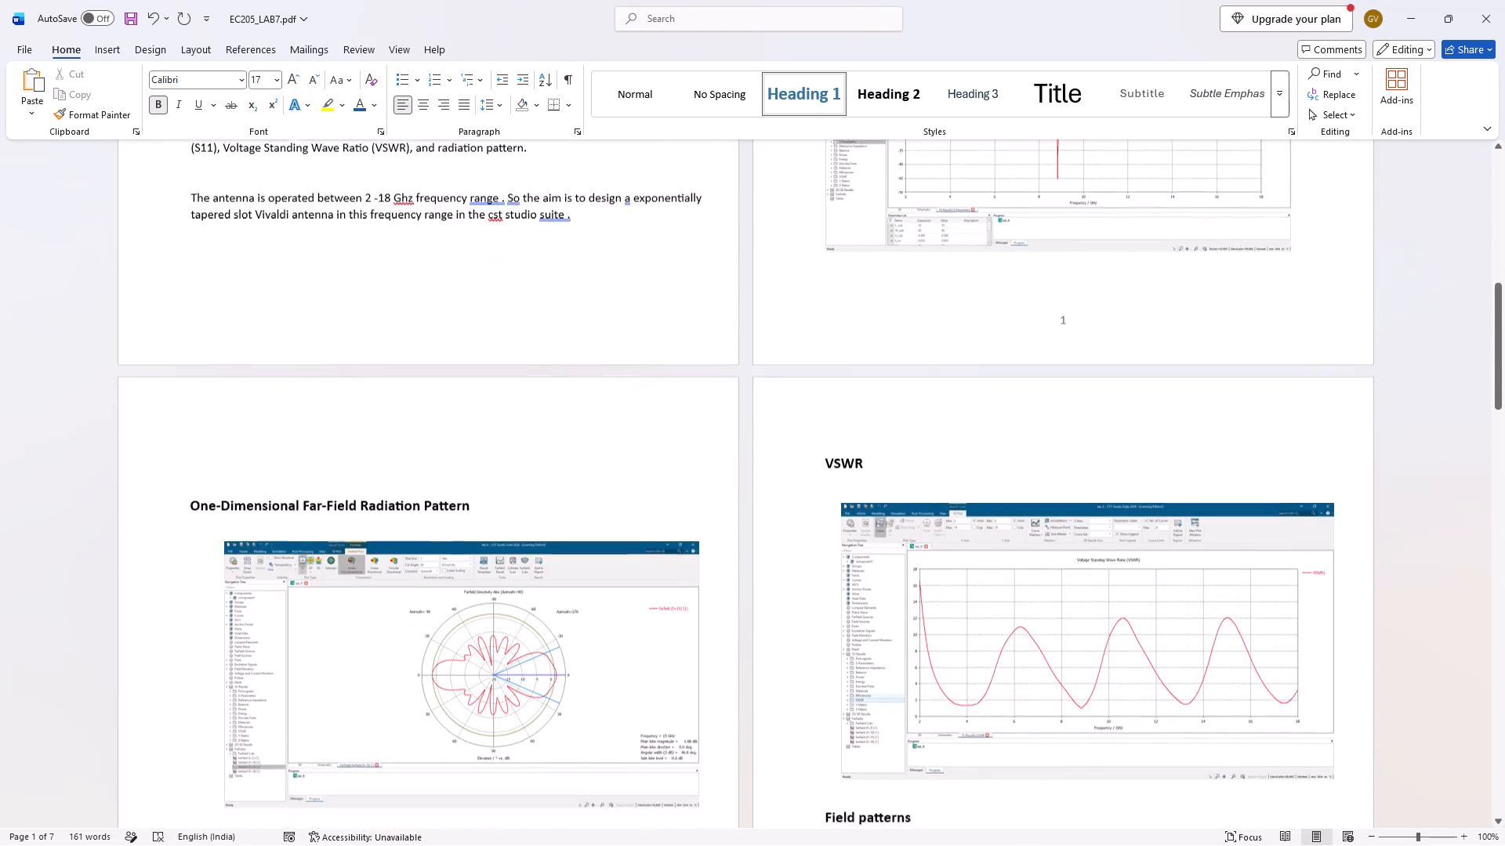
left_click(208, 441)
key("BackSpace")
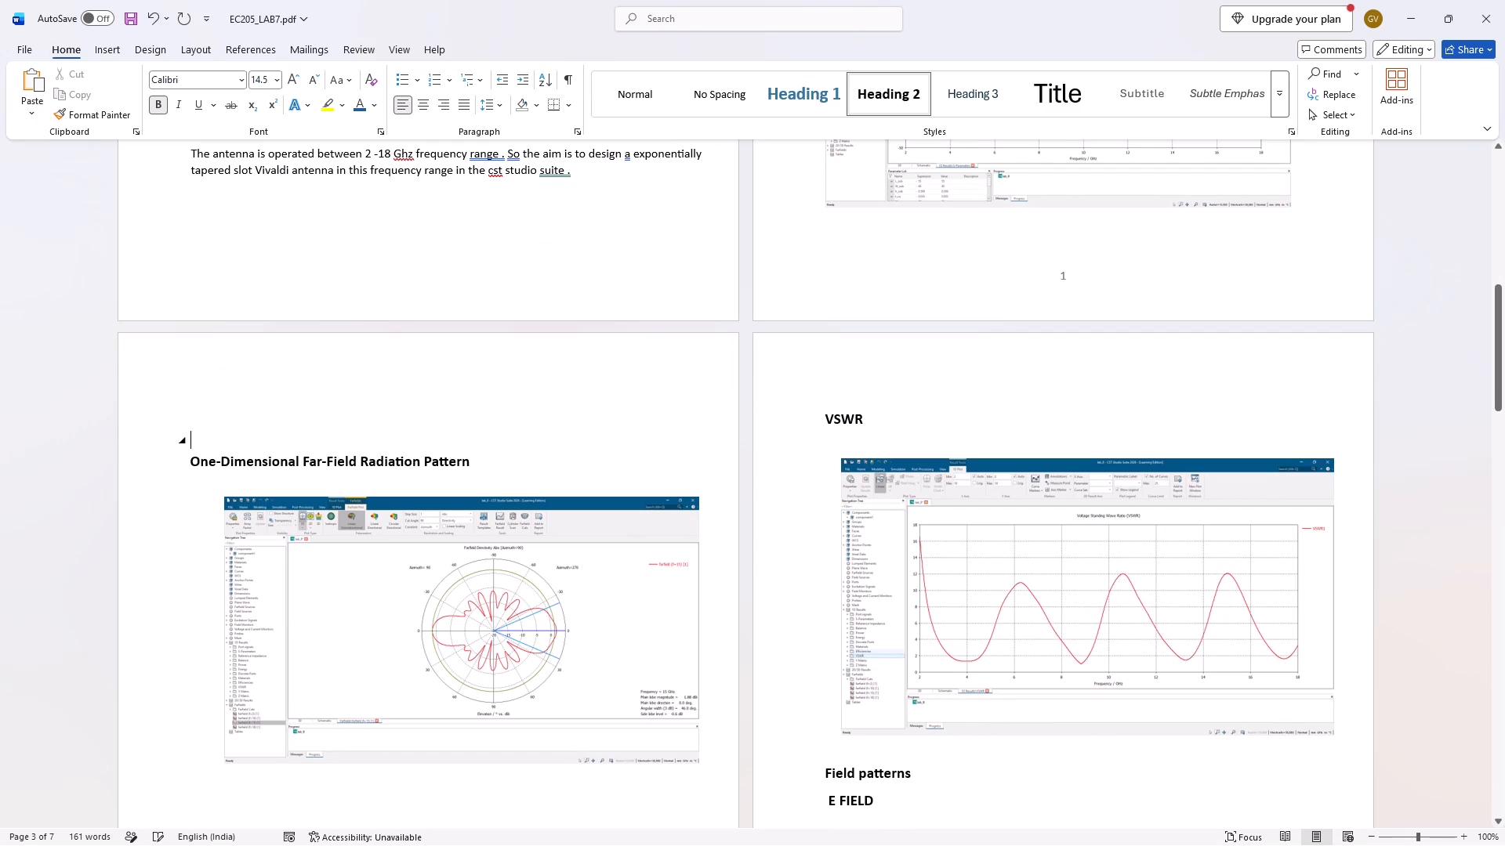
Remove the indent before the Result heading on the last page so it aligns with the page's left margin.
scroll(208, 441, "down", 3)
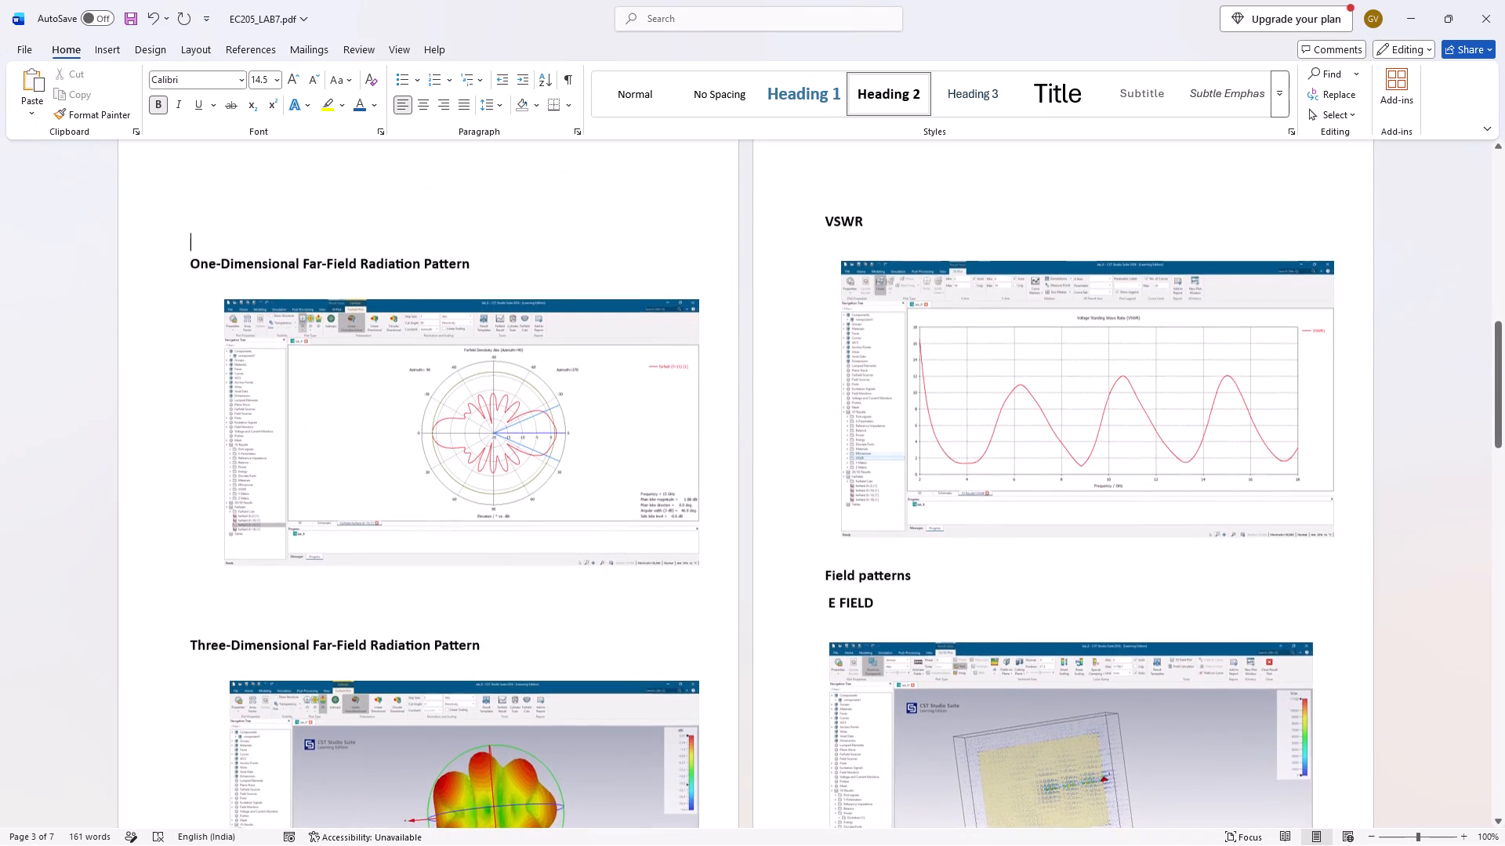
scroll(208, 441, "down", 1)
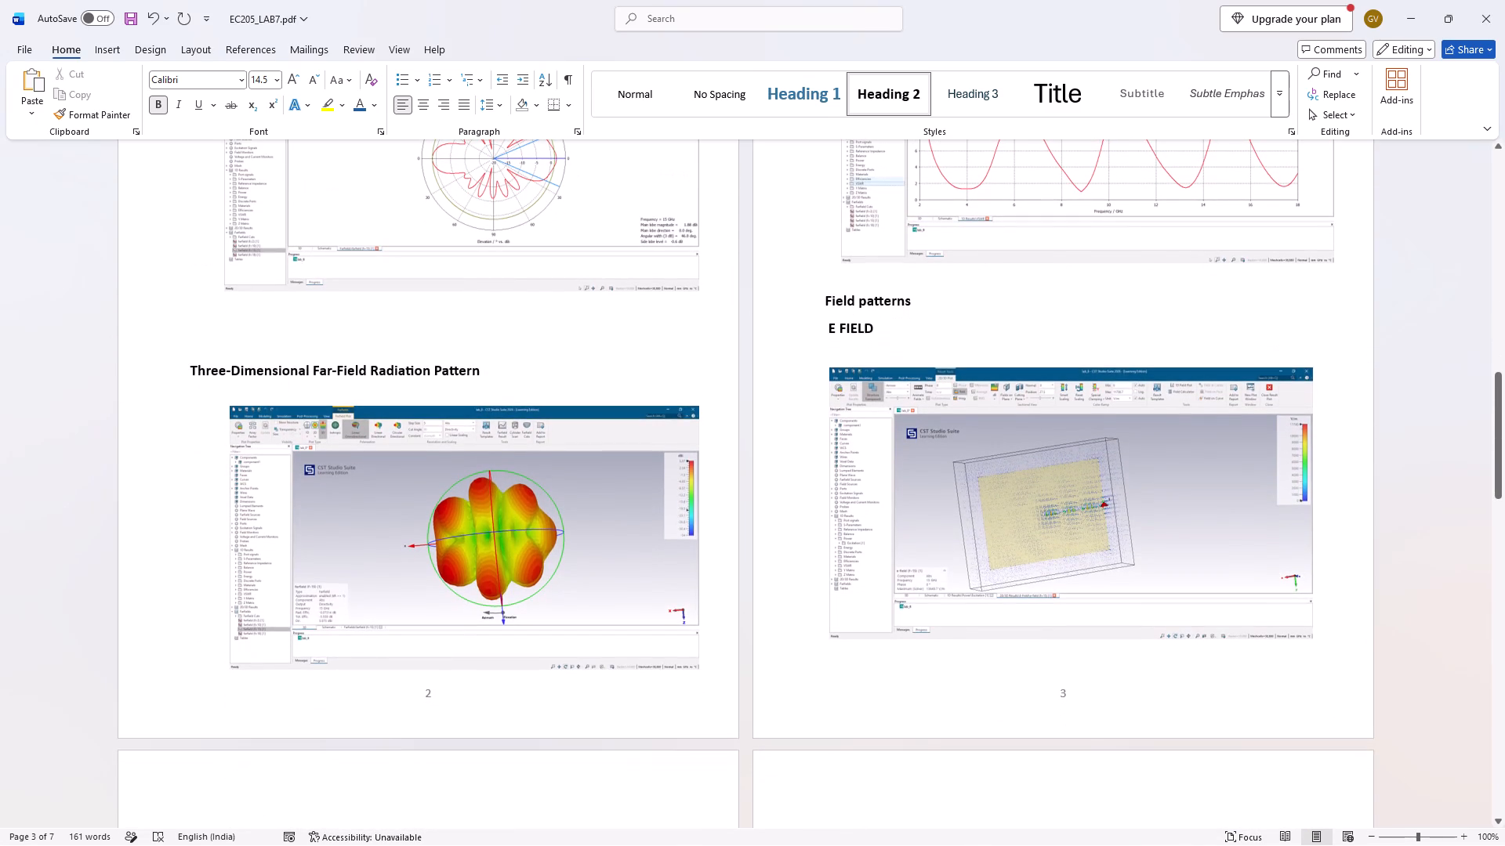
scroll(208, 441, "right", 1)
scroll(208, 441, "down", 2)
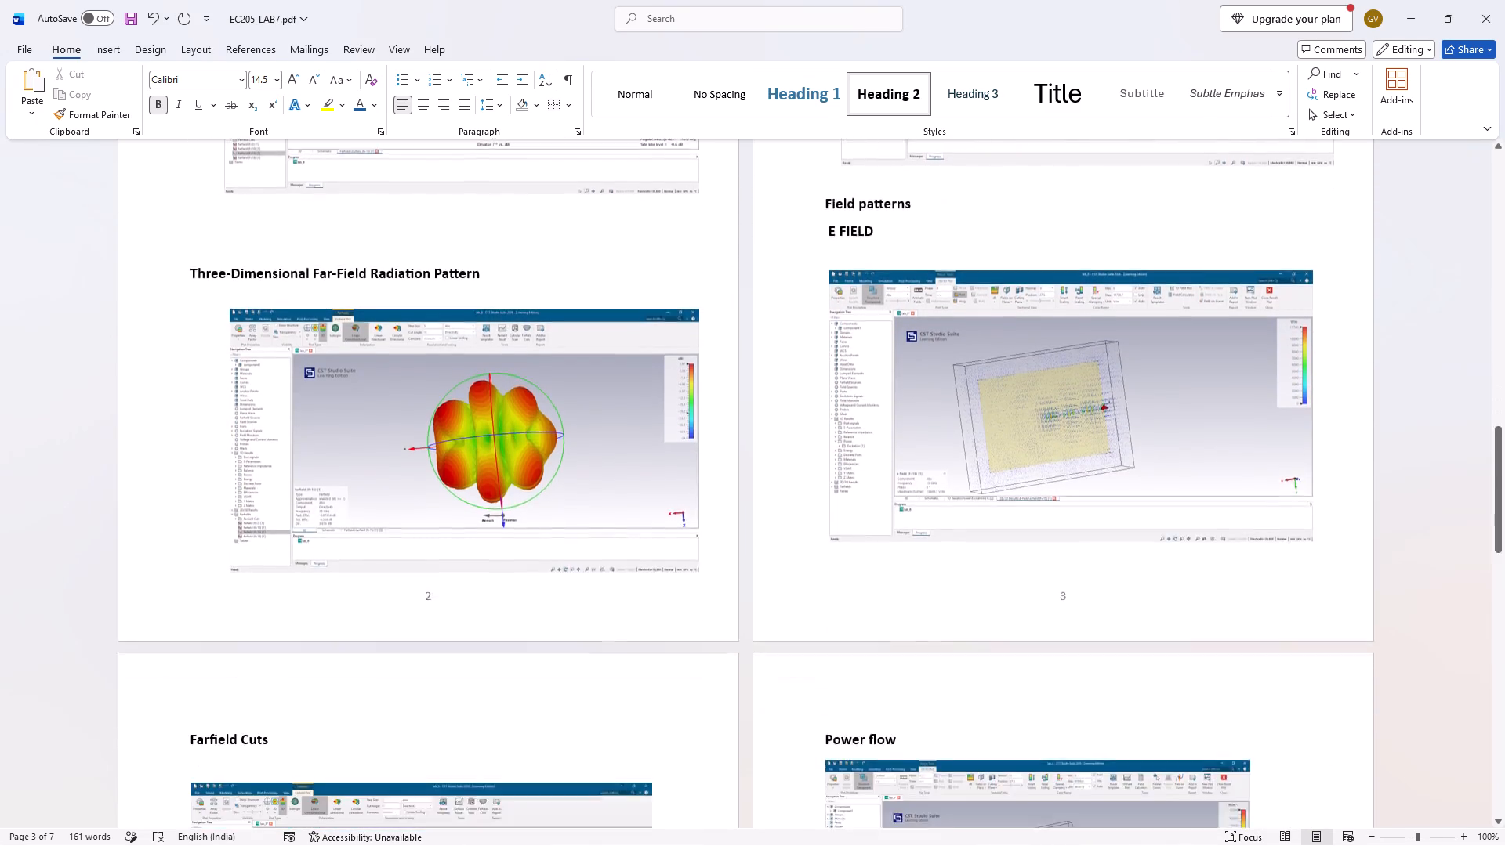
scroll(208, 441, "down", 5)
scroll(208, 441, "up", 10)
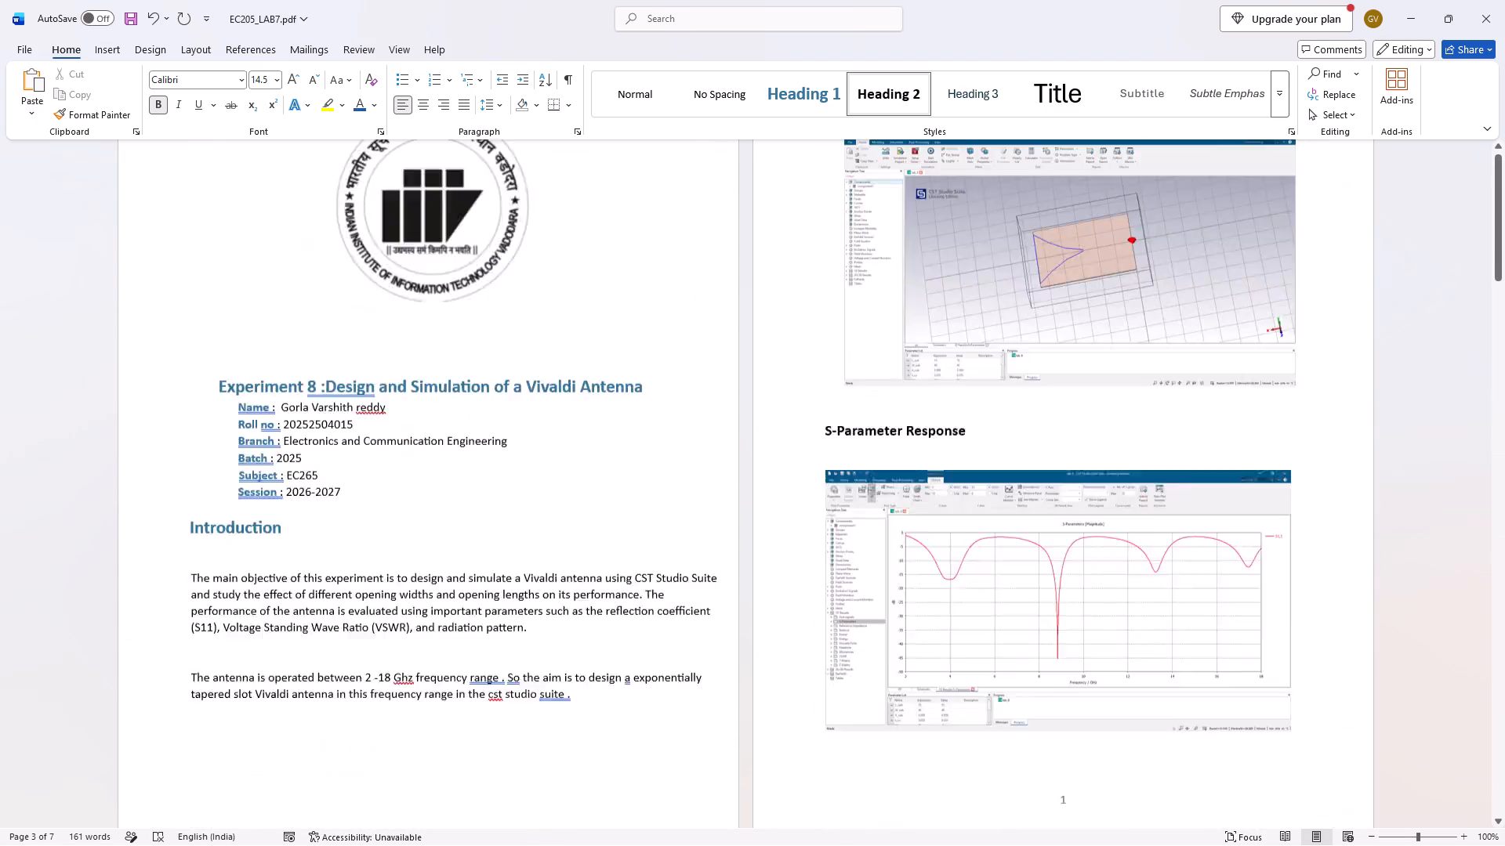
scroll(208, 441, "down", 8)
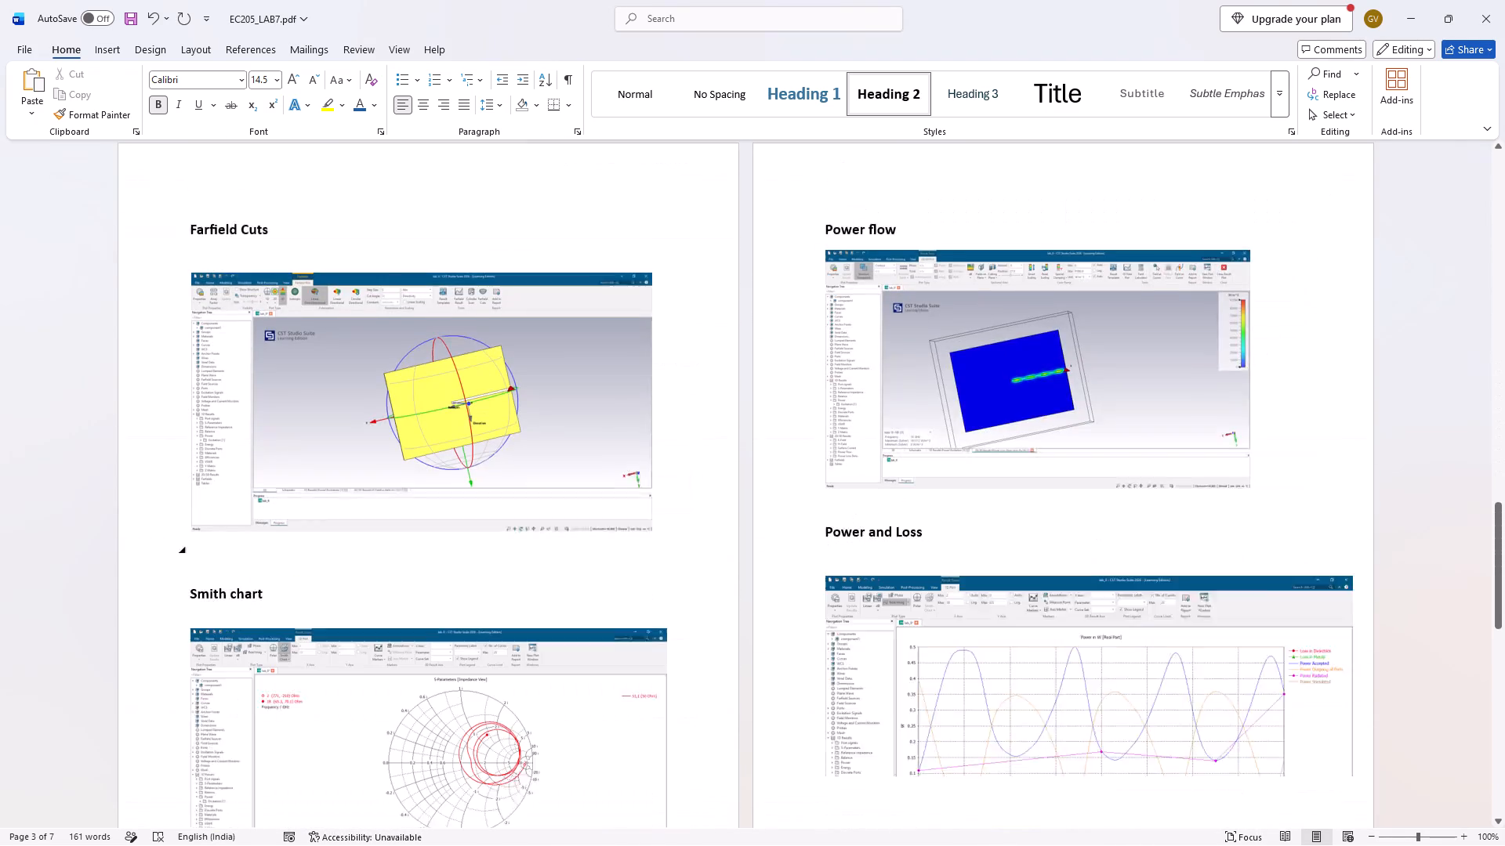
scroll(208, 441, "down", 4)
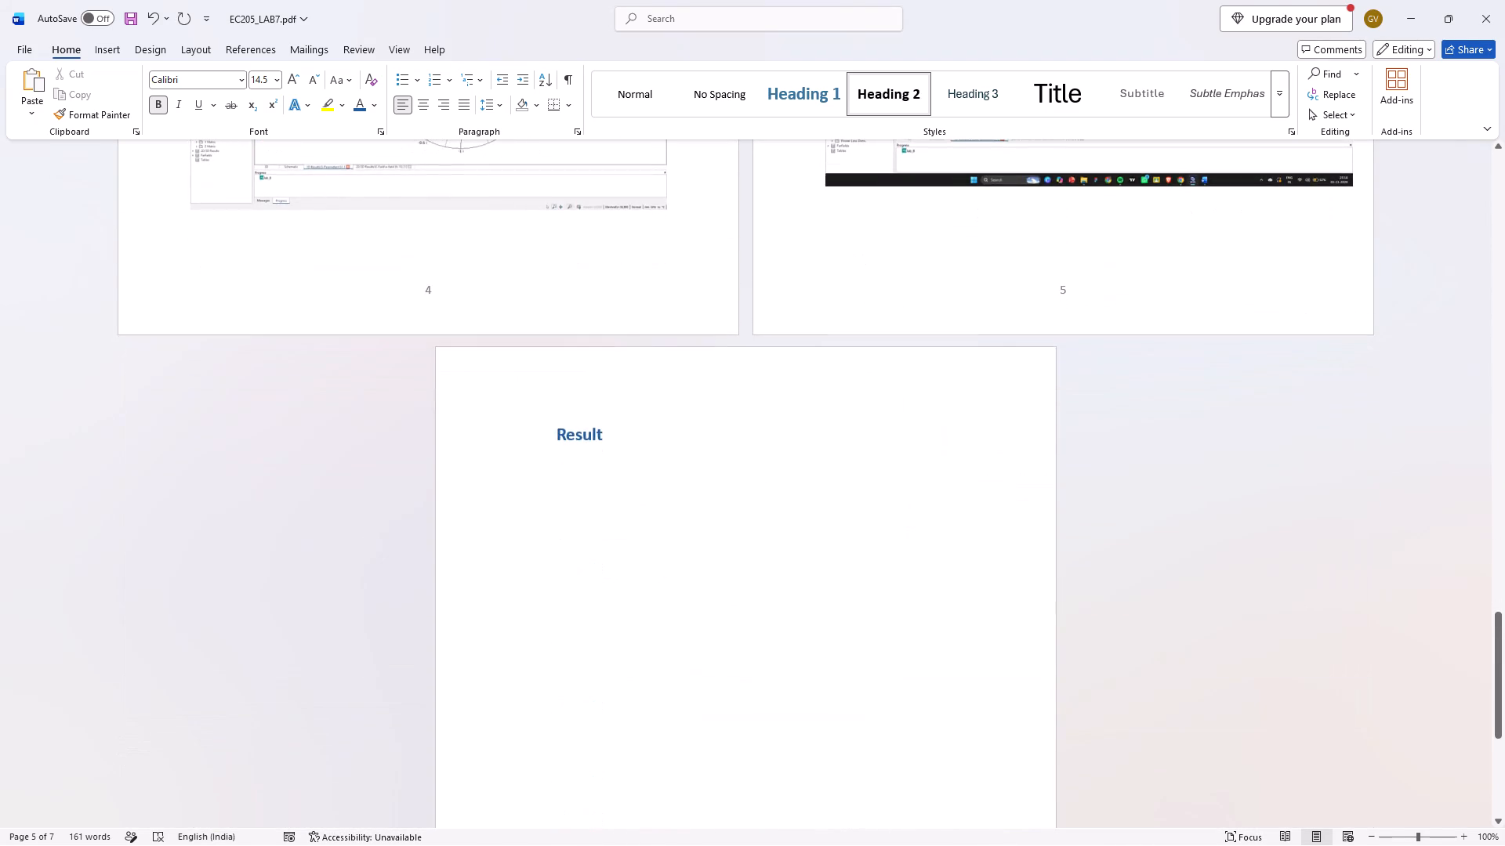
scroll(208, 441, "up", 1)
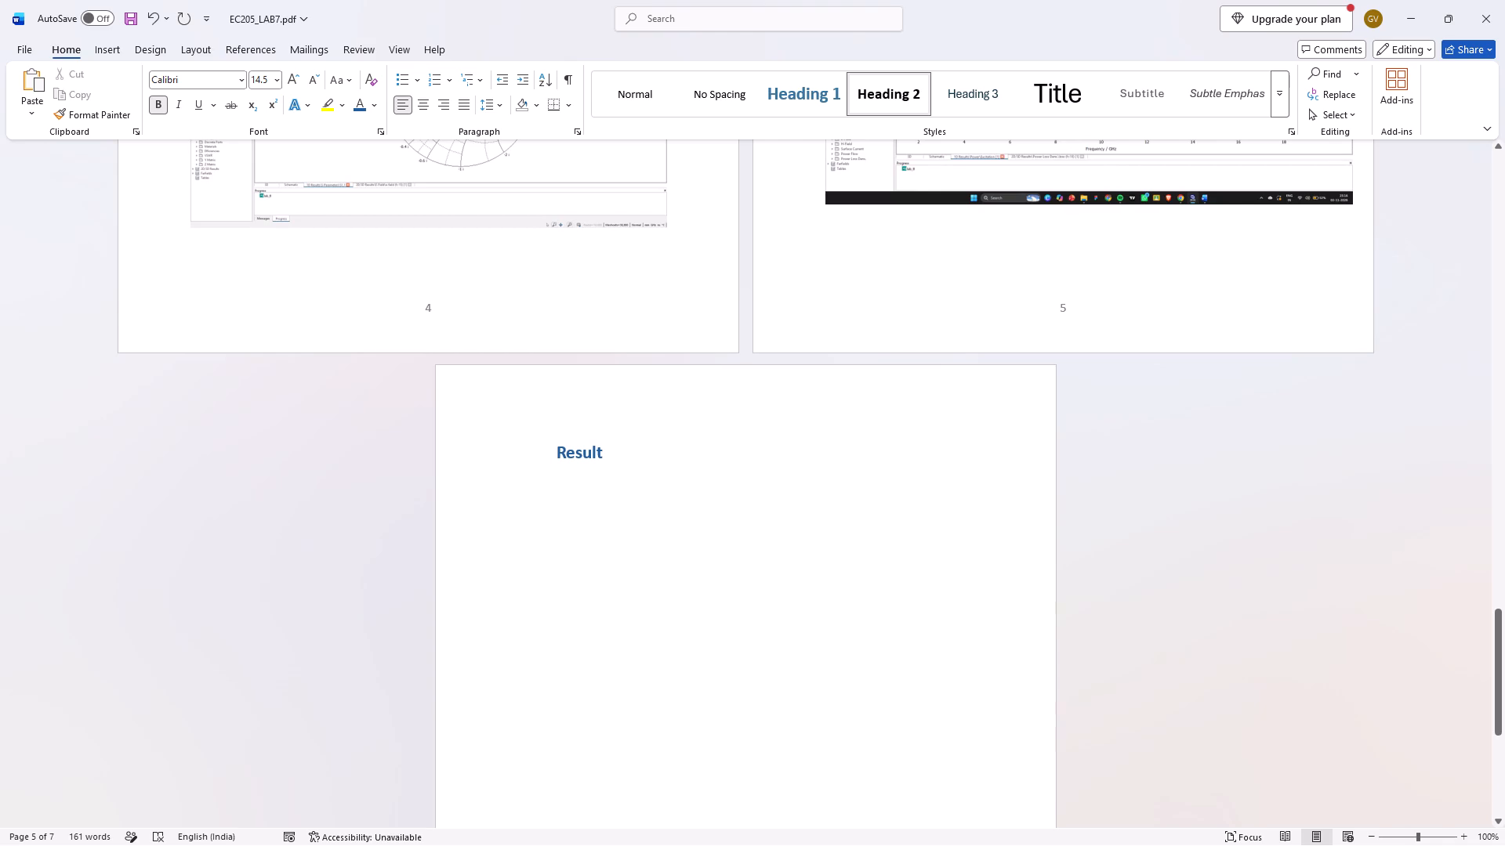
left_click(550, 454)
key("BackSpace")
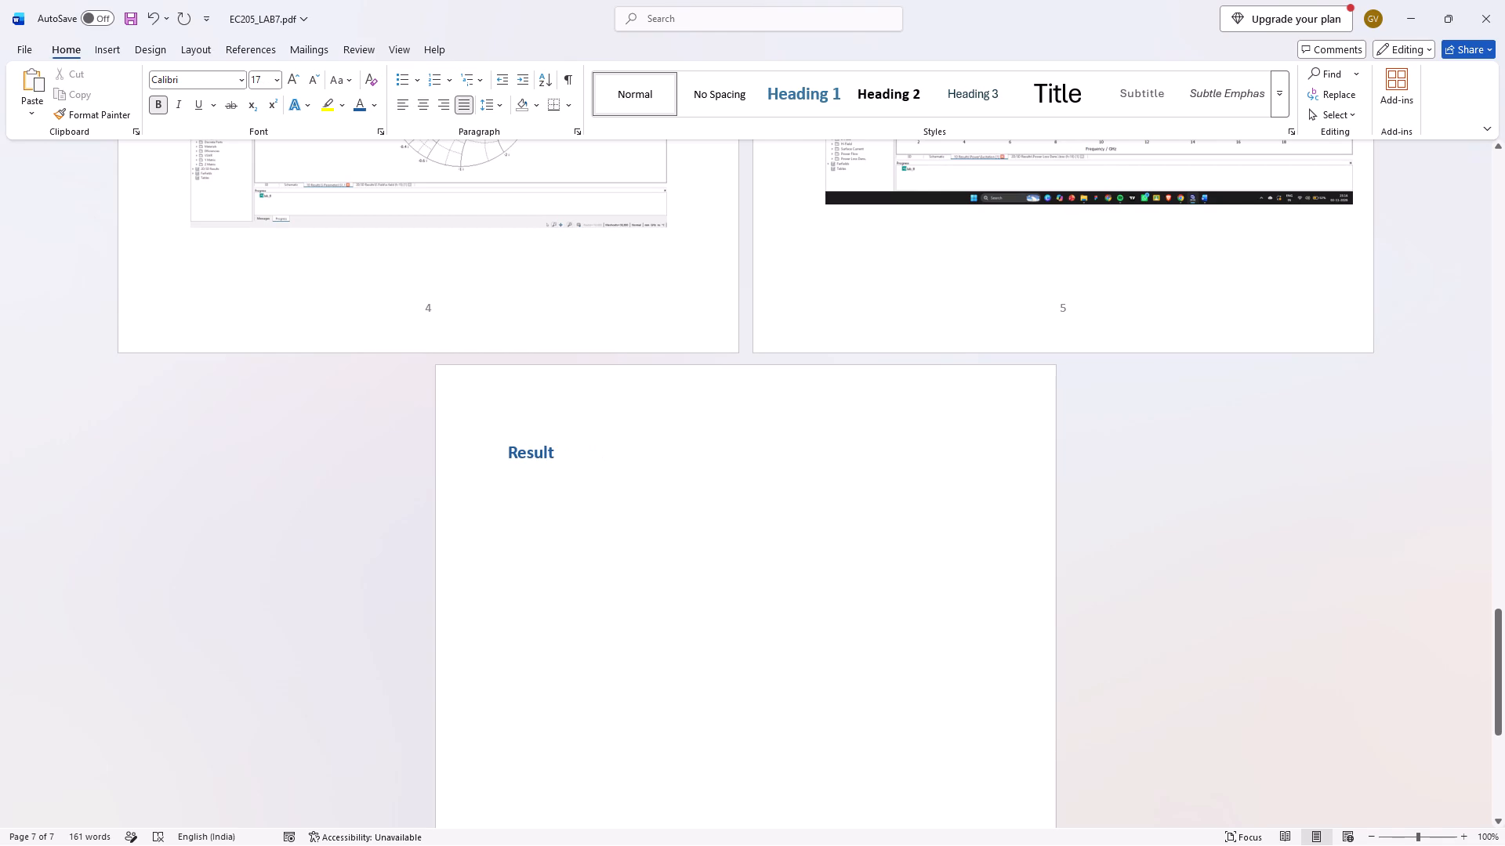
Start a new line below the Result heading with bold turned off and font size 14.
left_click(575, 457)
key("Return")
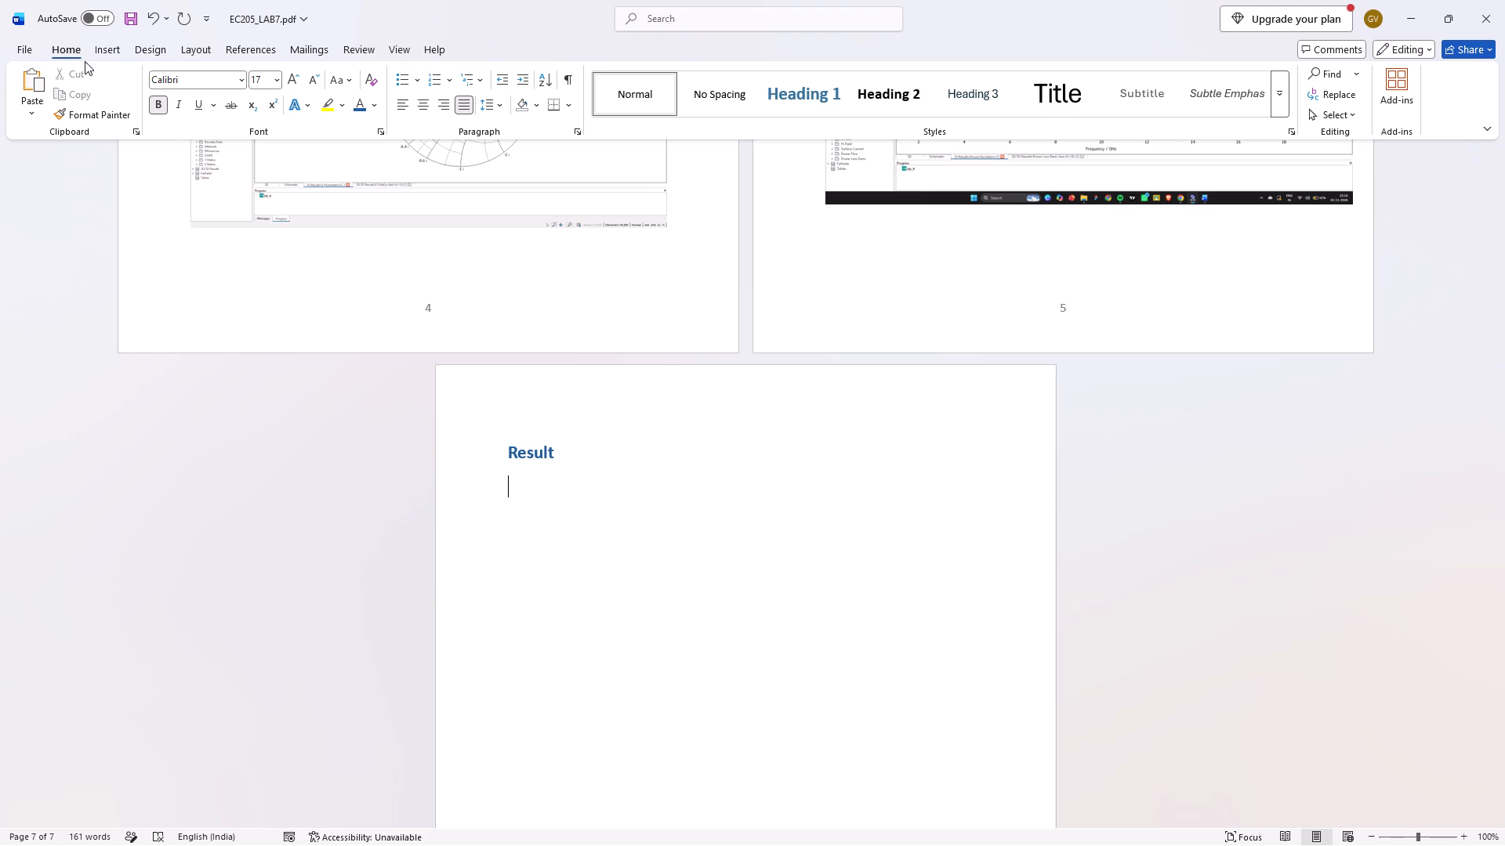
left_click(154, 96)
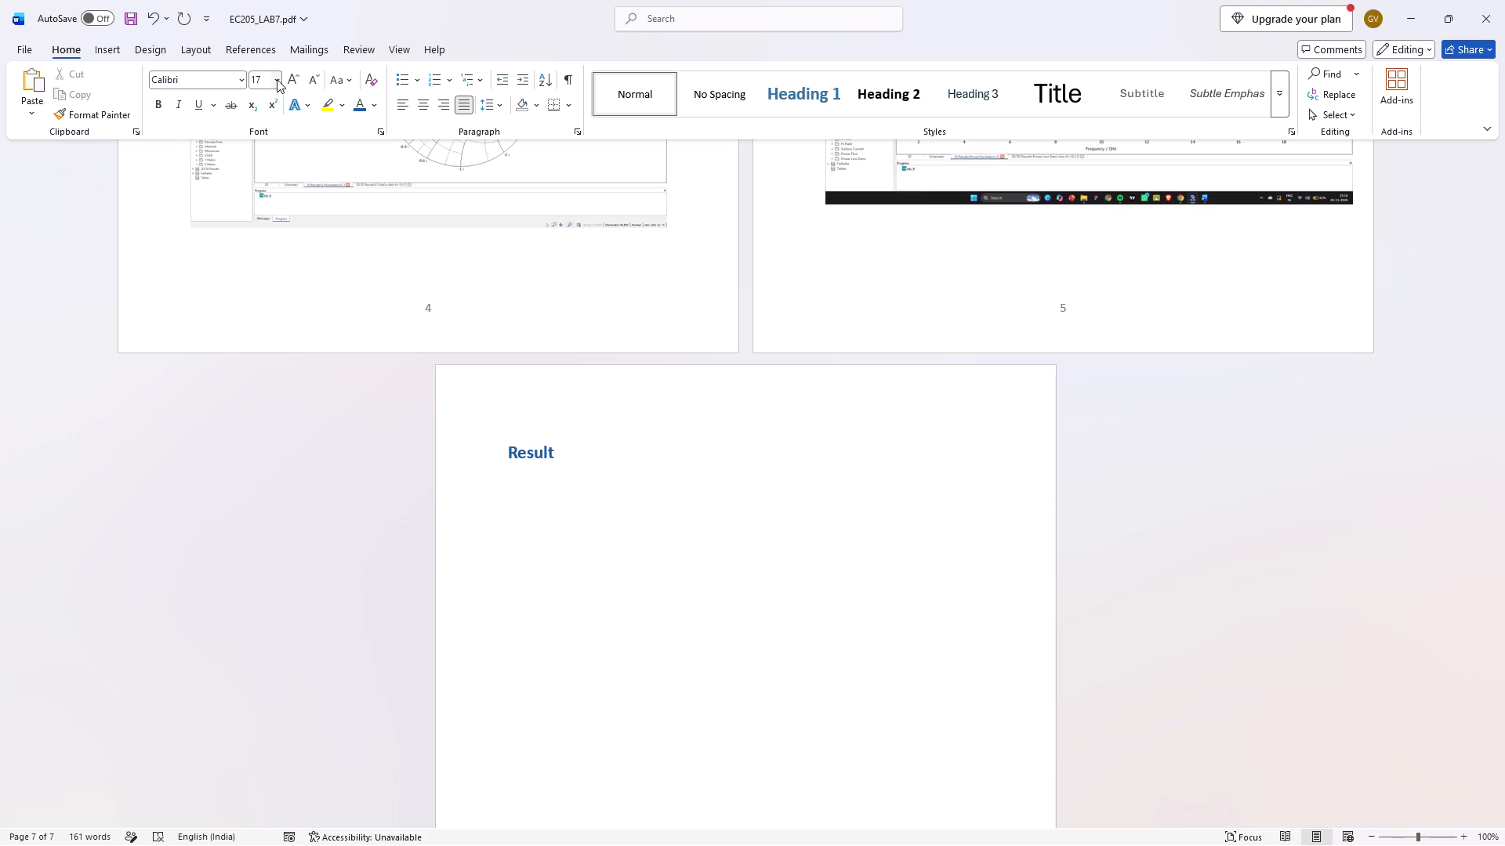
left_click(277, 79)
left_click(268, 199)
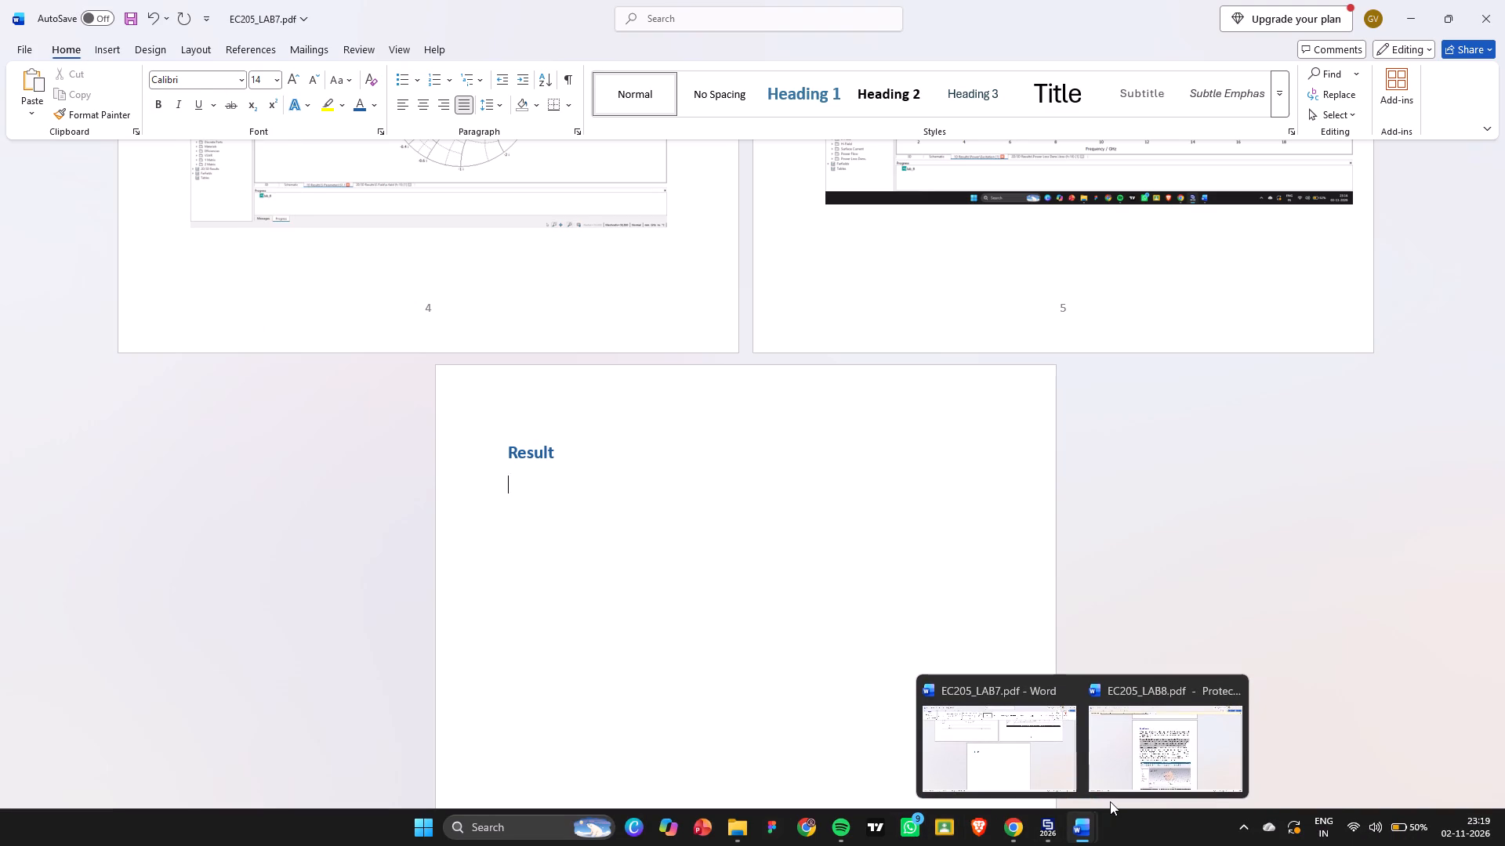
Switch to the EC205_LAB8.pdf reference report and examine its Key Observations and Conclusion sections.
left_click(1126, 764)
scroll(823, 533, "down", 6)
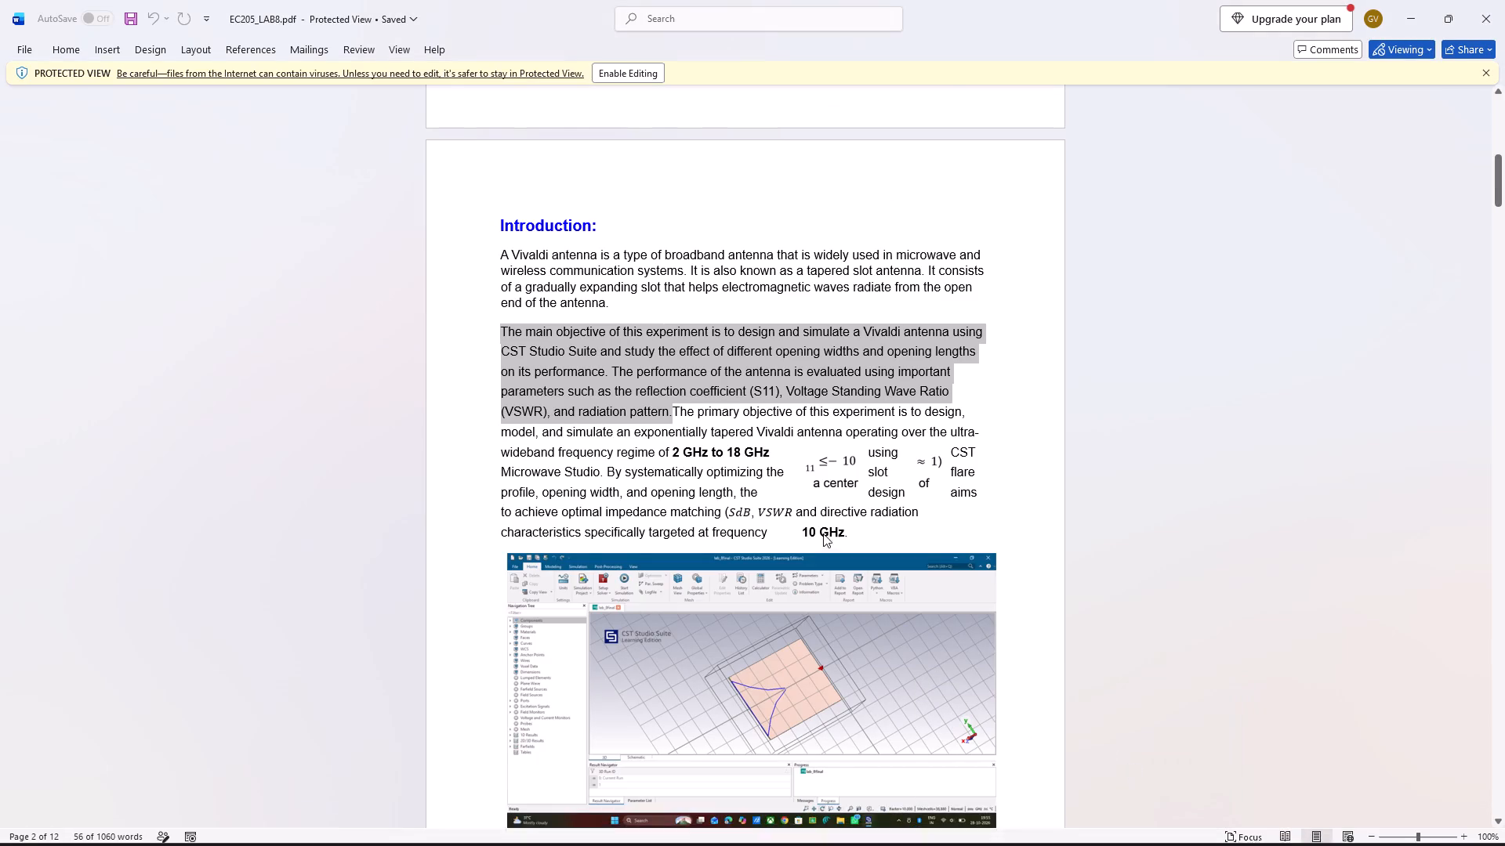
scroll(823, 533, "down", 18)
scroll(823, 533, "down", 7)
scroll(823, 533, "up", 1)
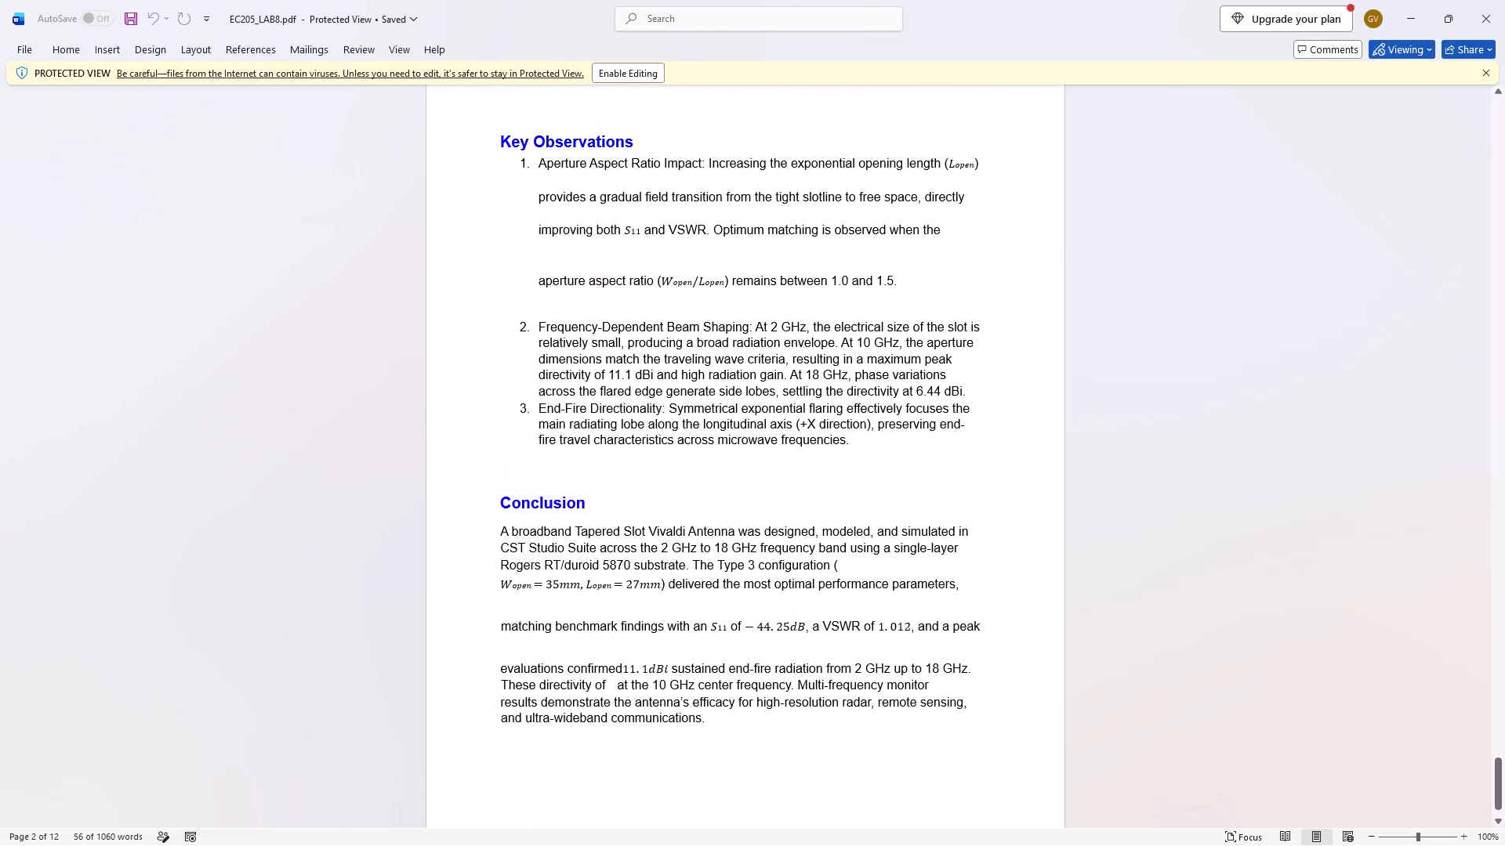
Review the reference report's farfield, VSWR and simulated results sections back to its cover page, and close the document.
scroll(823, 533, "up", 7)
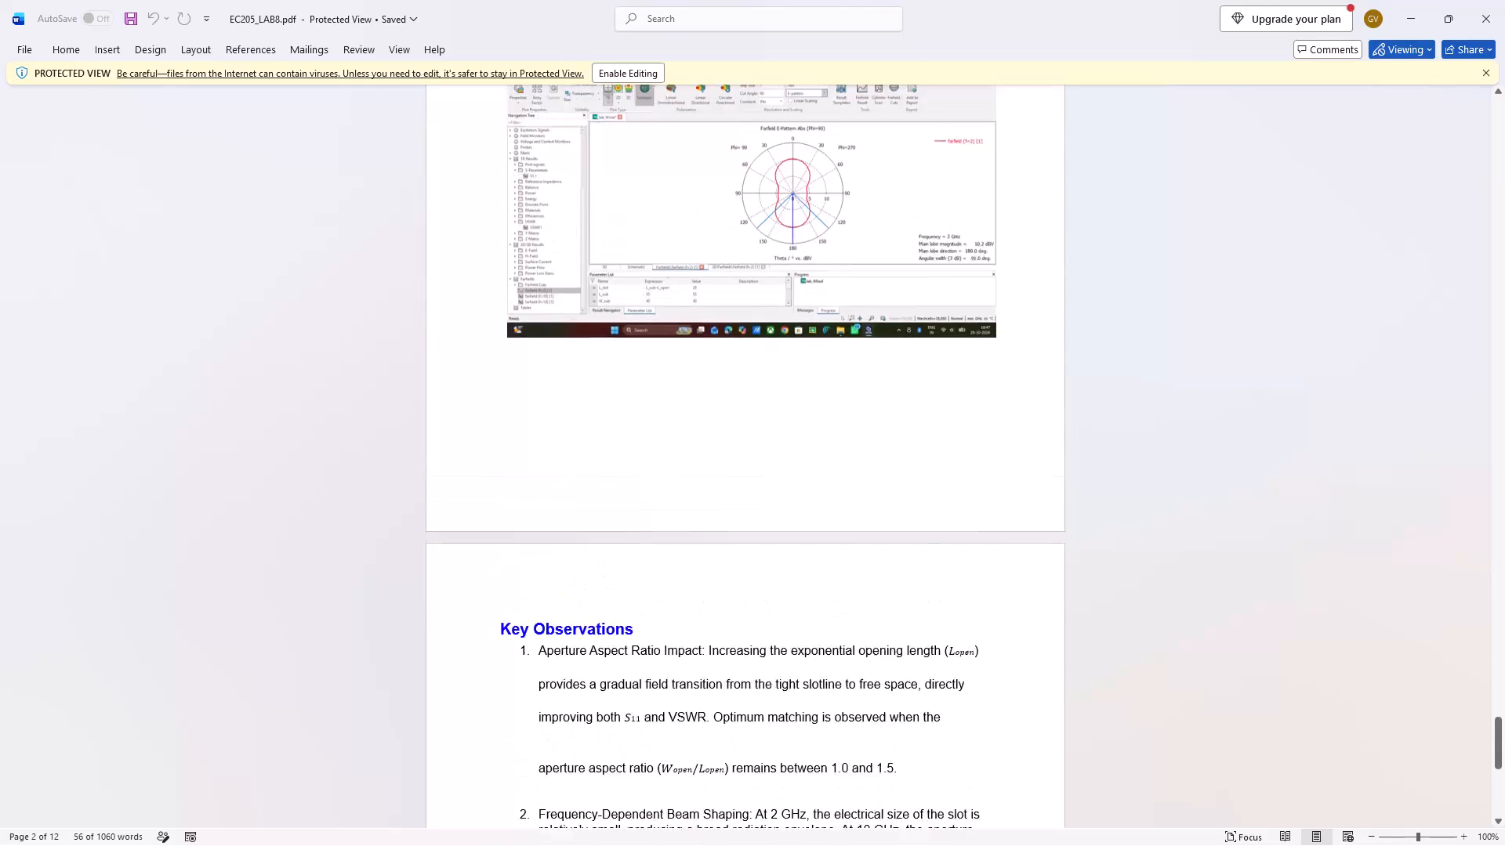
scroll(823, 533, "up", 6)
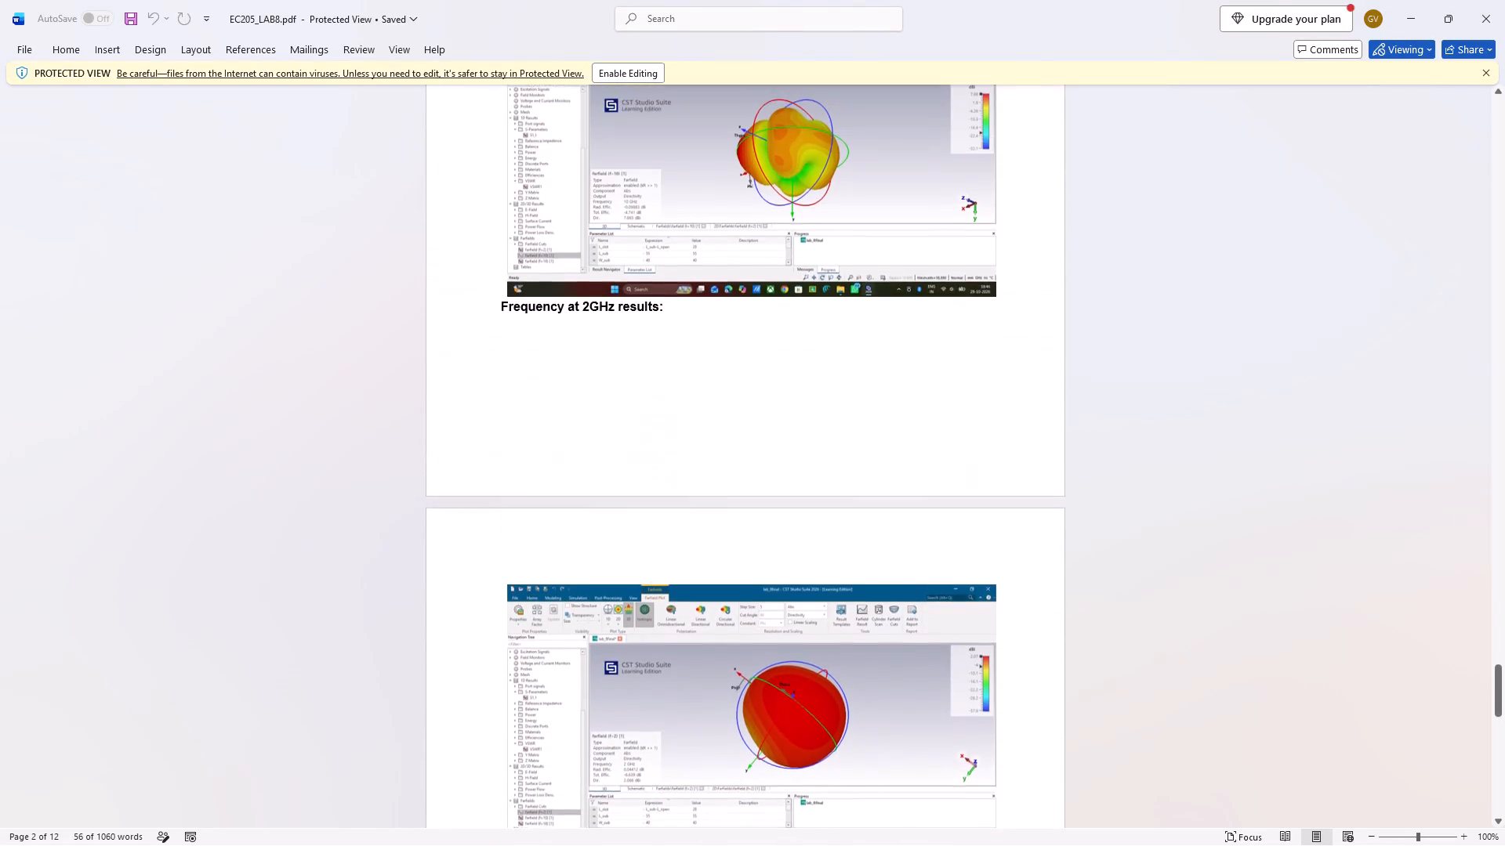
scroll(823, 533, "up", 3)
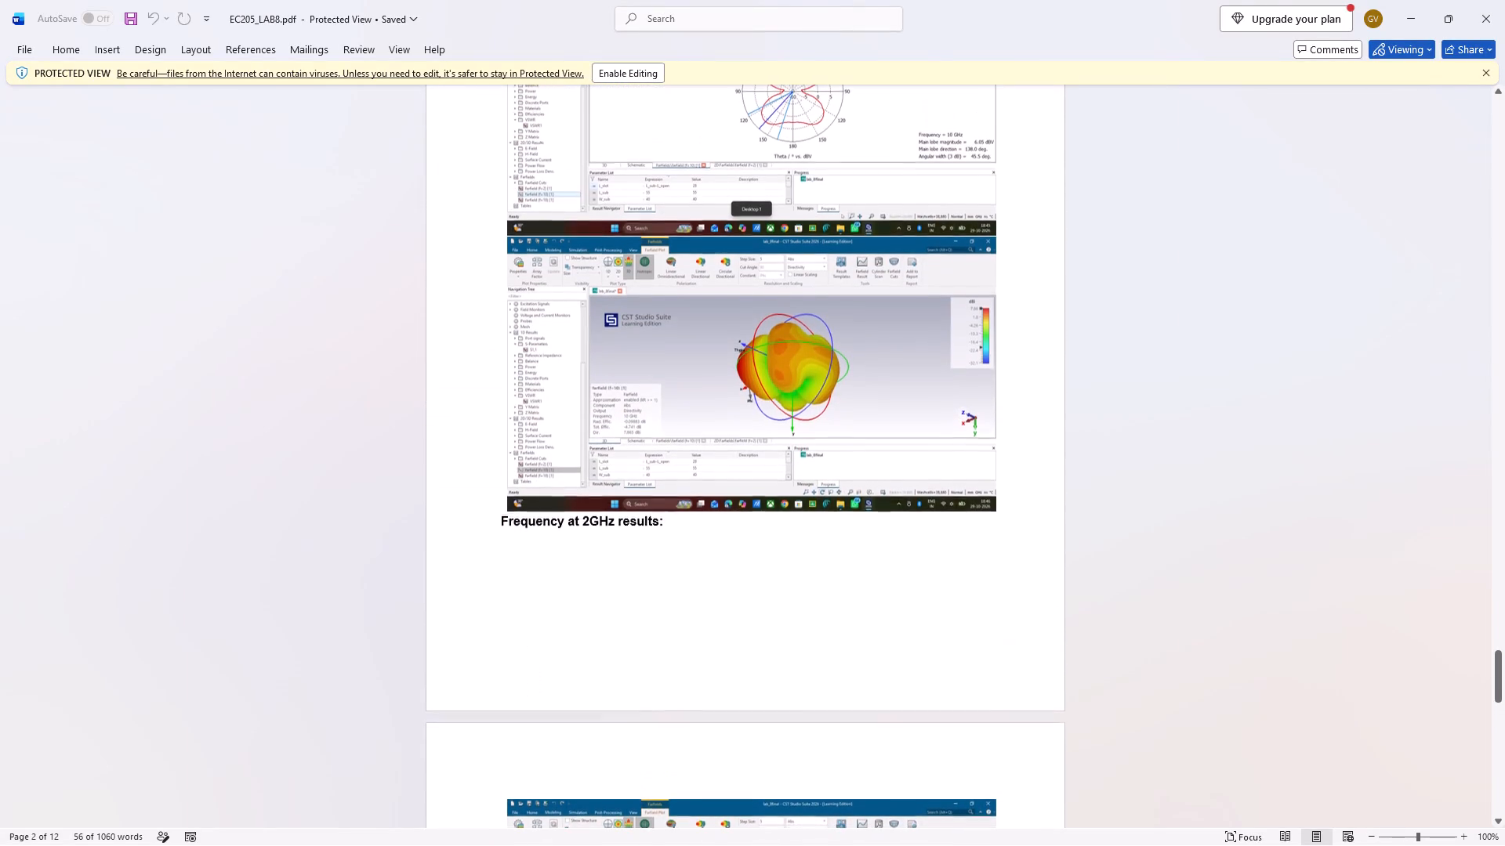
scroll(823, 533, "up", 3)
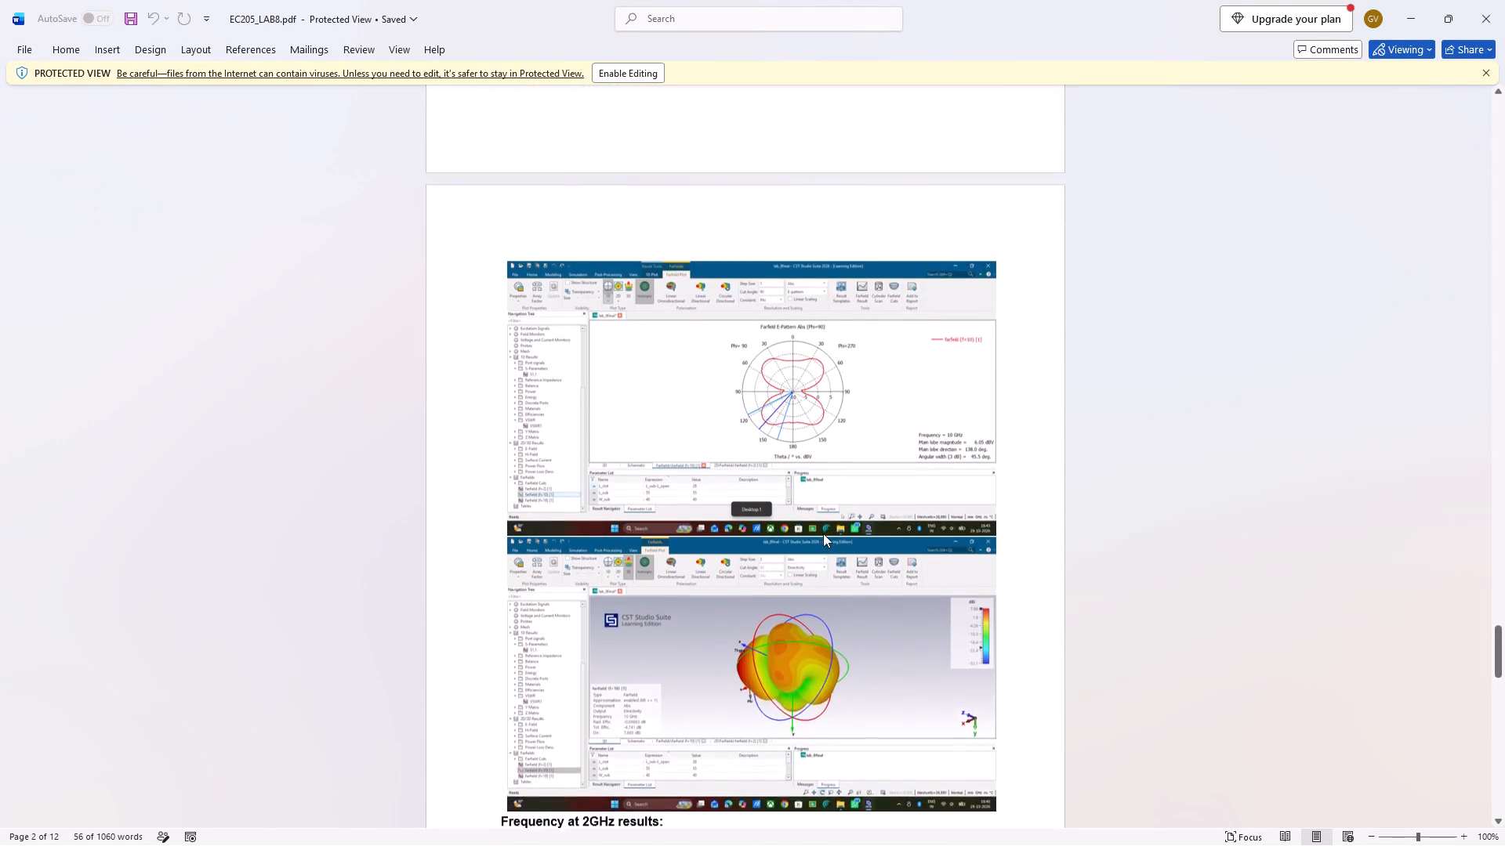
scroll(823, 533, "up", 3)
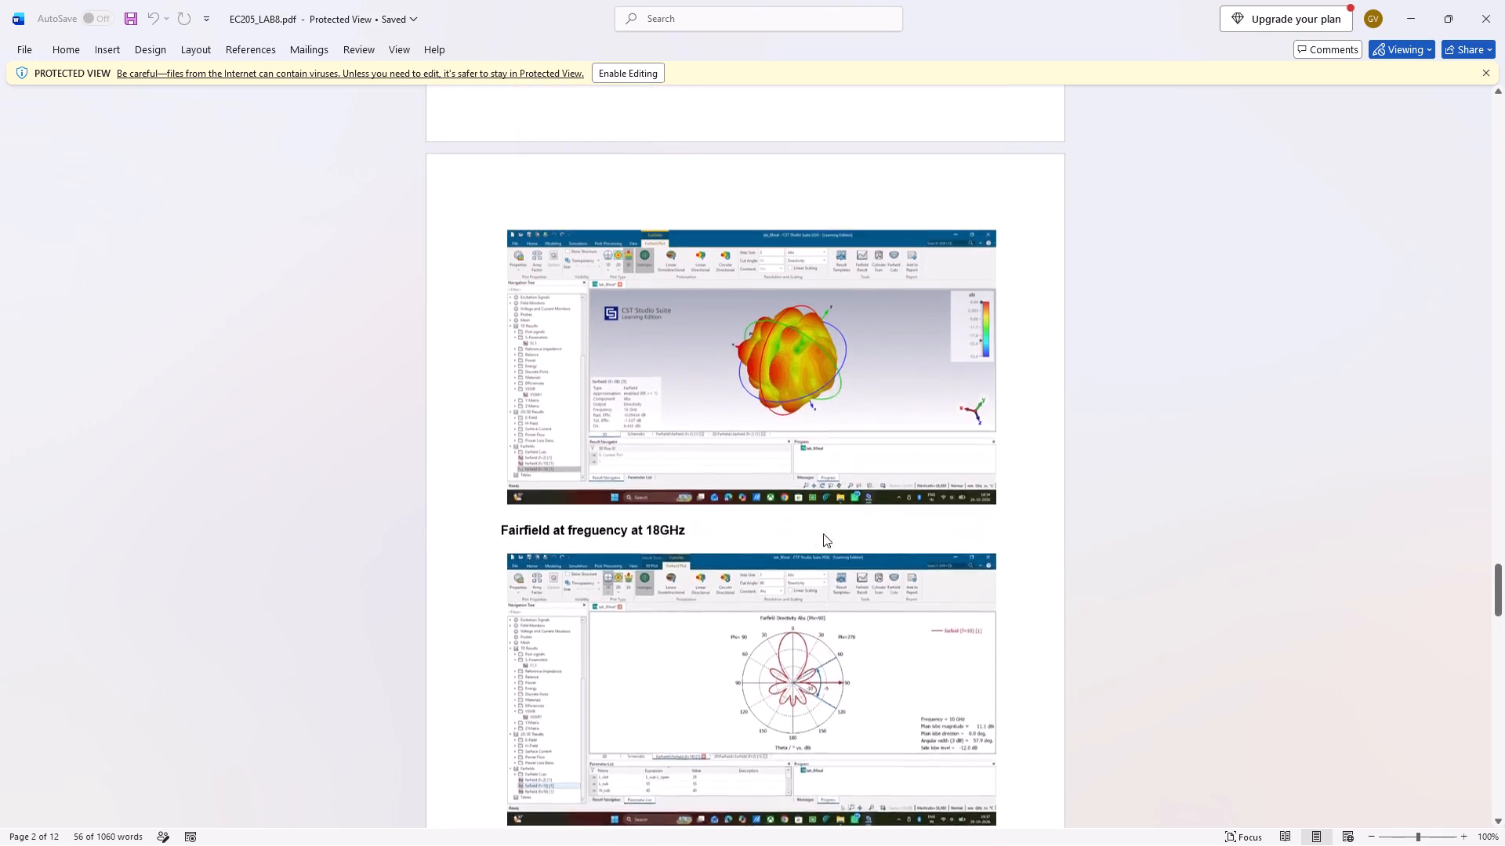
scroll(823, 533, "up", 2)
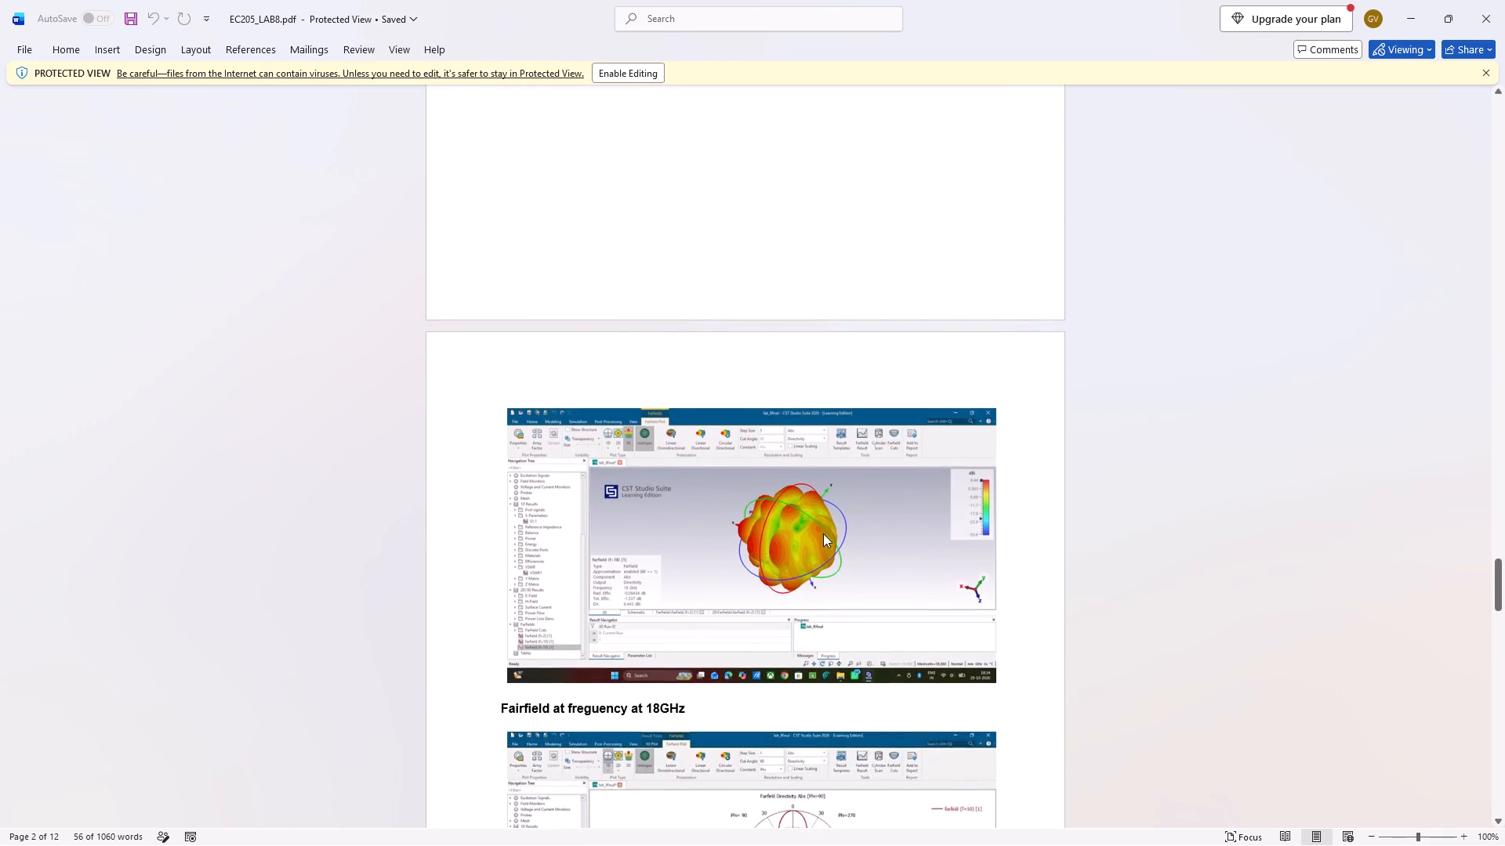
scroll(823, 533, "up", 5)
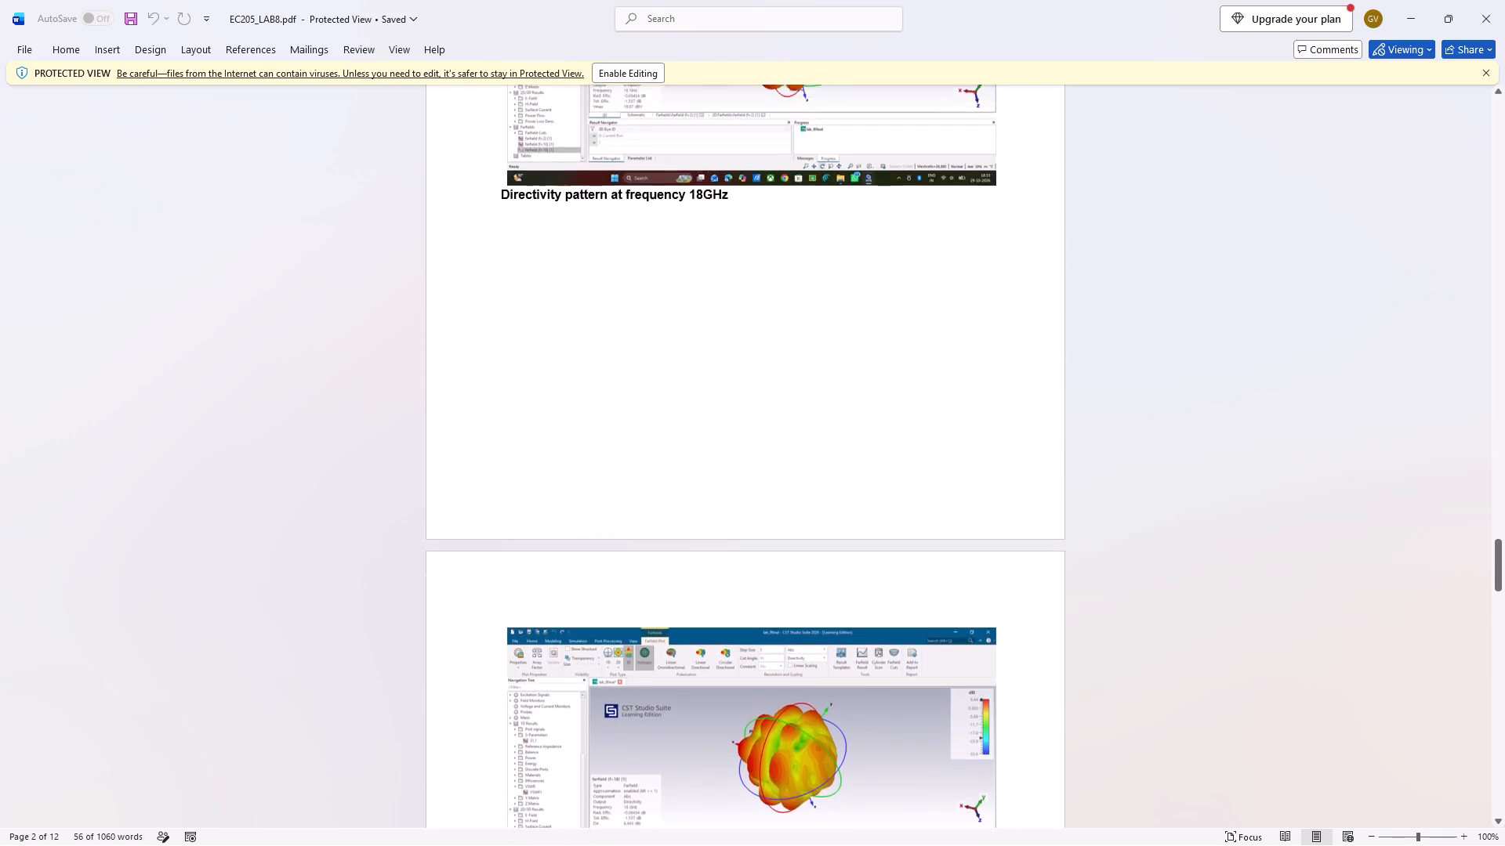
scroll(823, 533, "up", 6)
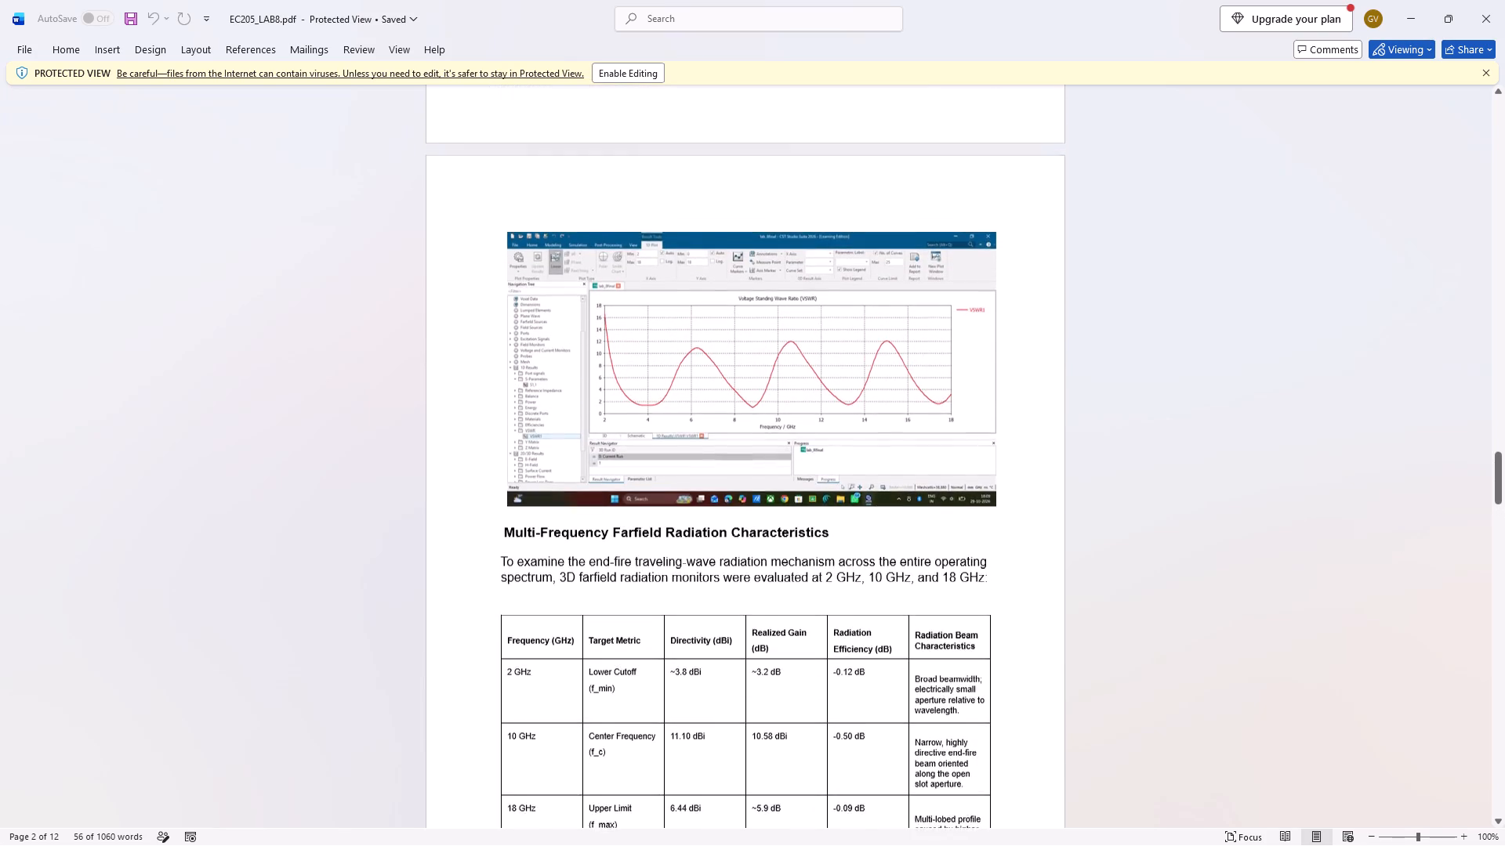
scroll(823, 533, "up", 5)
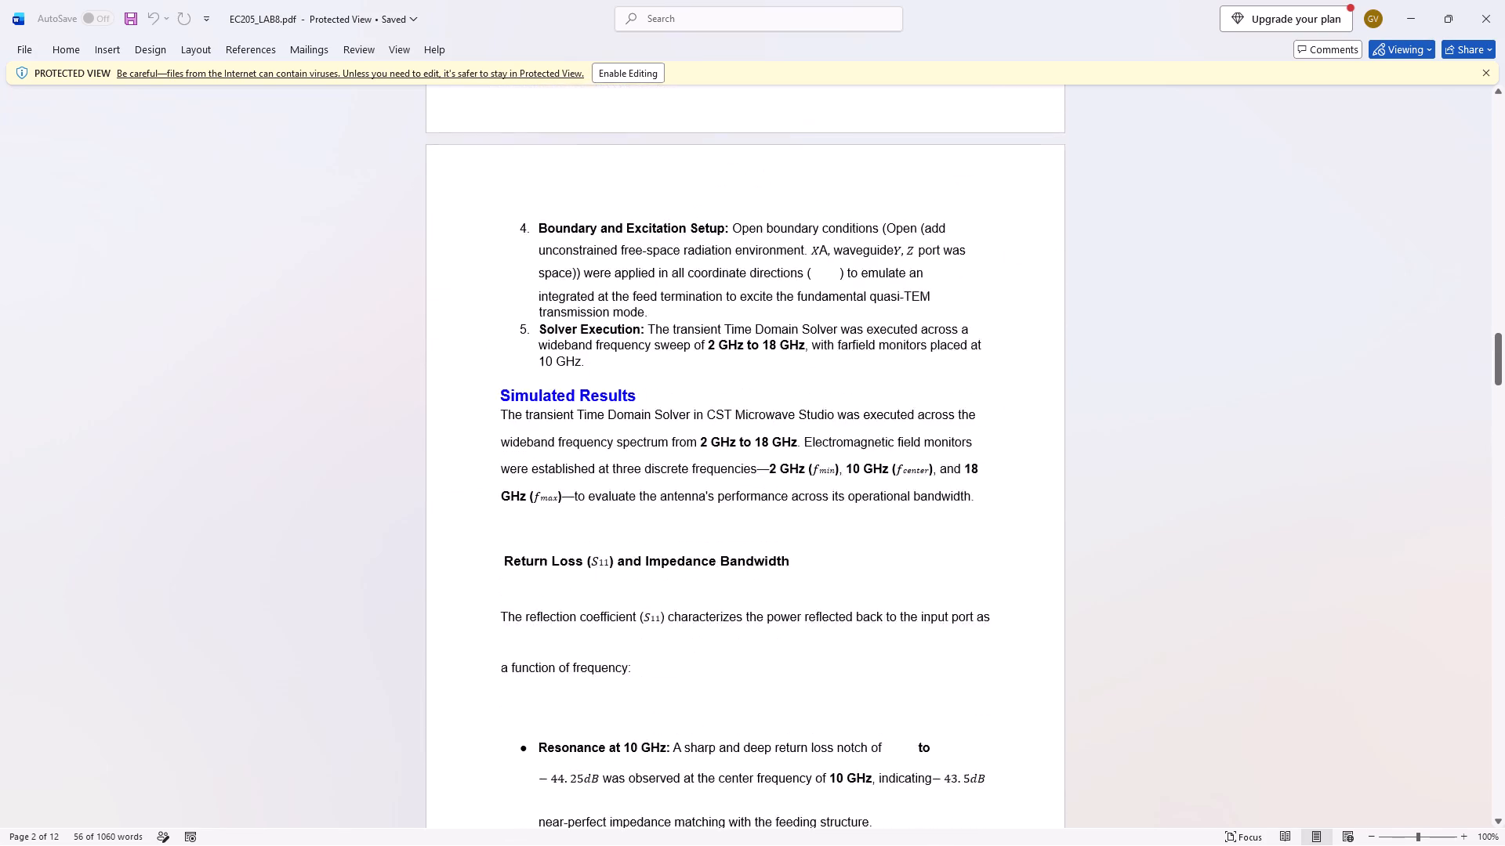
scroll(823, 533, "right", 2)
scroll(823, 533, "up", 6)
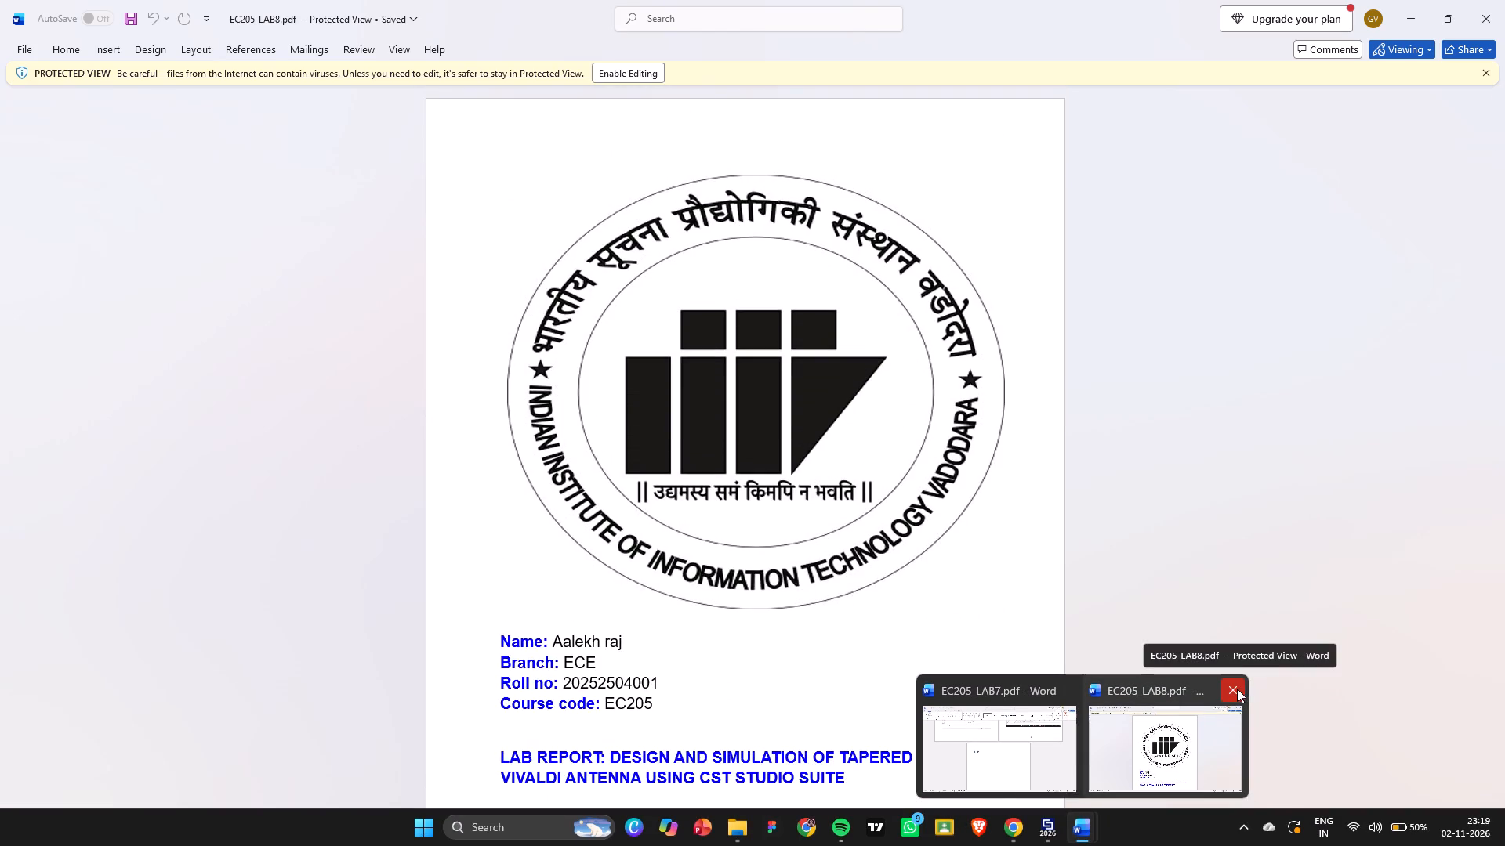
left_click(1237, 689)
Review the EC205_LAB7 report's screenshot pages back to its cover page, and return to the Result section on the last page.
scroll(885, 522, "up", 5)
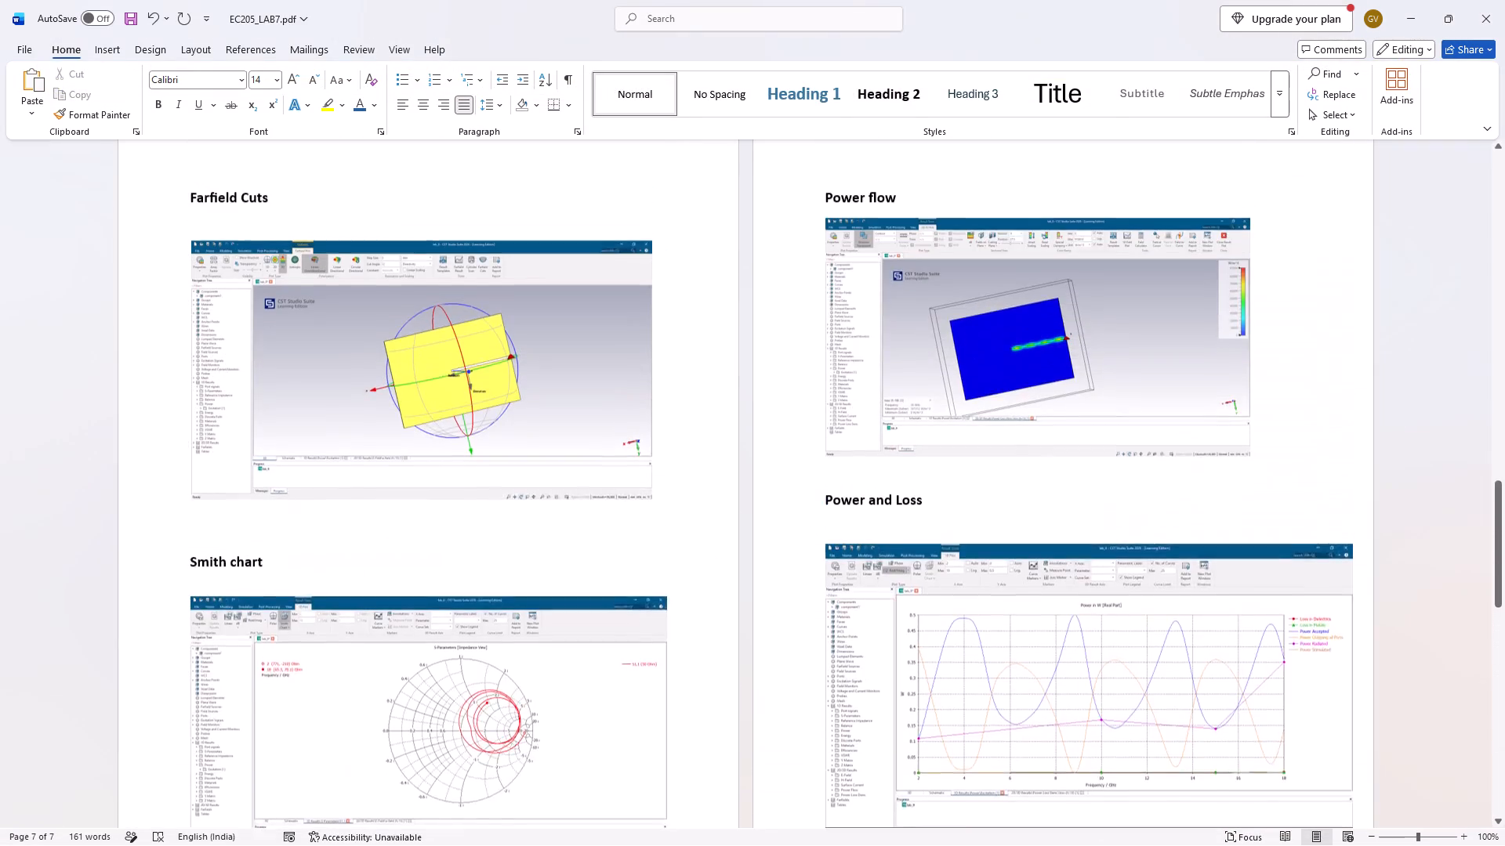
scroll(885, 522, "right", 2)
scroll(885, 522, "up", 2)
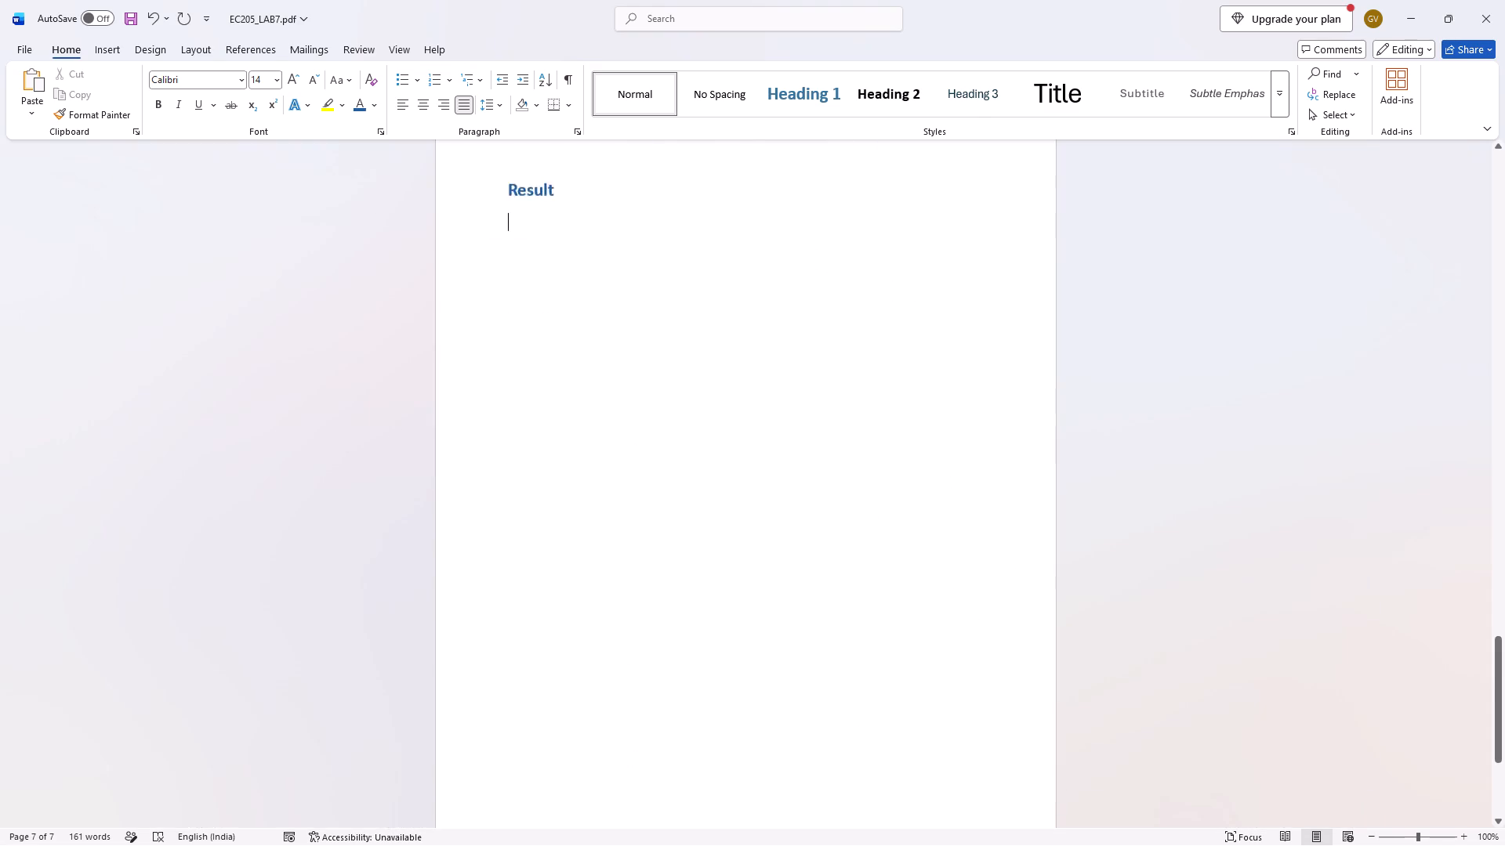
scroll(885, 522, "up", 6)
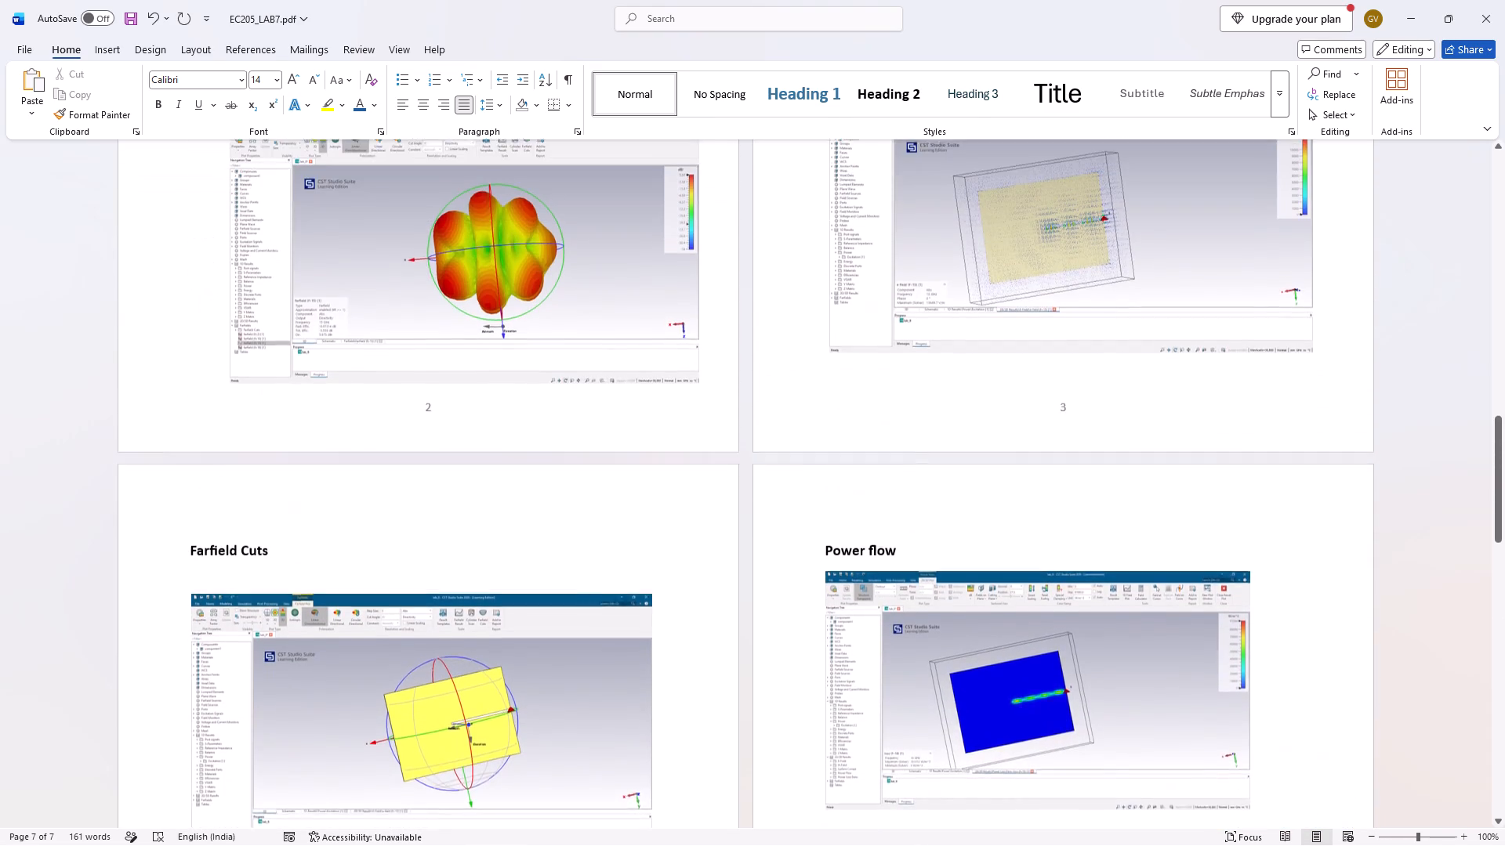
scroll(885, 522, "up", 6)
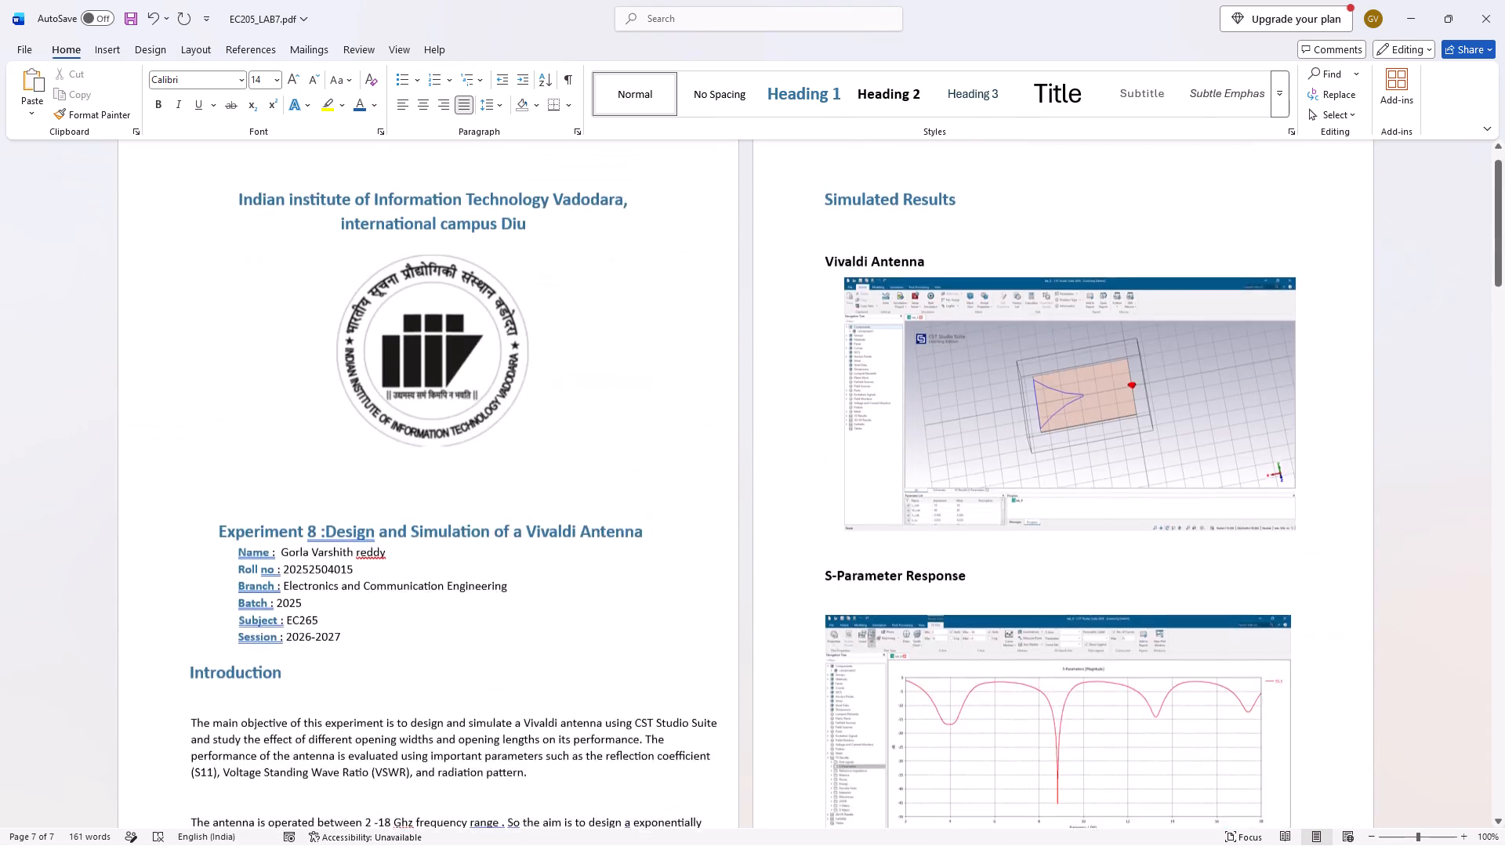
scroll(885, 522, "down", 10)
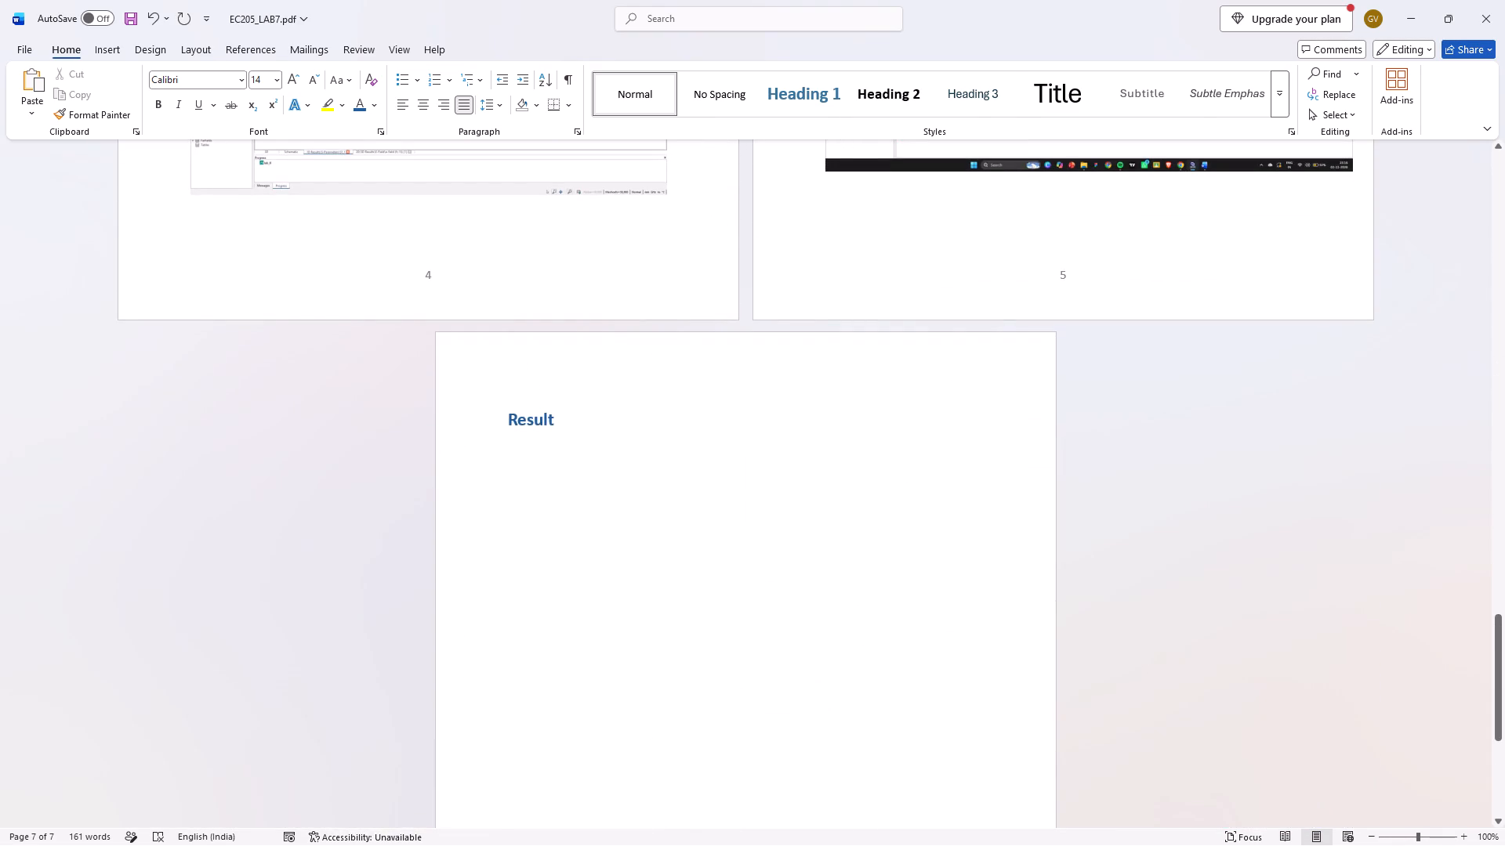
Begin the Result paragraph with "I" and set its font colour to Automatic.
type("i")
key("space")
key("BackSpace")
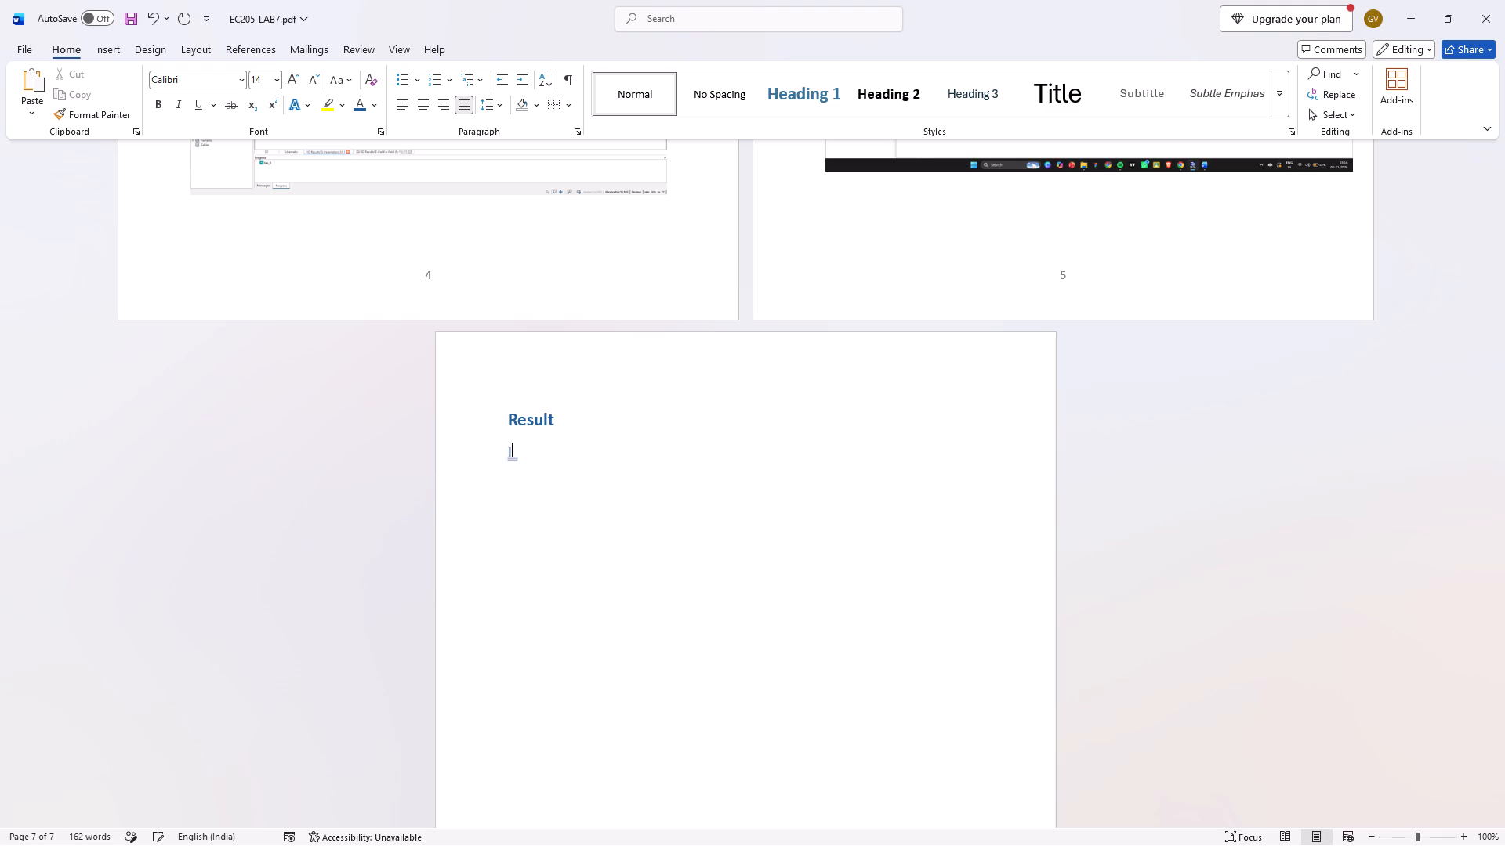
key("BackSpace")
key("i")
key("space")
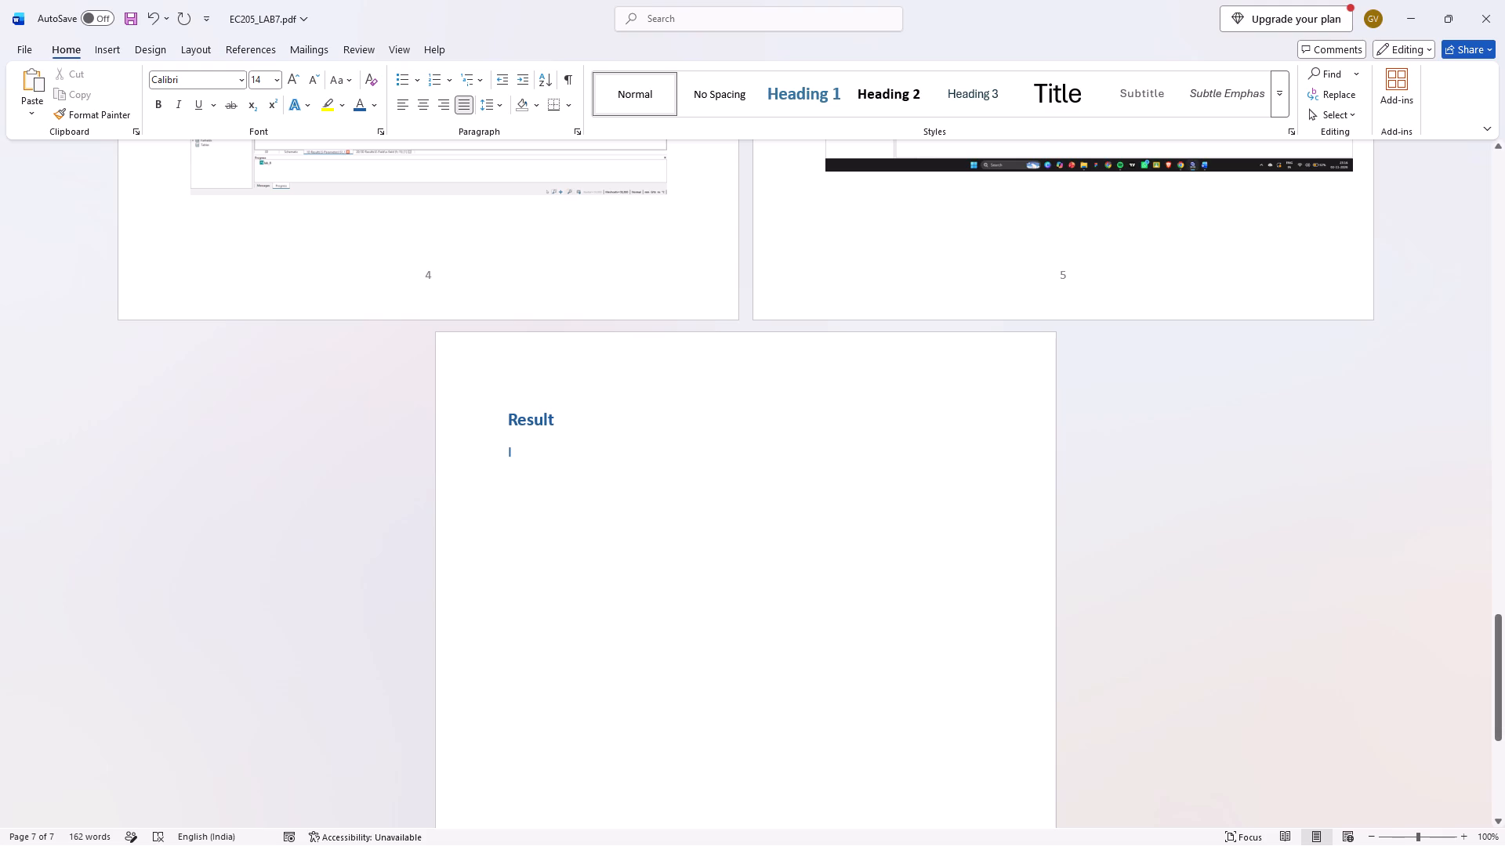
left_click_drag(525, 471, 492, 470)
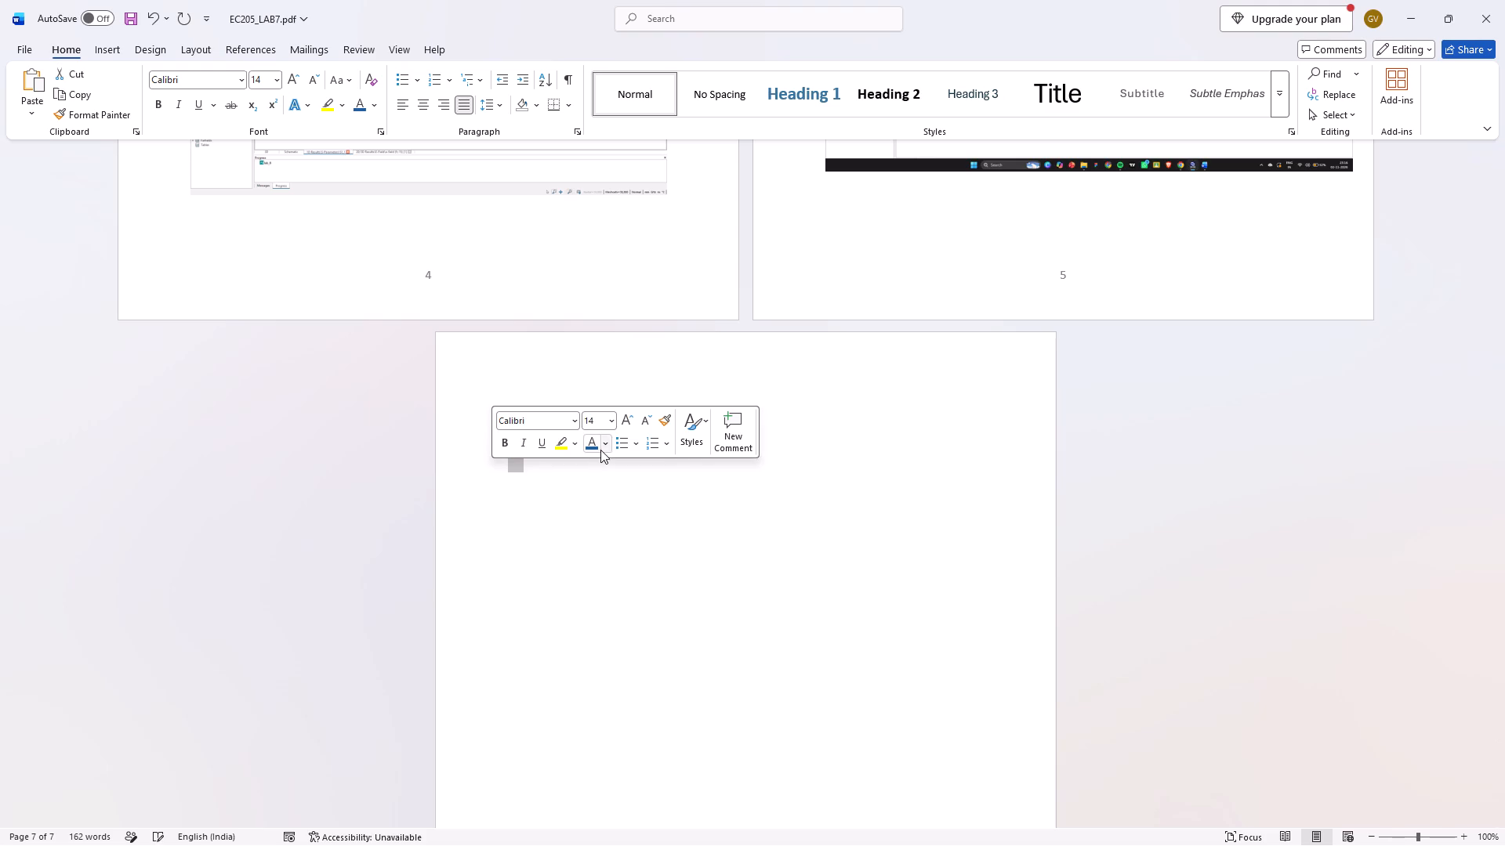
left_click(601, 448)
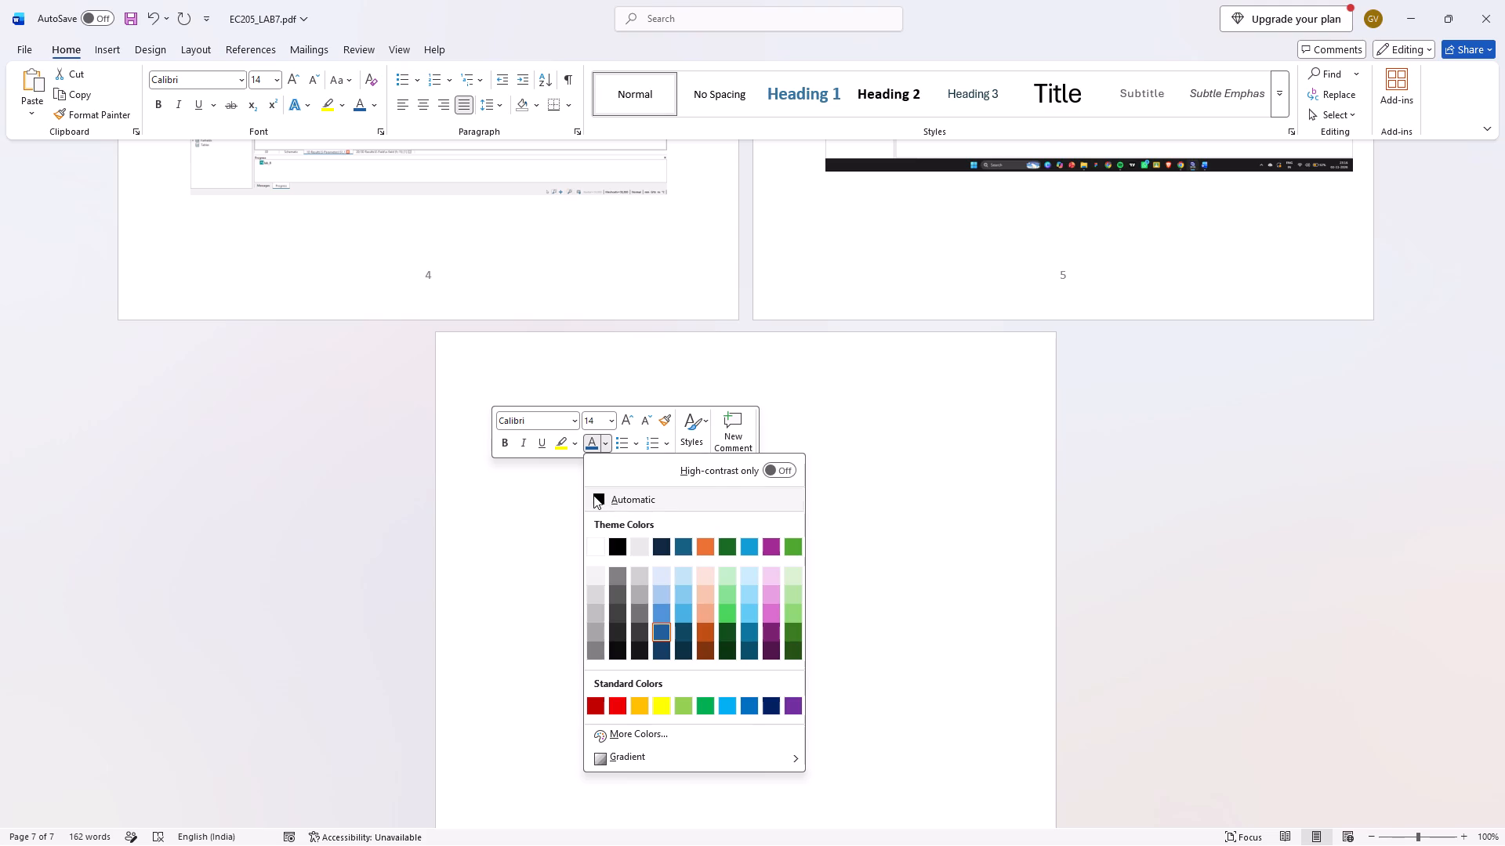
left_click(593, 495)
left_click(575, 501)
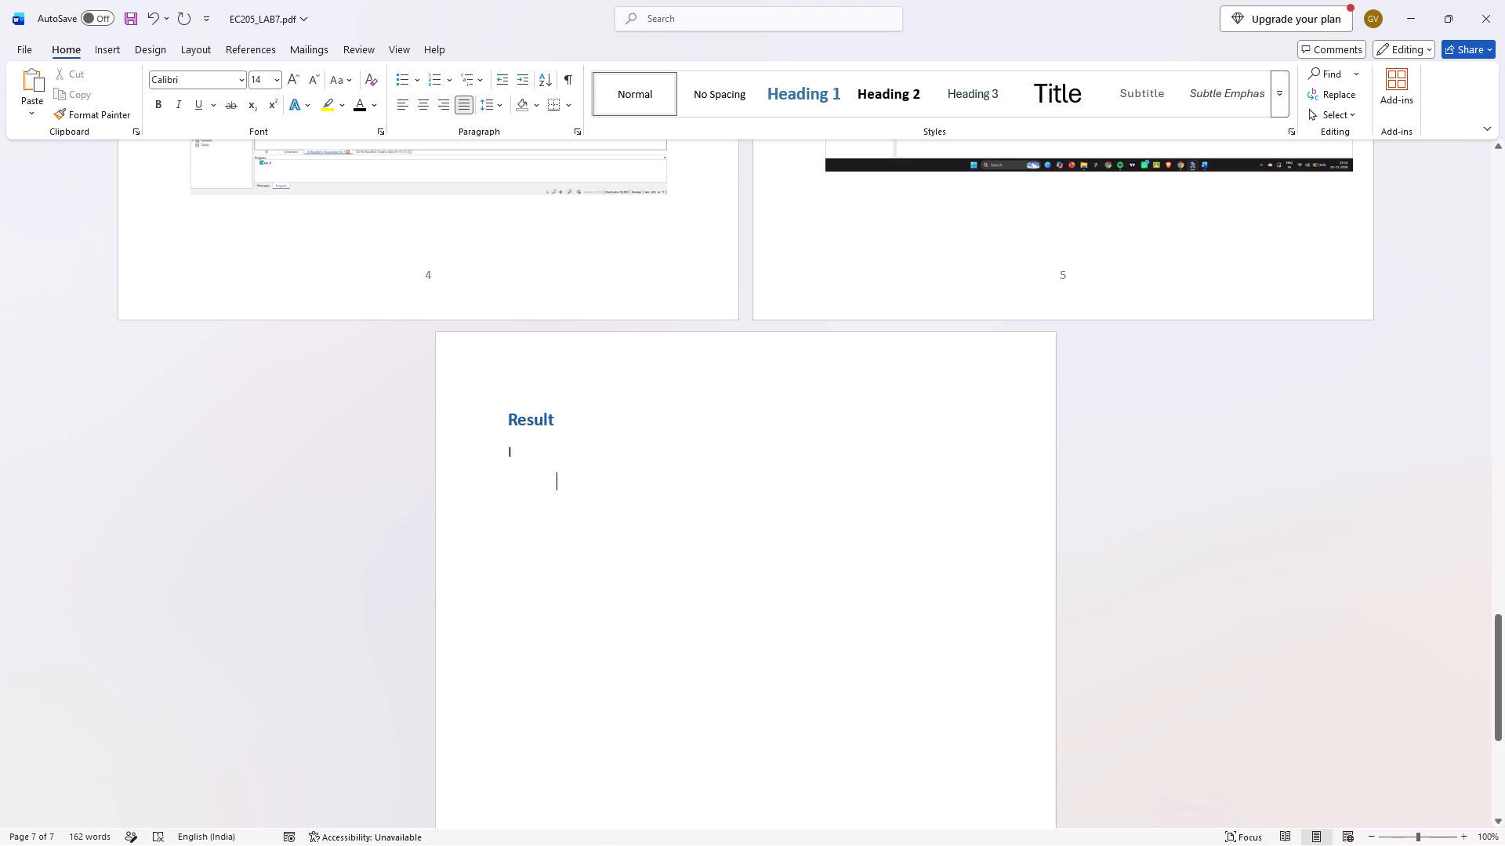
Continue the Result sentence with "have observed the working of vivaldi antenna".
left_click(541, 446)
type("have obe")
key("BackSpace")
type("served the")
key("space")
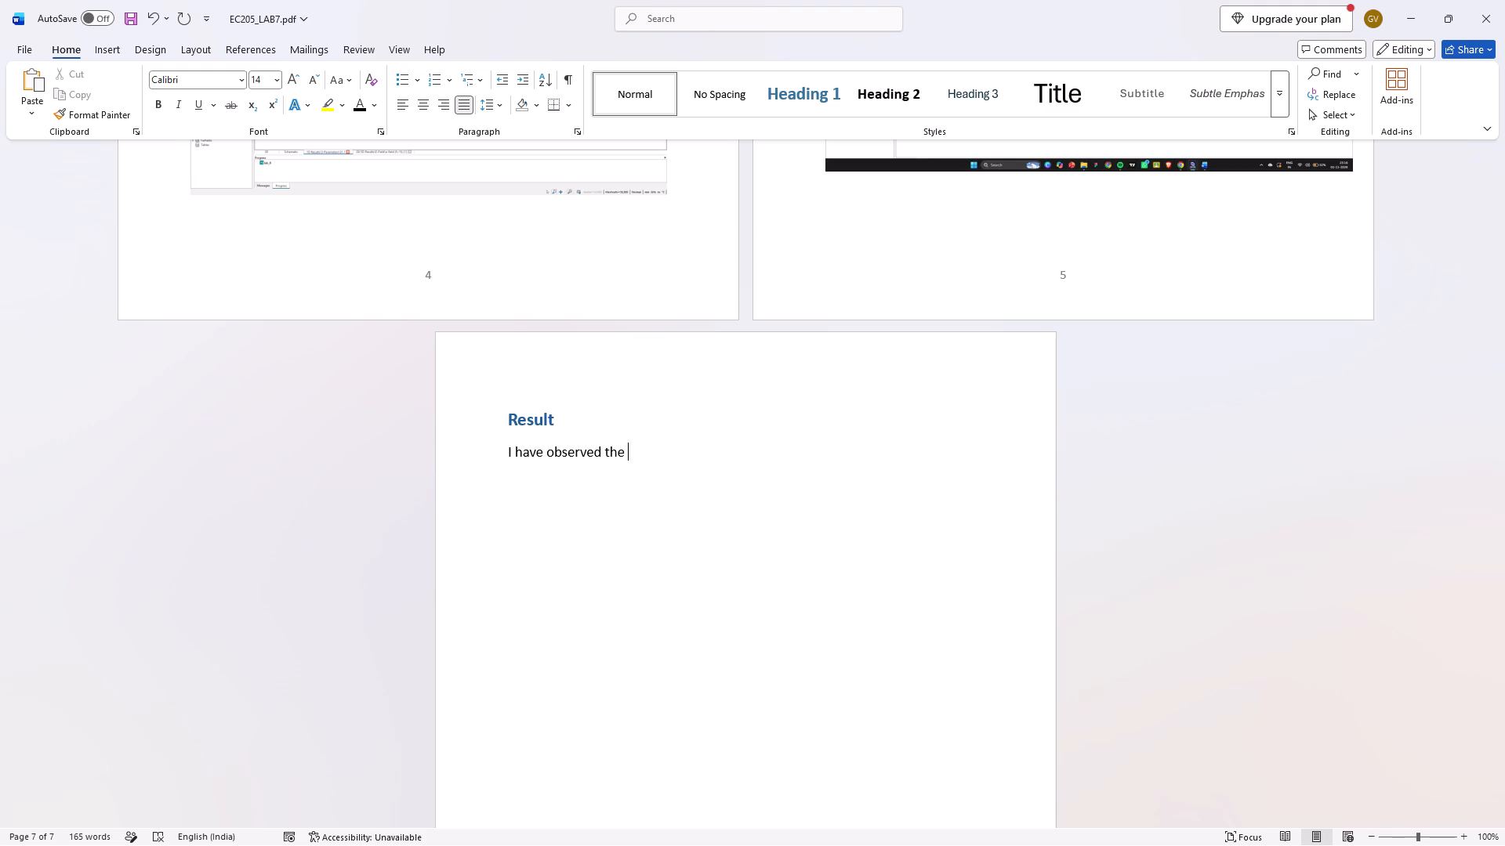
type("wot")
key("BackSpace")
type("rking of vivaldi antenna")
key("space")
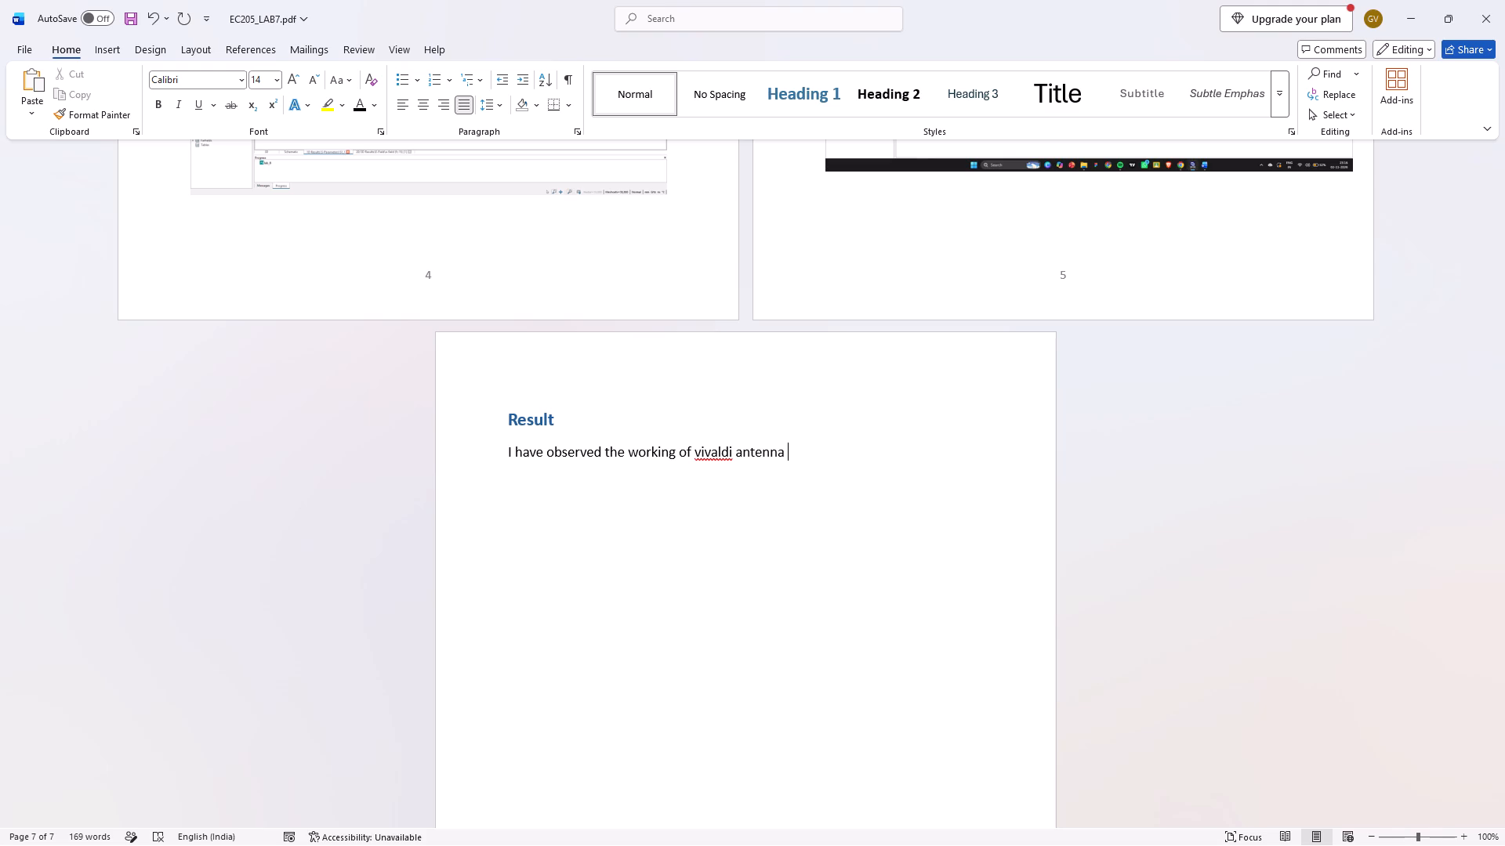
Add "at frequency of 15Ghz" to the Result sentence.
type("at frequency of 15ghz")
key("space")
key("BackSpace")
key("BackSpace")
key("BackSpace")
key("BackSpace")
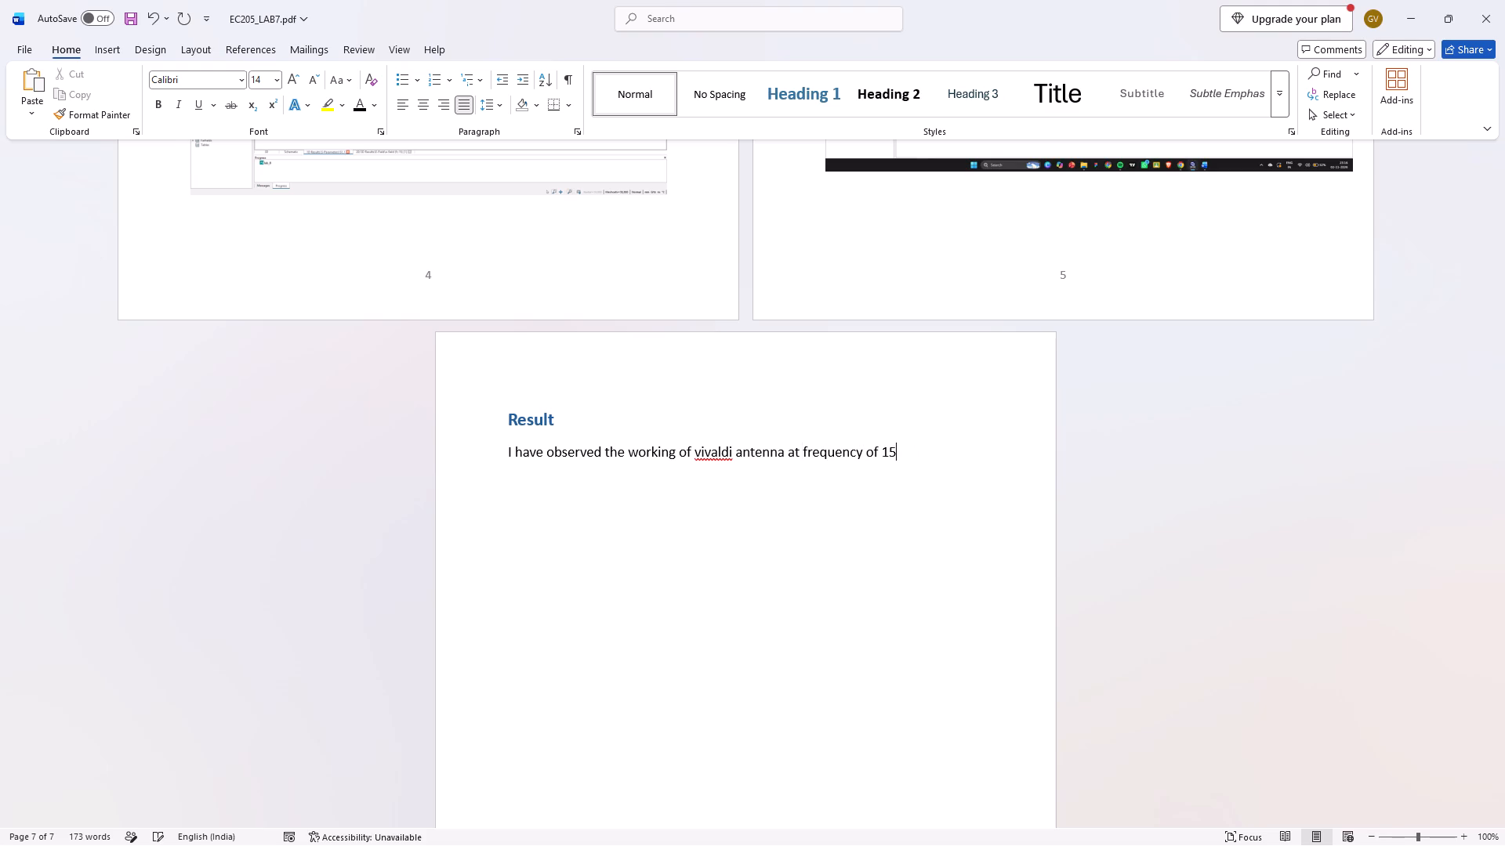
type("hz")
key("space")
Extend the frequency list in the Result sentence with ",2Ghz ,18Ghz".
type(",2")
key("comma")
type("16g")
key("BackSpace")
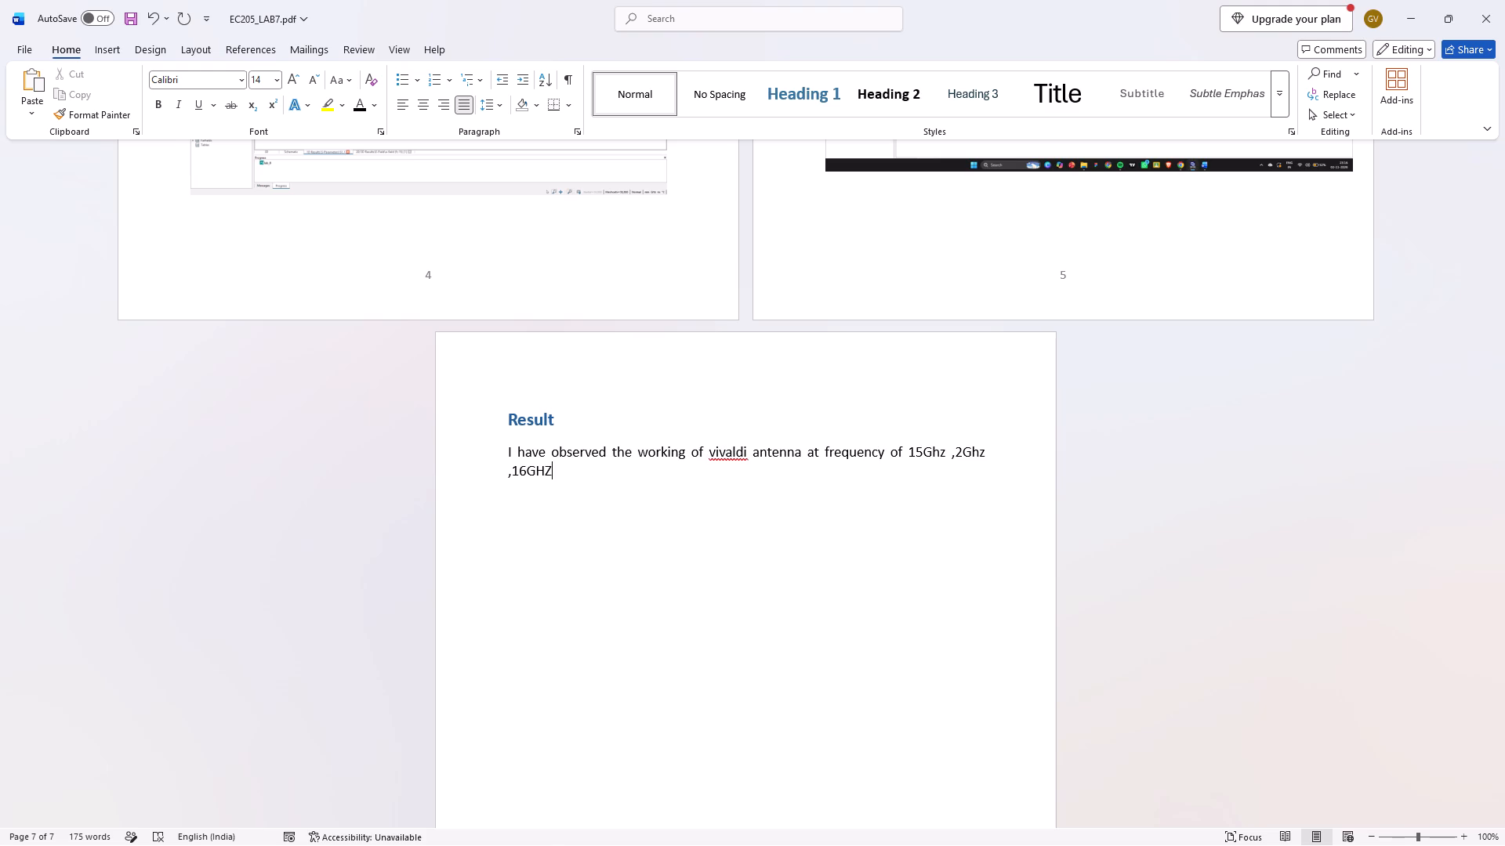
key("BackSpace")
key("BackSpace")
key("BackSpace")
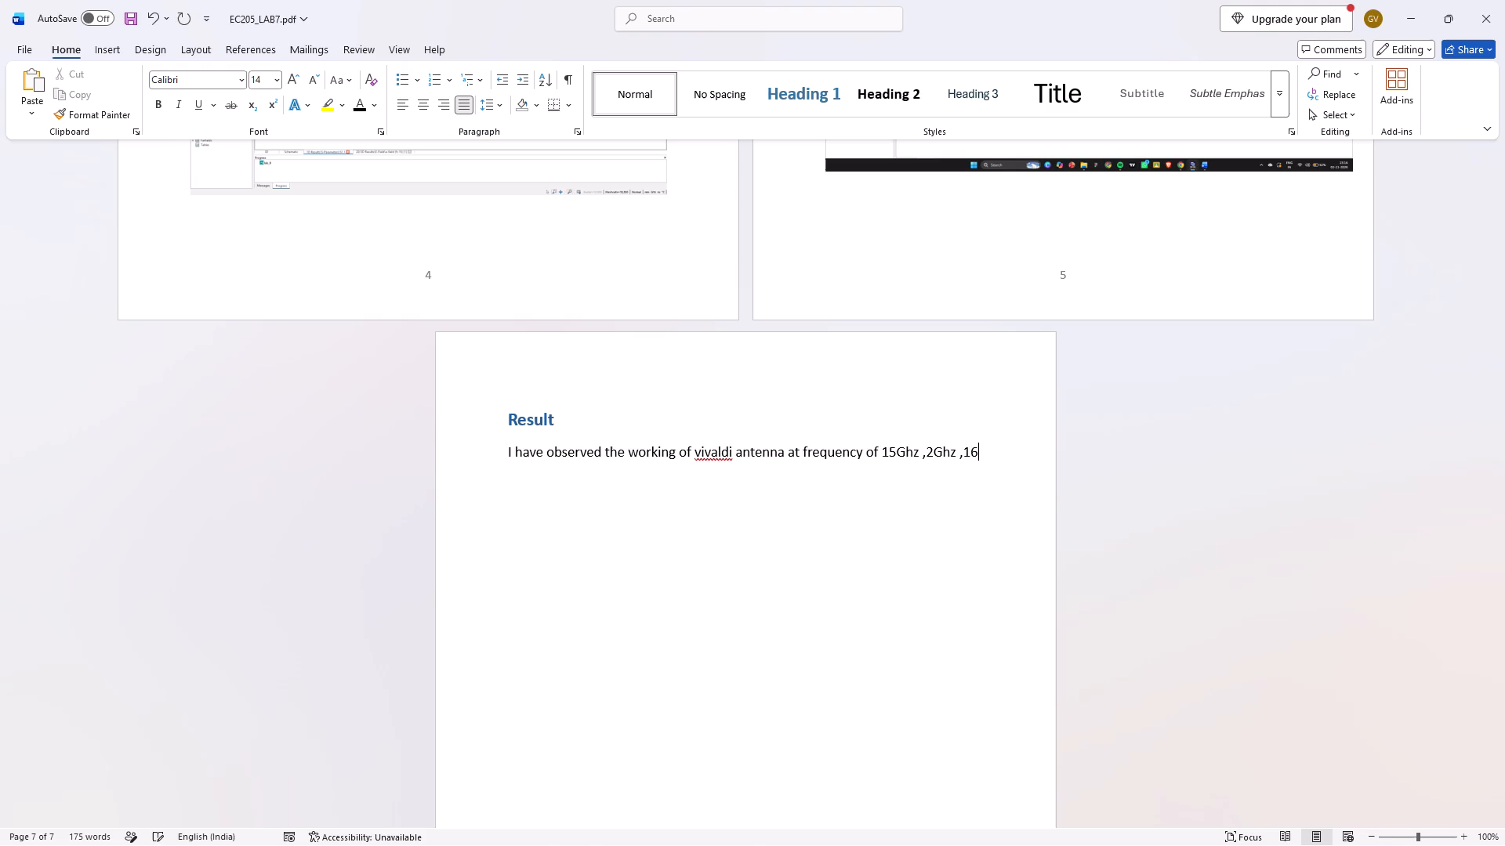
key("BackSpace")
key("8")
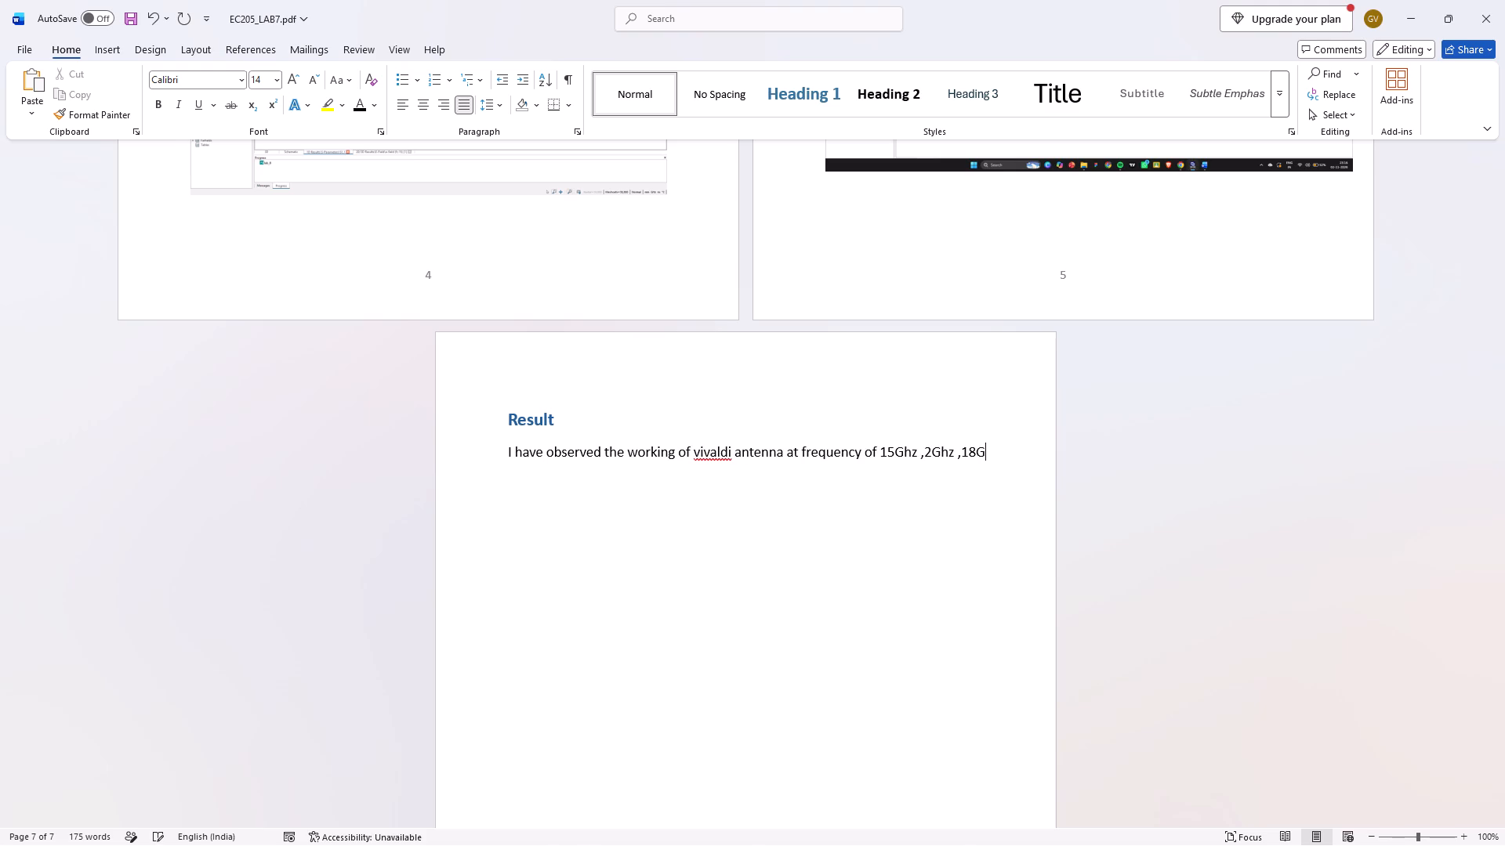
type("hz")
key("space")
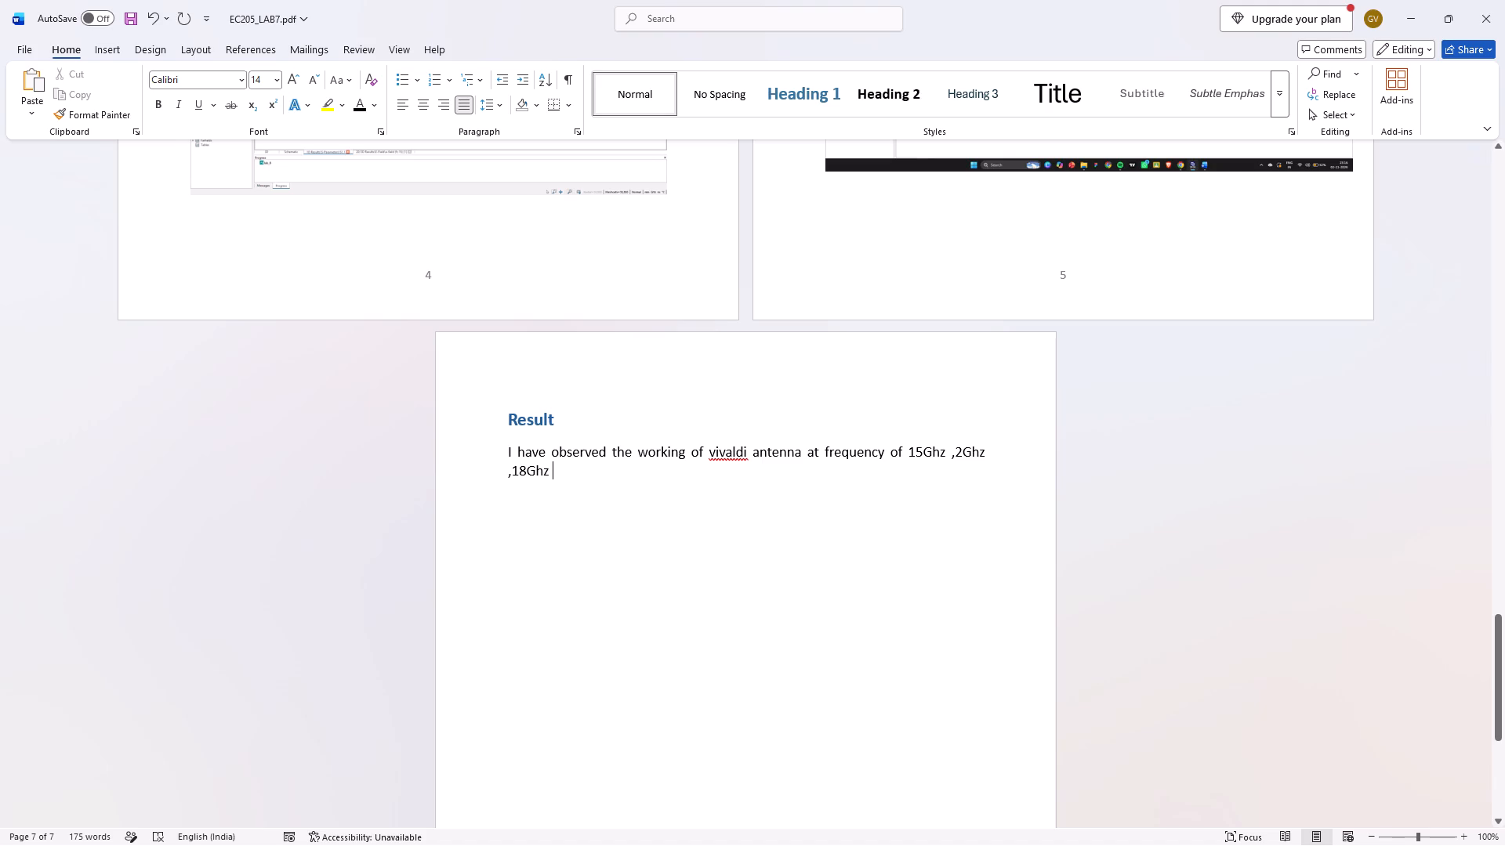
Continue the Result sentence after the frequency list with "and its characterstics".
left_click(597, 477)
type("and")
key("space")
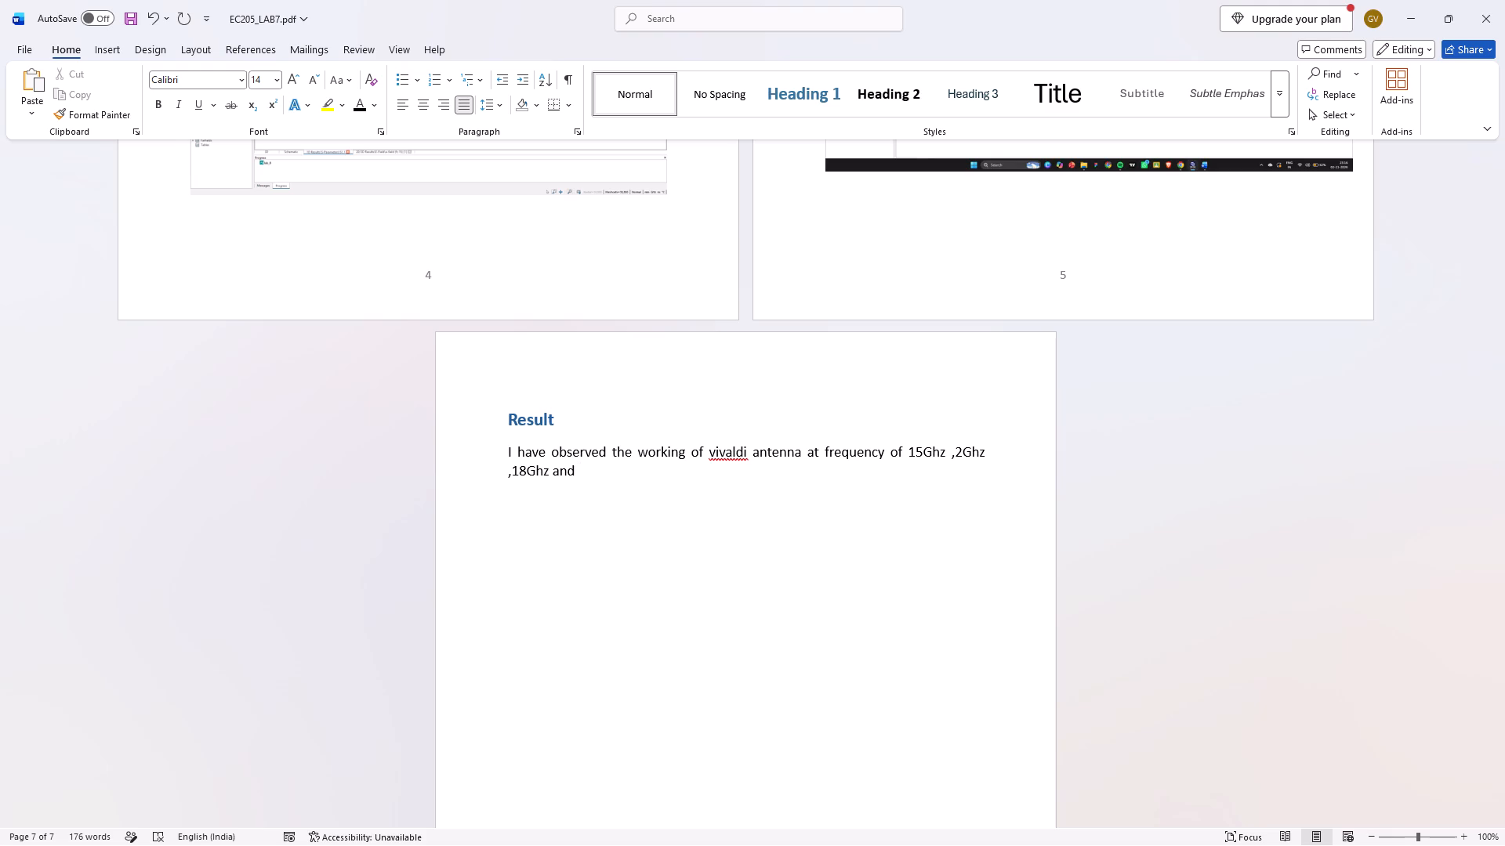
type("its")
key("space")
type("charact")
type("erstcis")
key("space")
key("BackSpace")
key("BackSpace")
key("BackSpace")
key("BackSpace")
type("ics")
key("space")
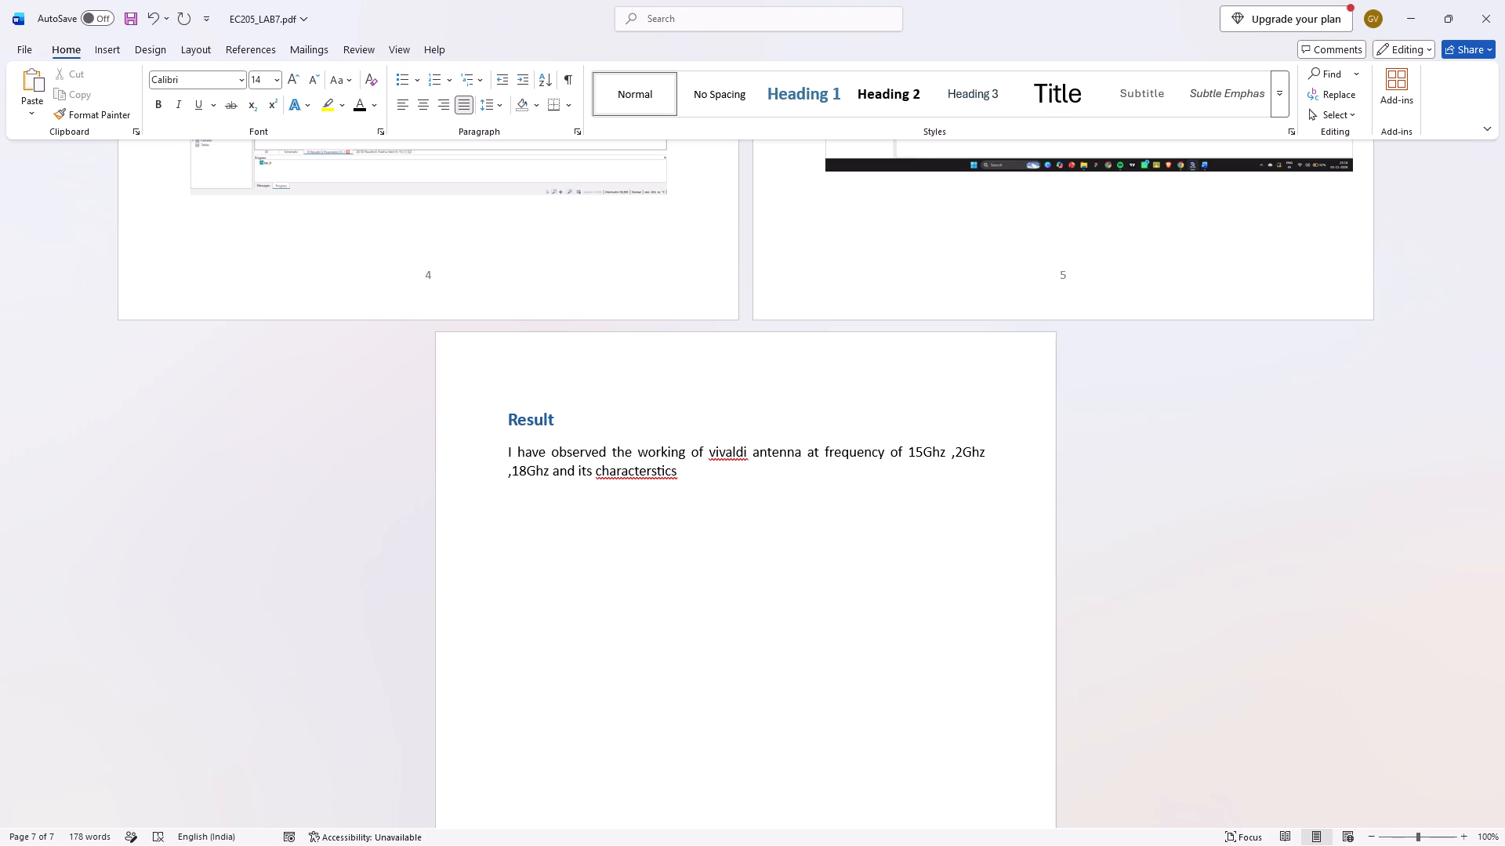
Finish the first Result sentence with "were noted at all the frequencies .".
type("were noted")
key("space")
type("at all the frequencies")
key("space")
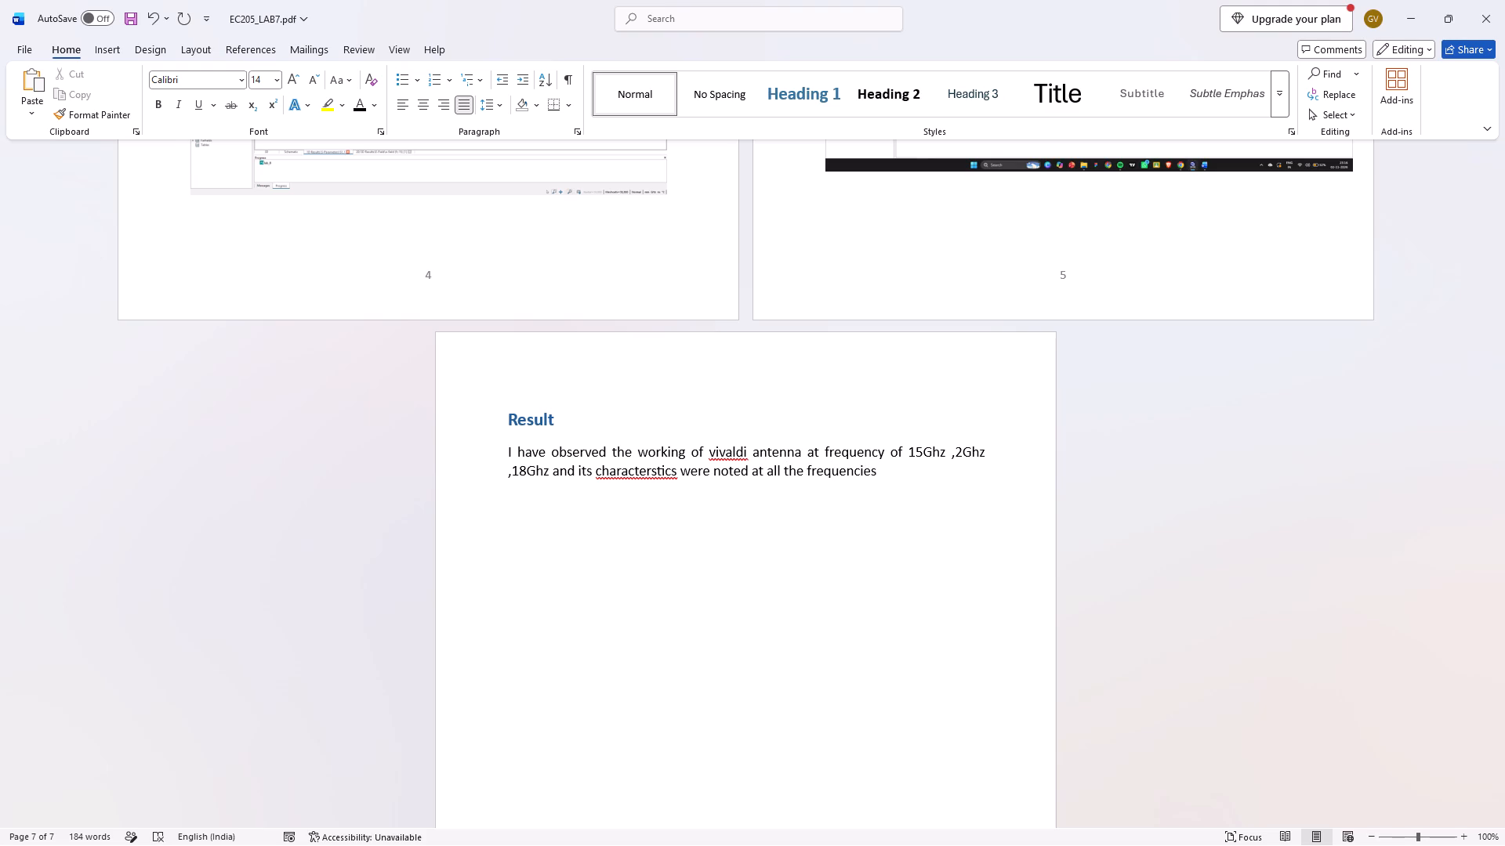
type(".")
Start a second sentence in the Result paragraph reading "All results were taken".
key("space")
key("a")
type("edd")
key("BackSpace")
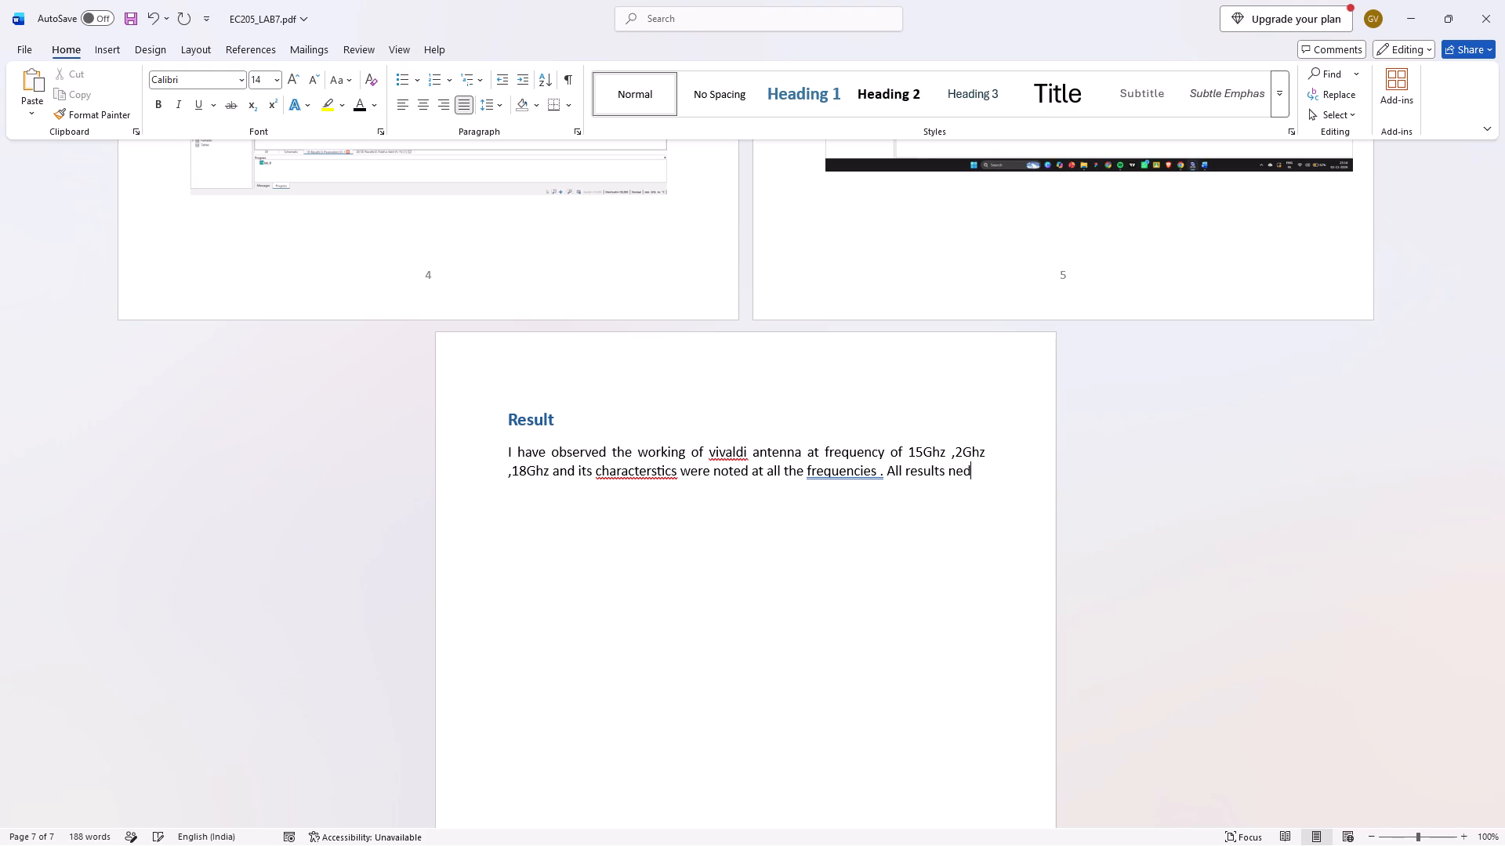
key("BackSpace")
key("BackSpace")
key("BackSpace")
type("were")
key("space")
type("taken")
key("space")
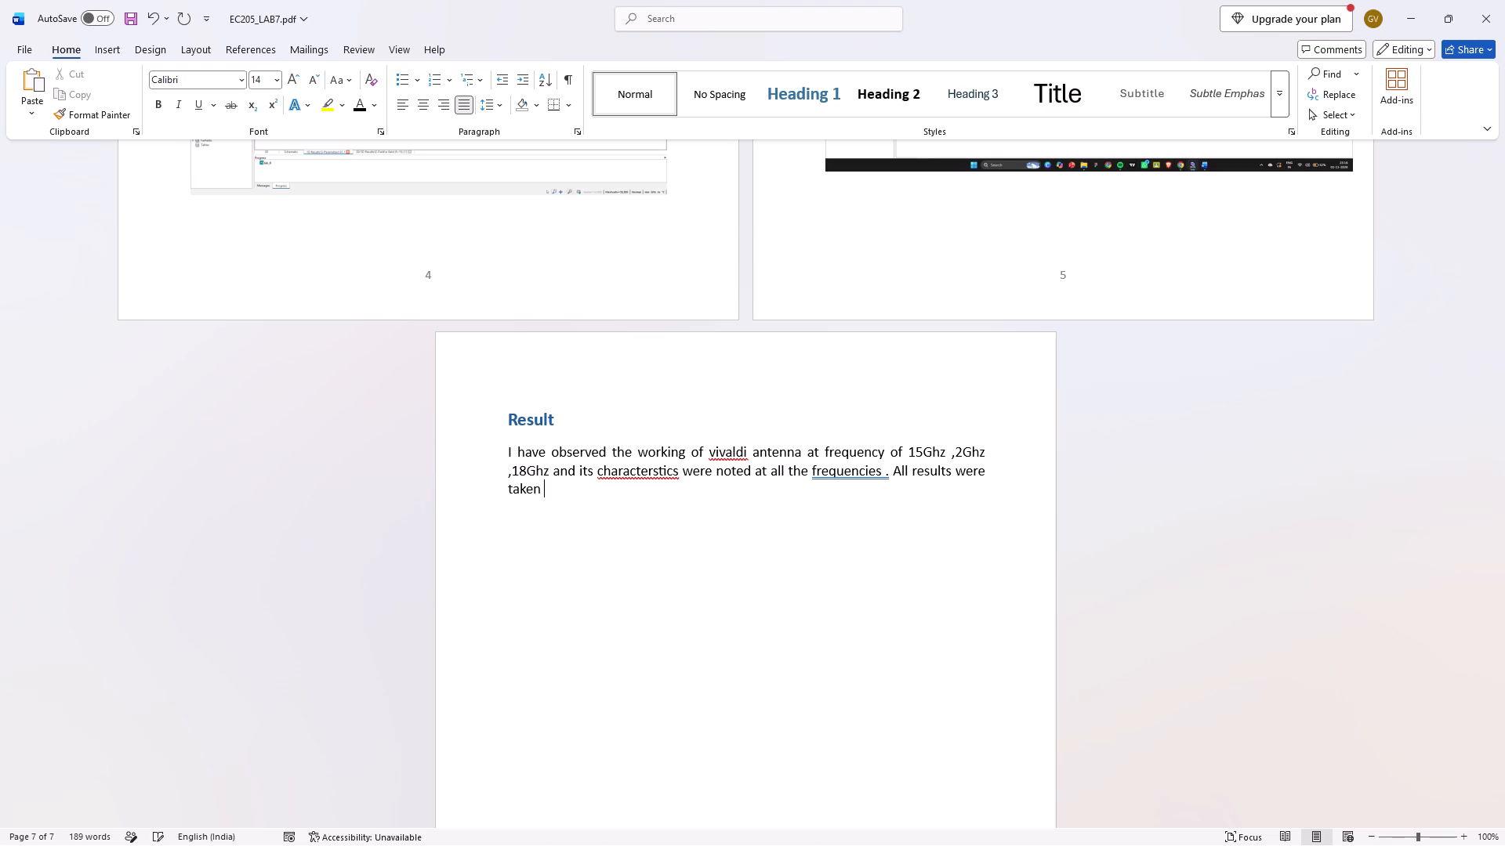
Continue the second sentence of the Result paragraph with "and are".
type("and are")
key("space")
type("observd")
key("space")
key("BackSpace")
key("BackSpace")
key("BackSpace")
key("BackSpace")
key("BackSpace")
key("BackSpace")
key("BackSpace")
key("BackSpace")
Finish the second Result sentence with "verified experimentally with the pratical observations .".
type("verified exper")
key("e")
key("BackSpace")
type("imentally with the pratical")
key("space")
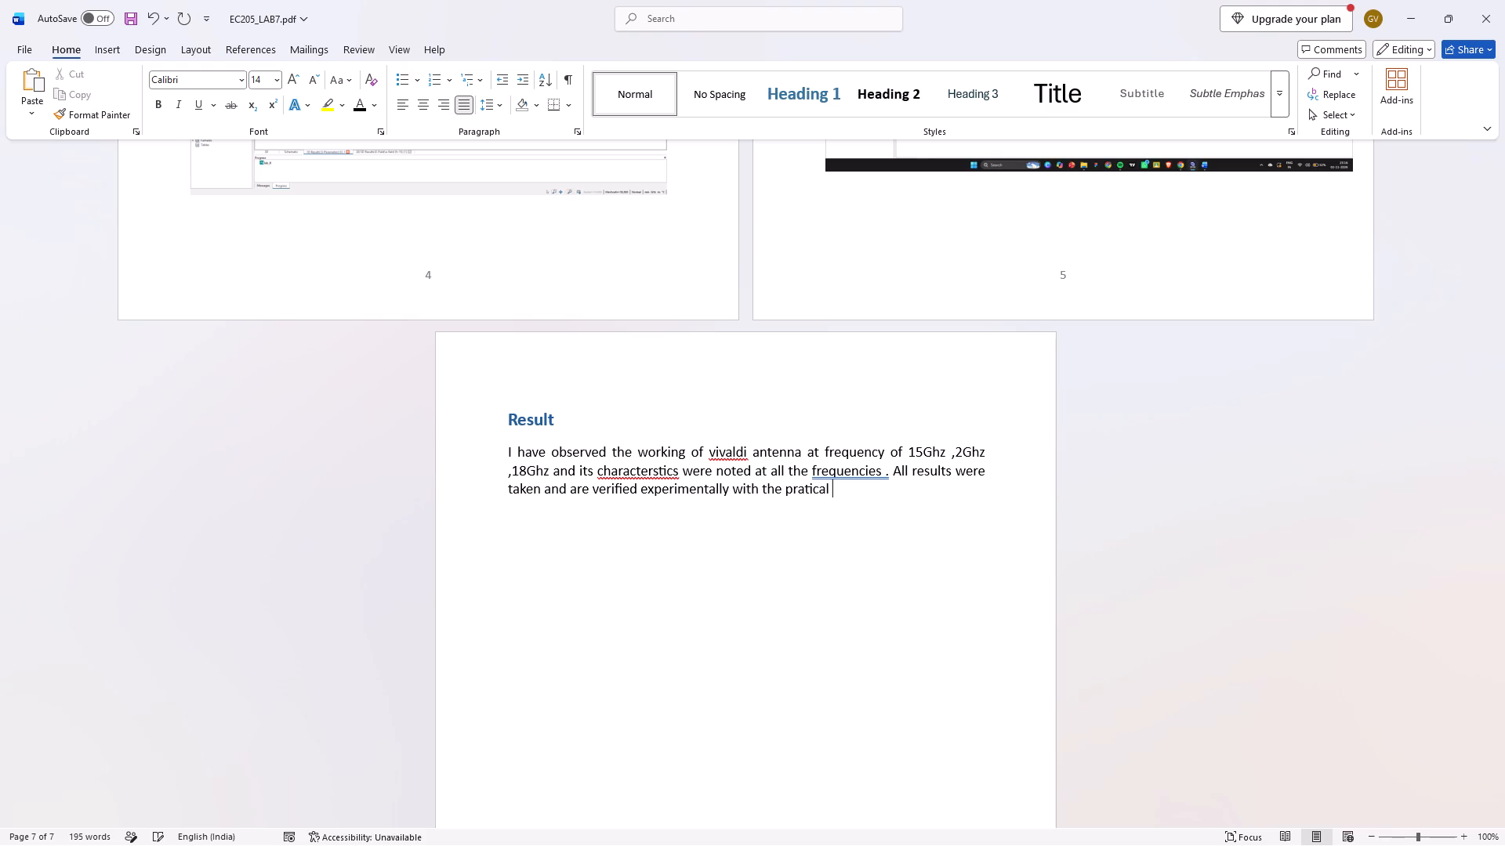
type("observations")
key("space")
key("period")
Start a new paragraph under Result reading "All the results are successfully verified".
key("Return")
type("ak")
key("BackSpace")
key("BackSpace")
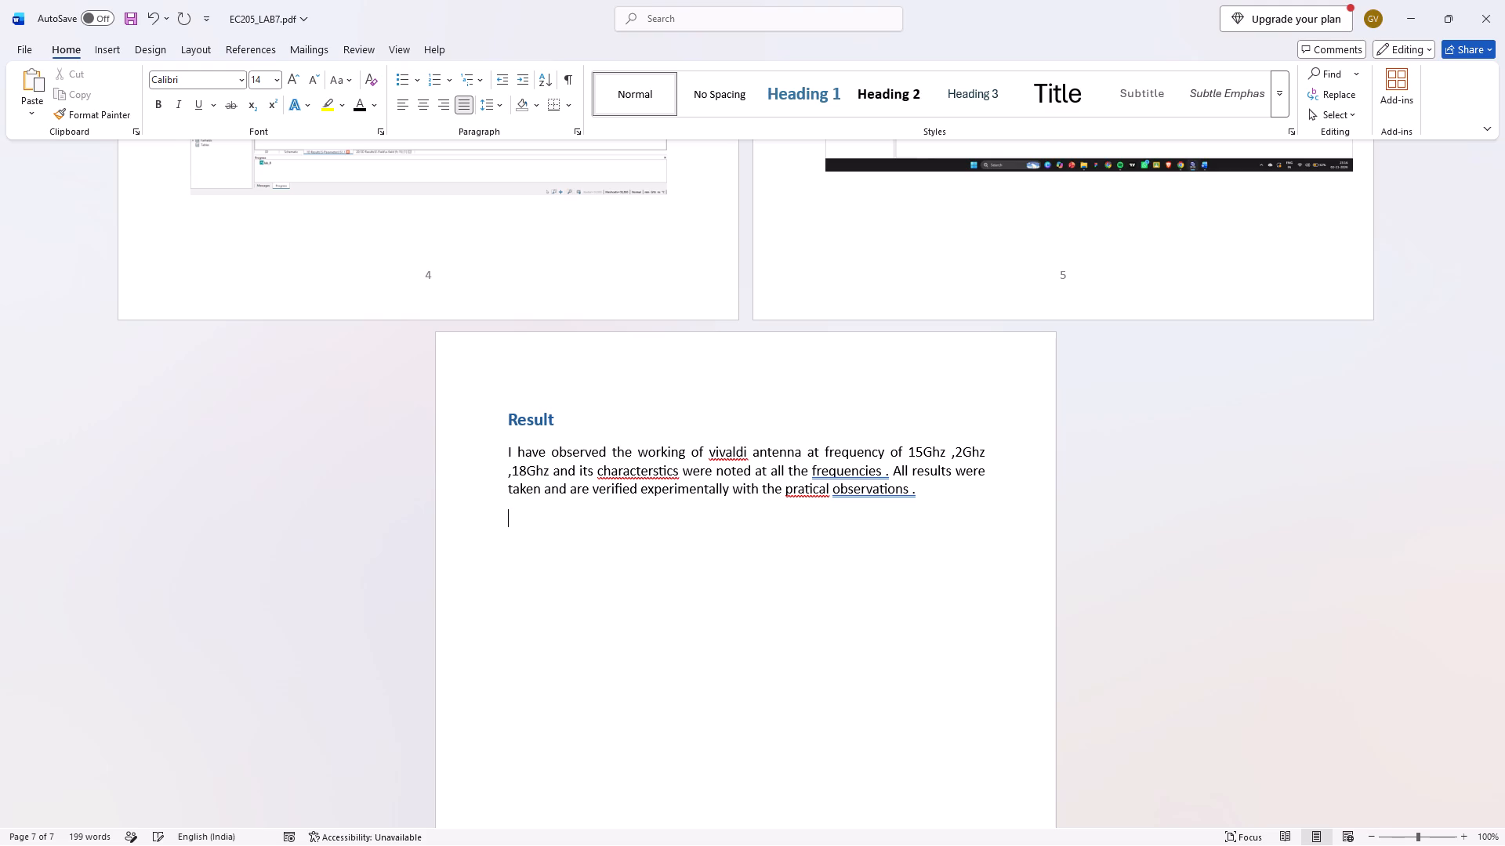
type("ll the r")
type("esu")
type("lts are succe")
type("ssfully verified")
key("space")
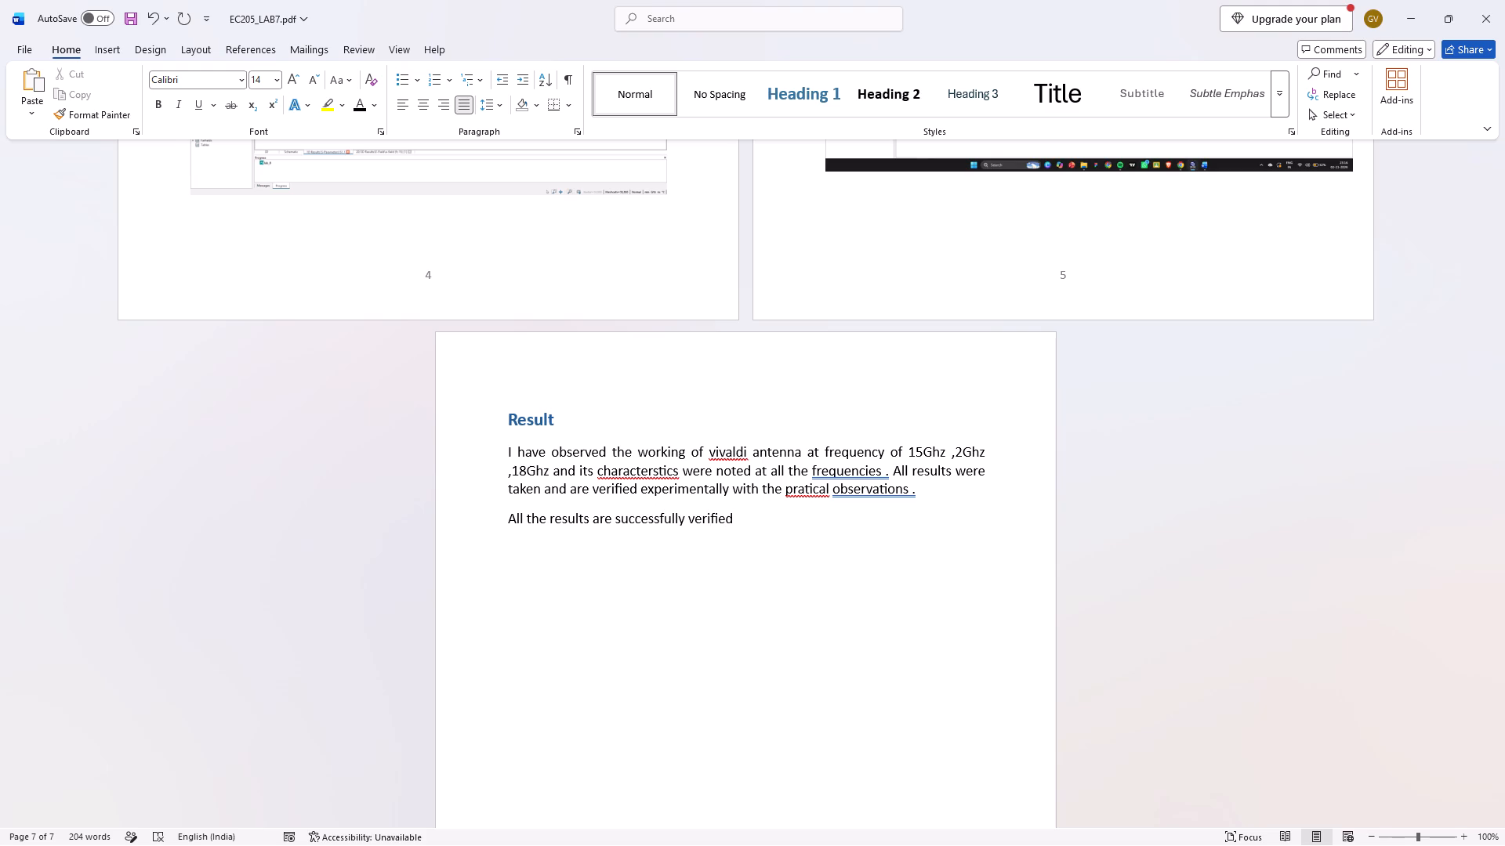
Complete the closing Result sentence with "and all the observations of Vivaldi antenna are obtained .".
type("and")
key("space")
key("BackSpace")
key("space")
type("all the")
key("space")
type("obsera")
key("BackSpace")
type("vations of vivaldi antenna are ob")
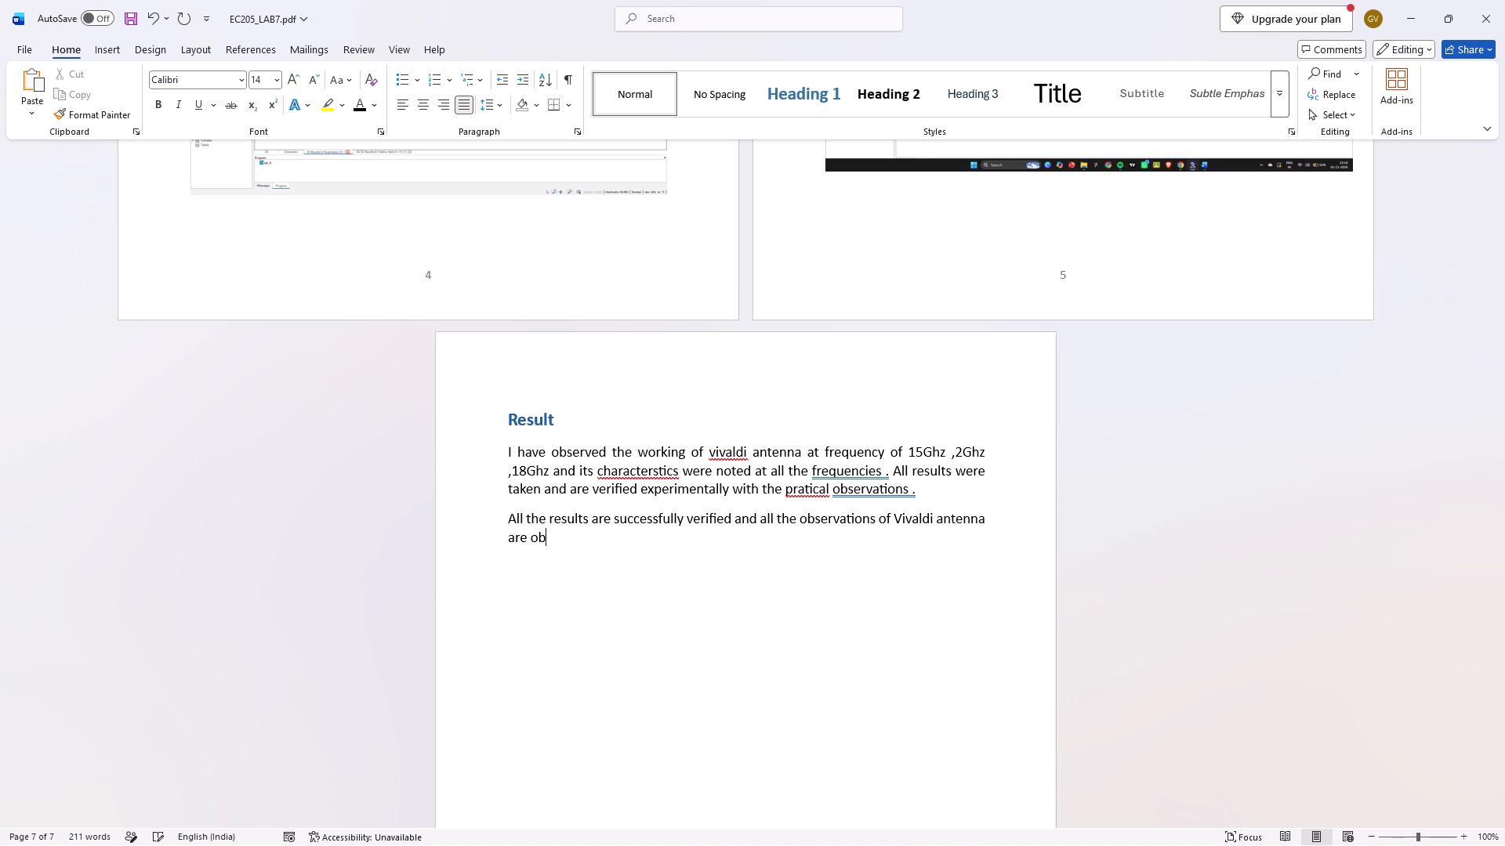
type("tained")
key("space")
key("period")
left_click(603, 575)
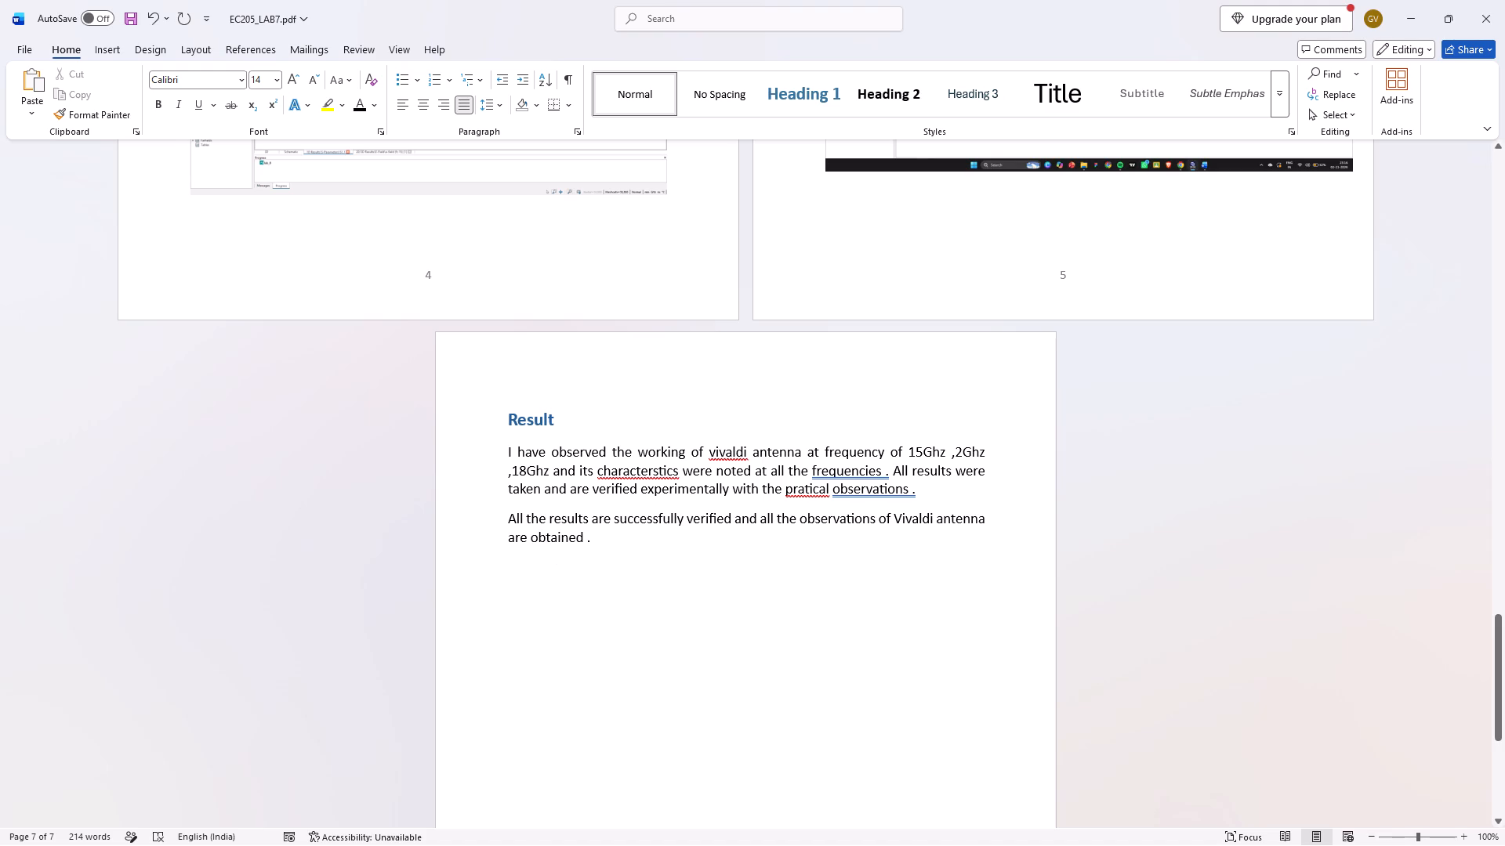
Turn on AutoSave for the report by uploading it to the personal OneDrive.
scroll(603, 575, "down", 1)
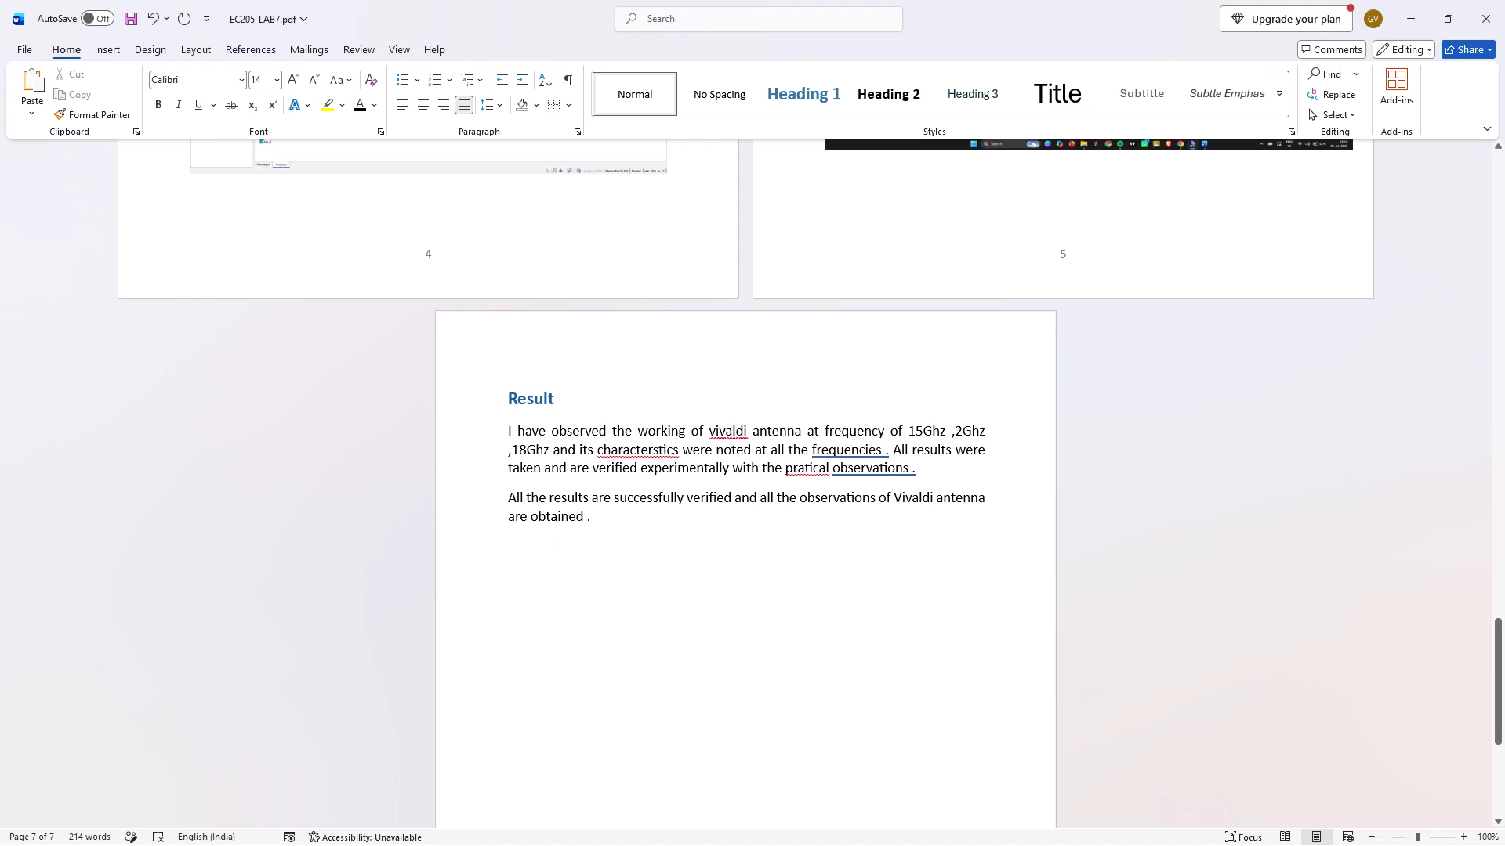
scroll(676, 594, "up", 14)
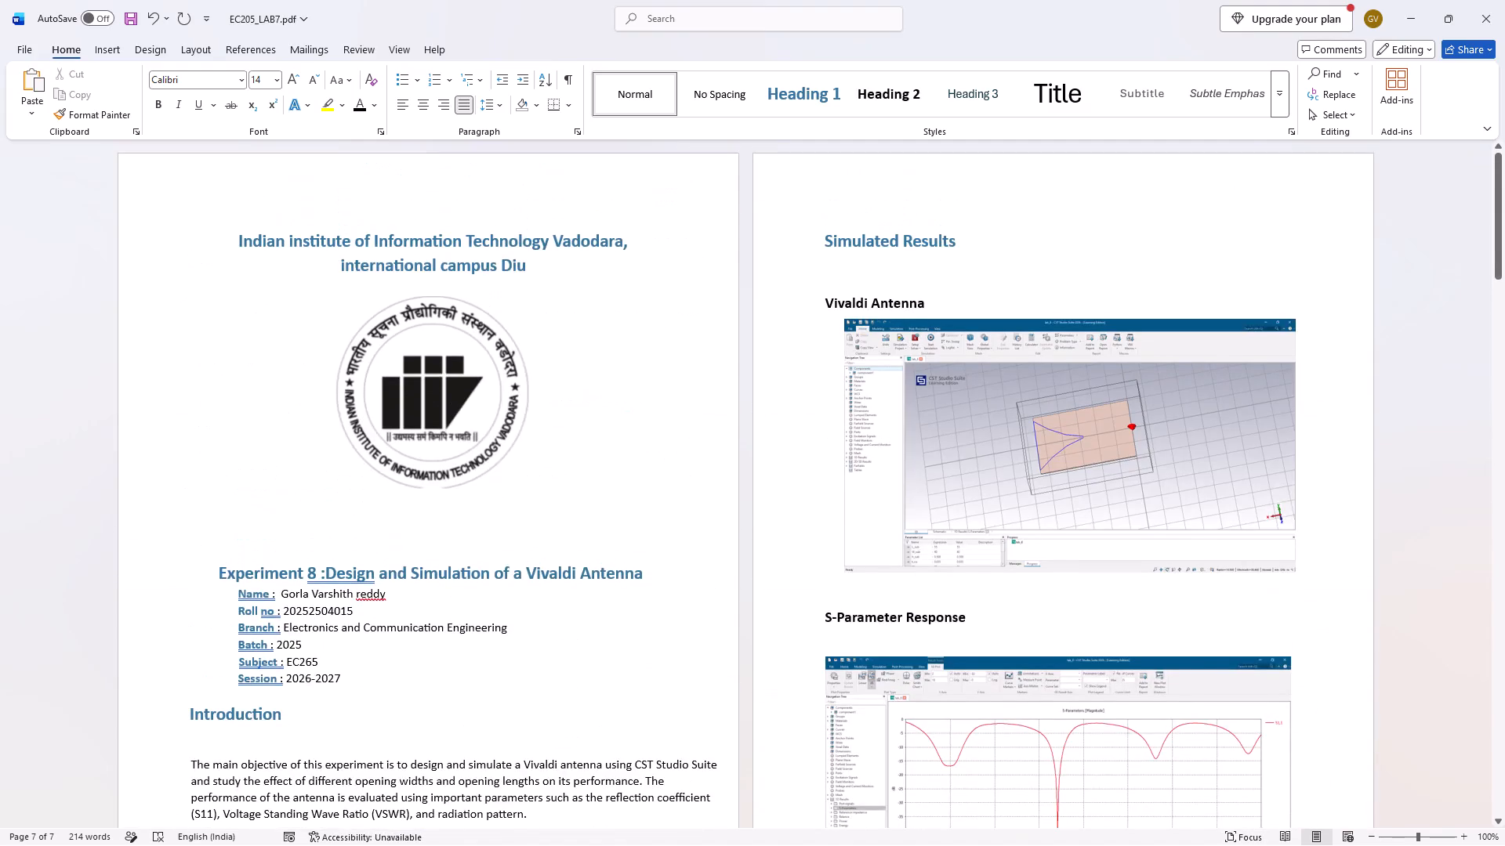
scroll(676, 594, "up", 5)
left_click(100, 22)
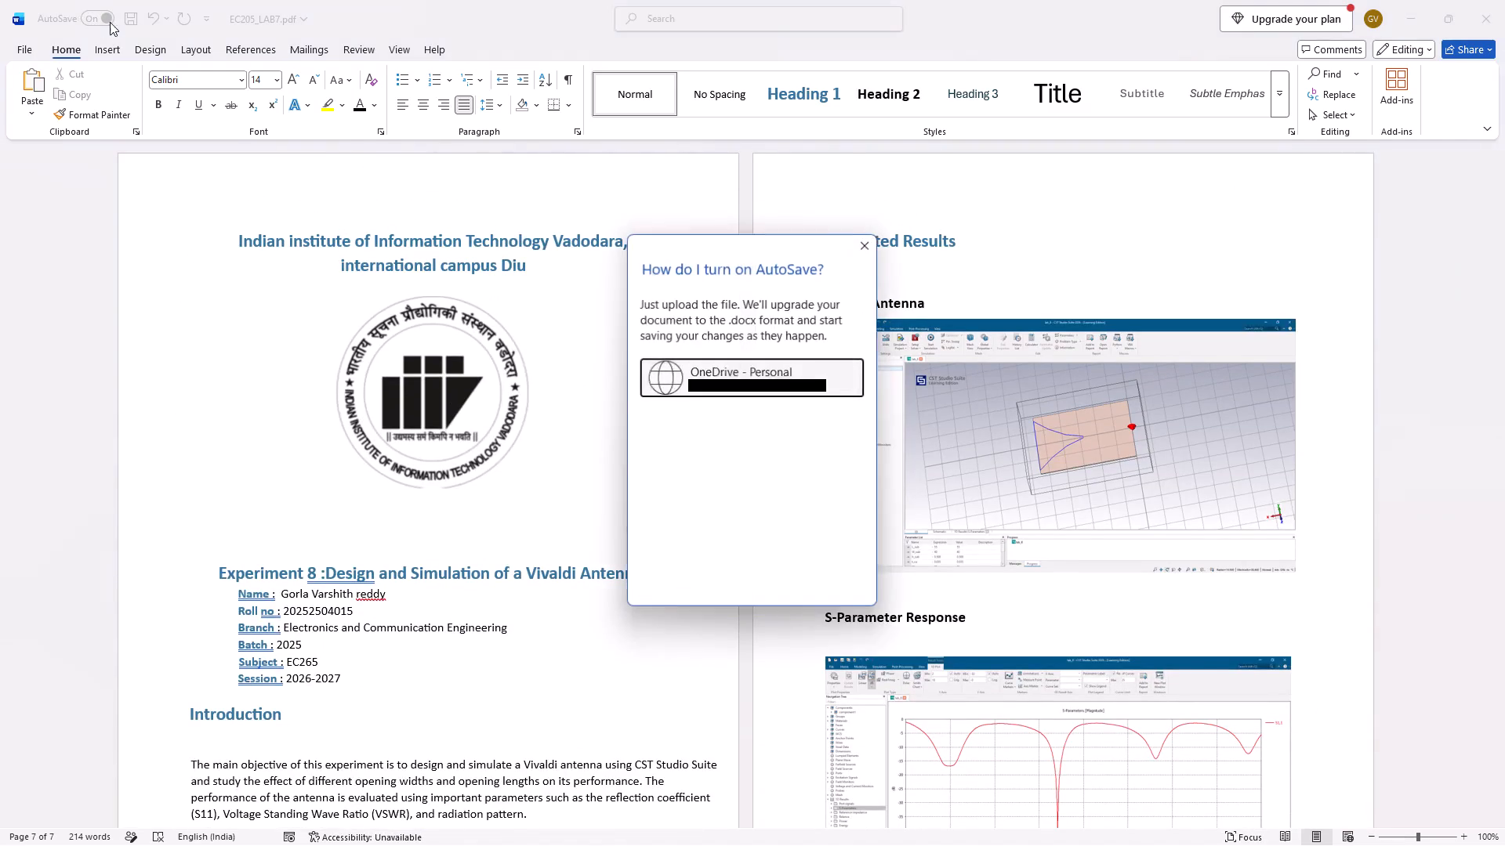
left_click(822, 367)
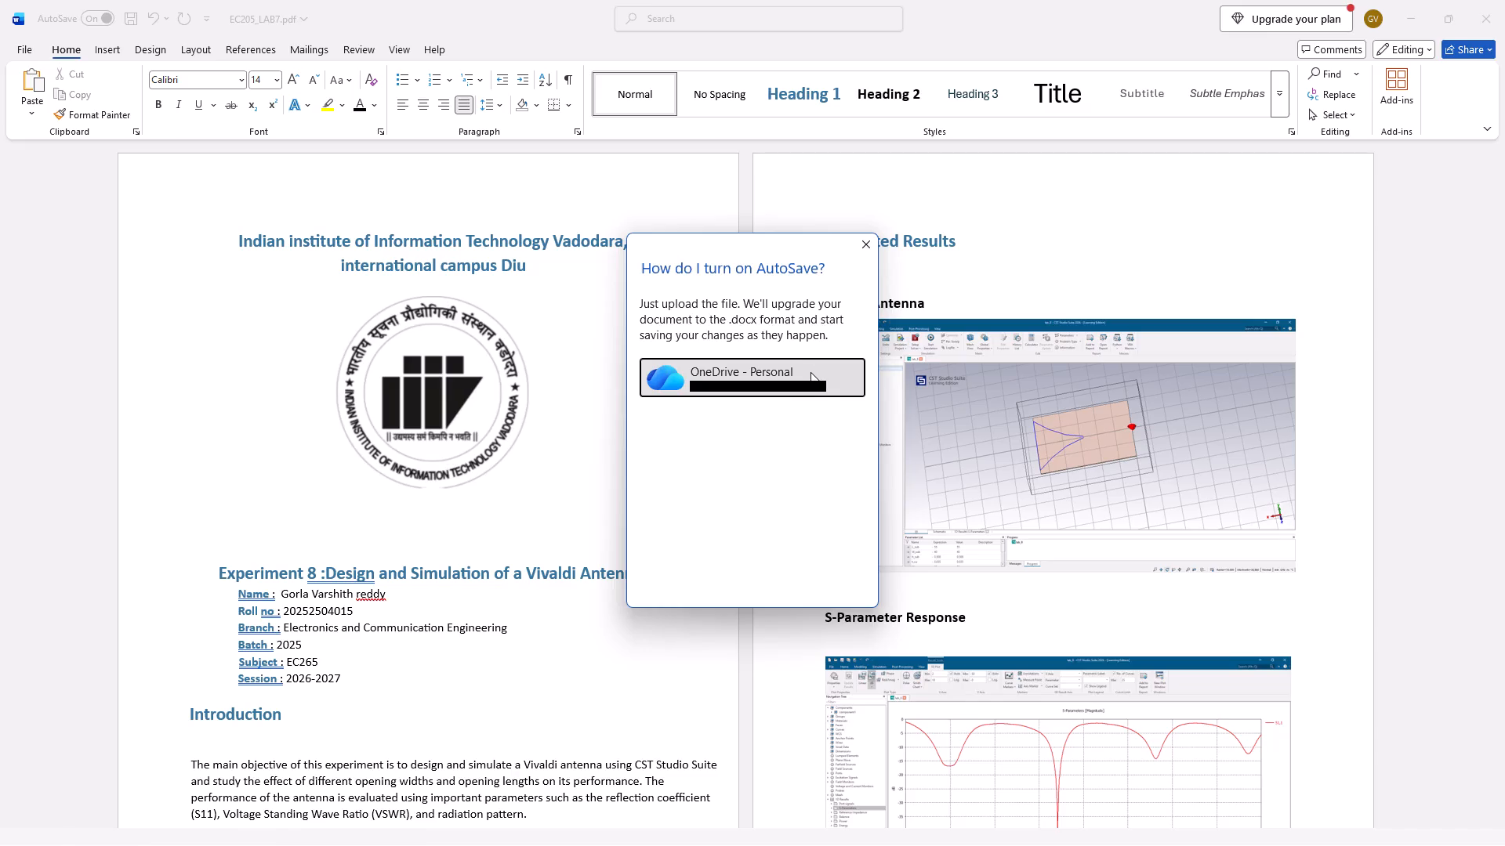
left_click(811, 372)
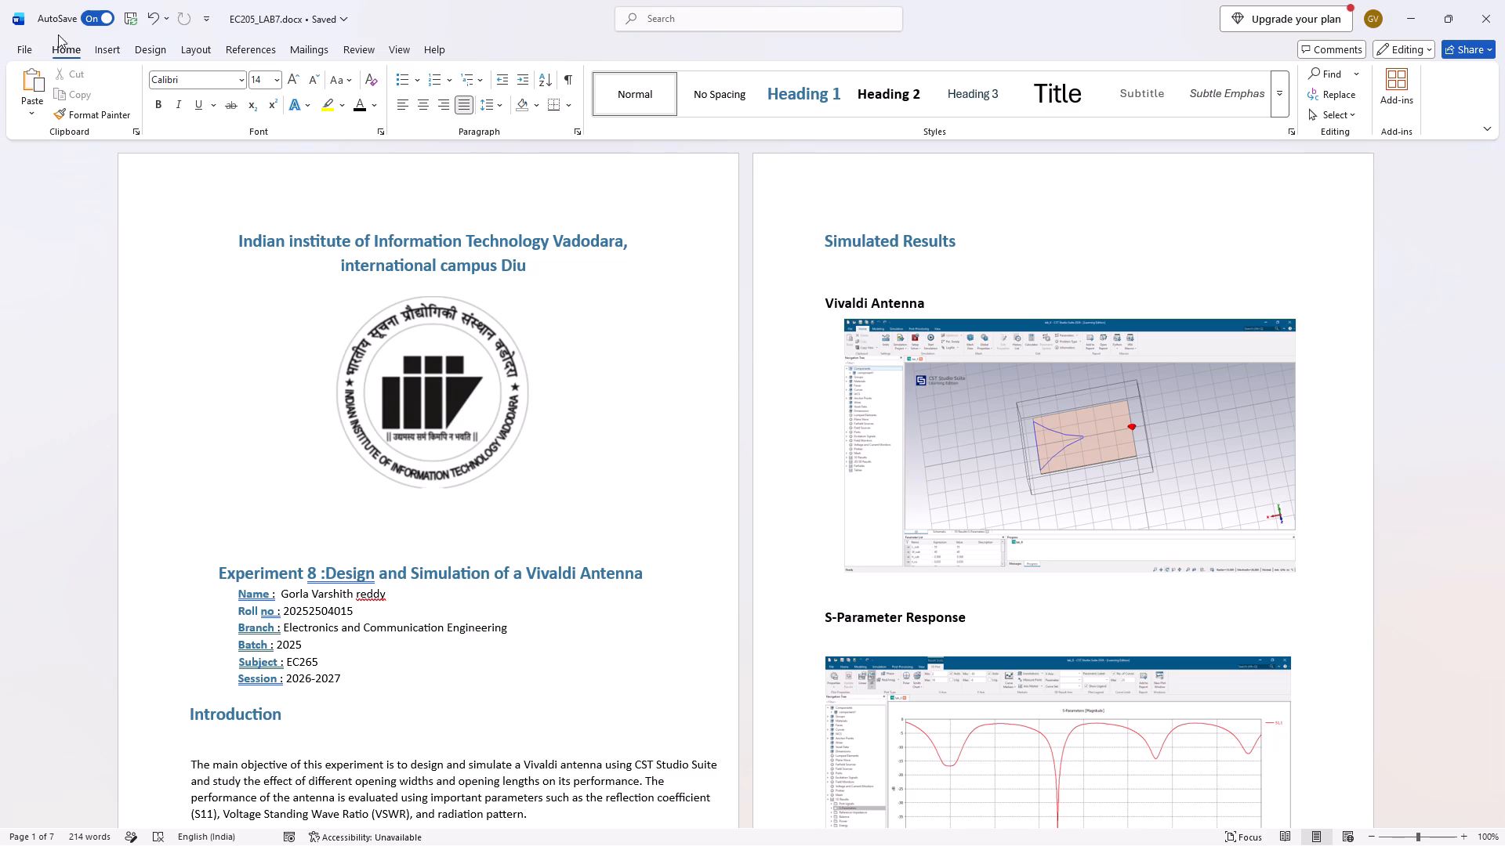
Begin exporting the report as a PDF with the Downloads folder as destination.
left_click(20, 20)
left_click(52, 237)
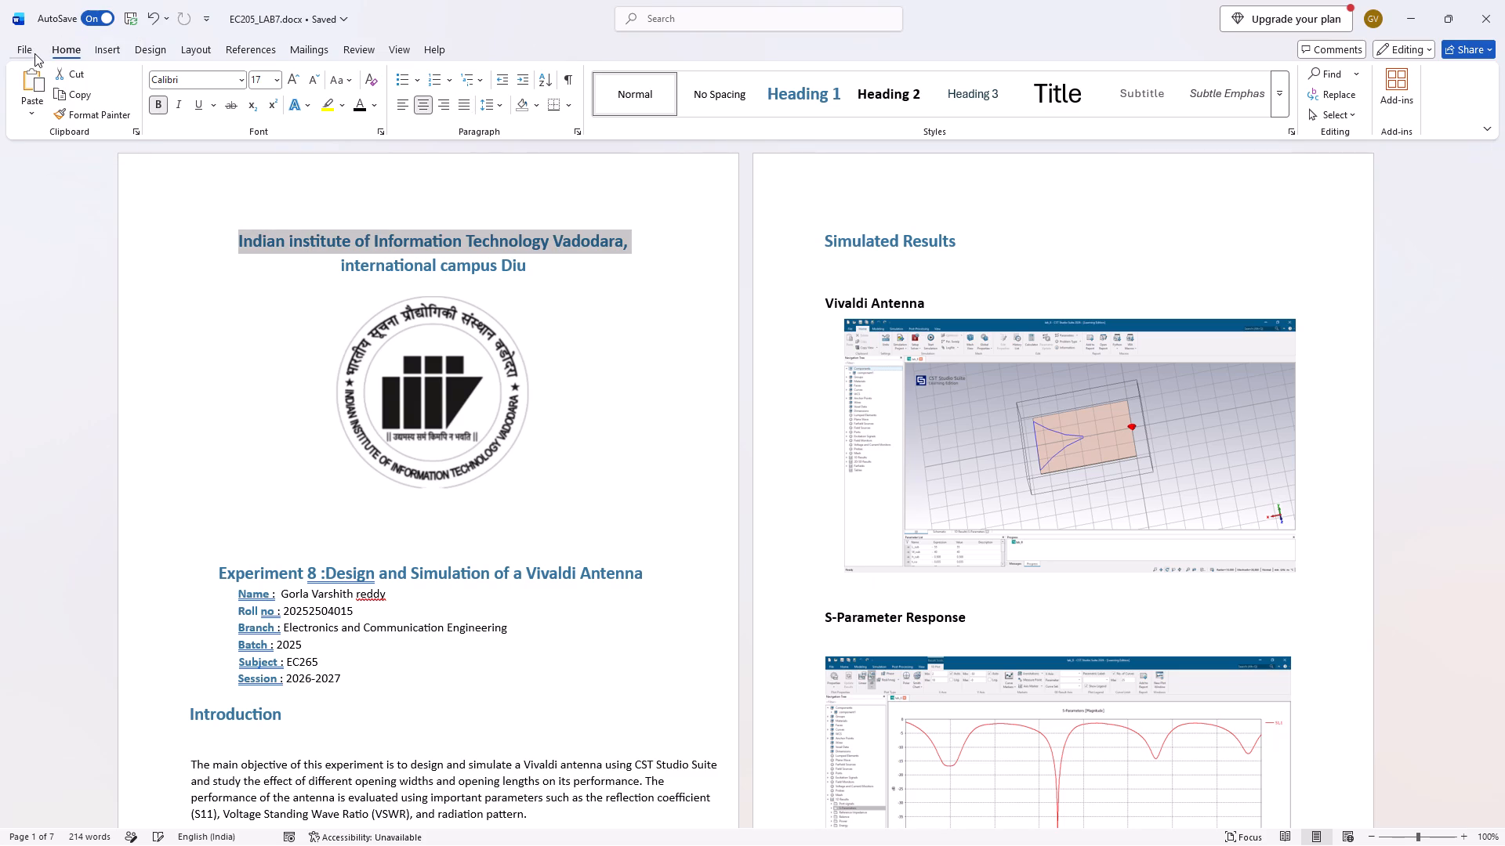
left_click(34, 53)
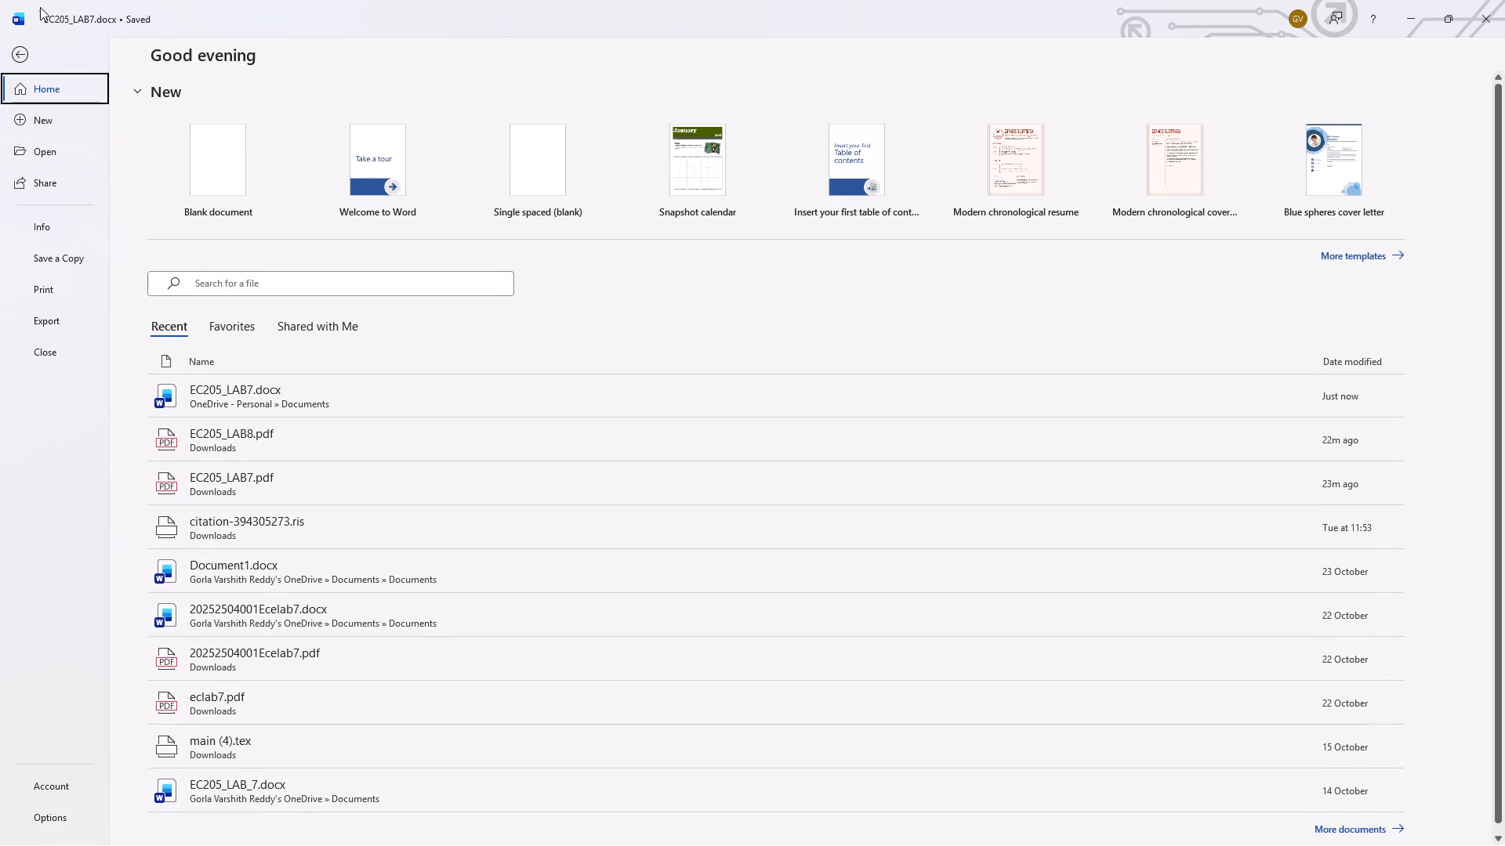
left_click(54, 320)
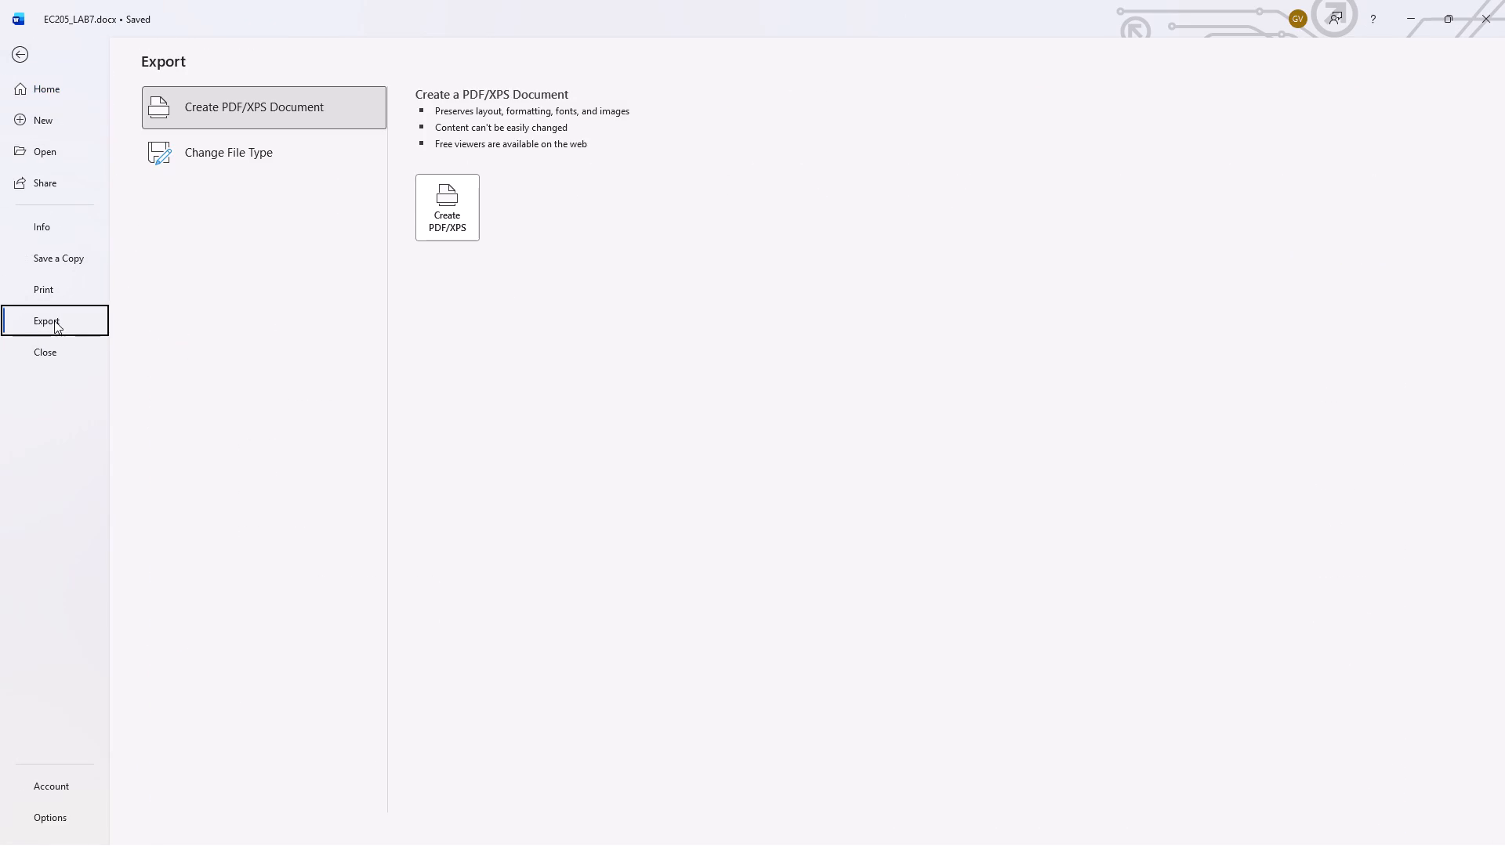
left_click(450, 208)
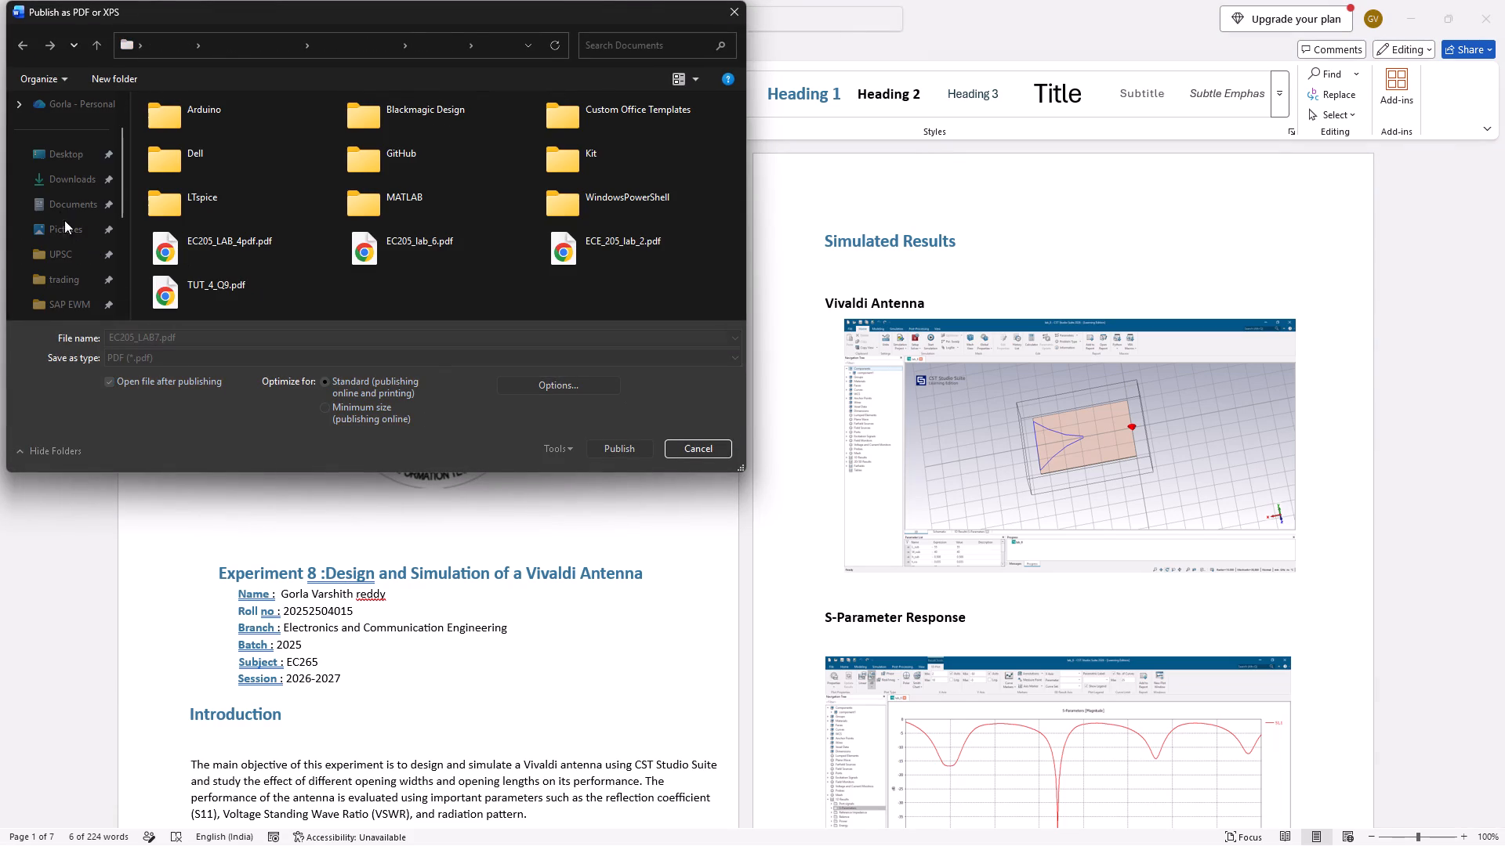
left_click(47, 184)
left_click(52, 179)
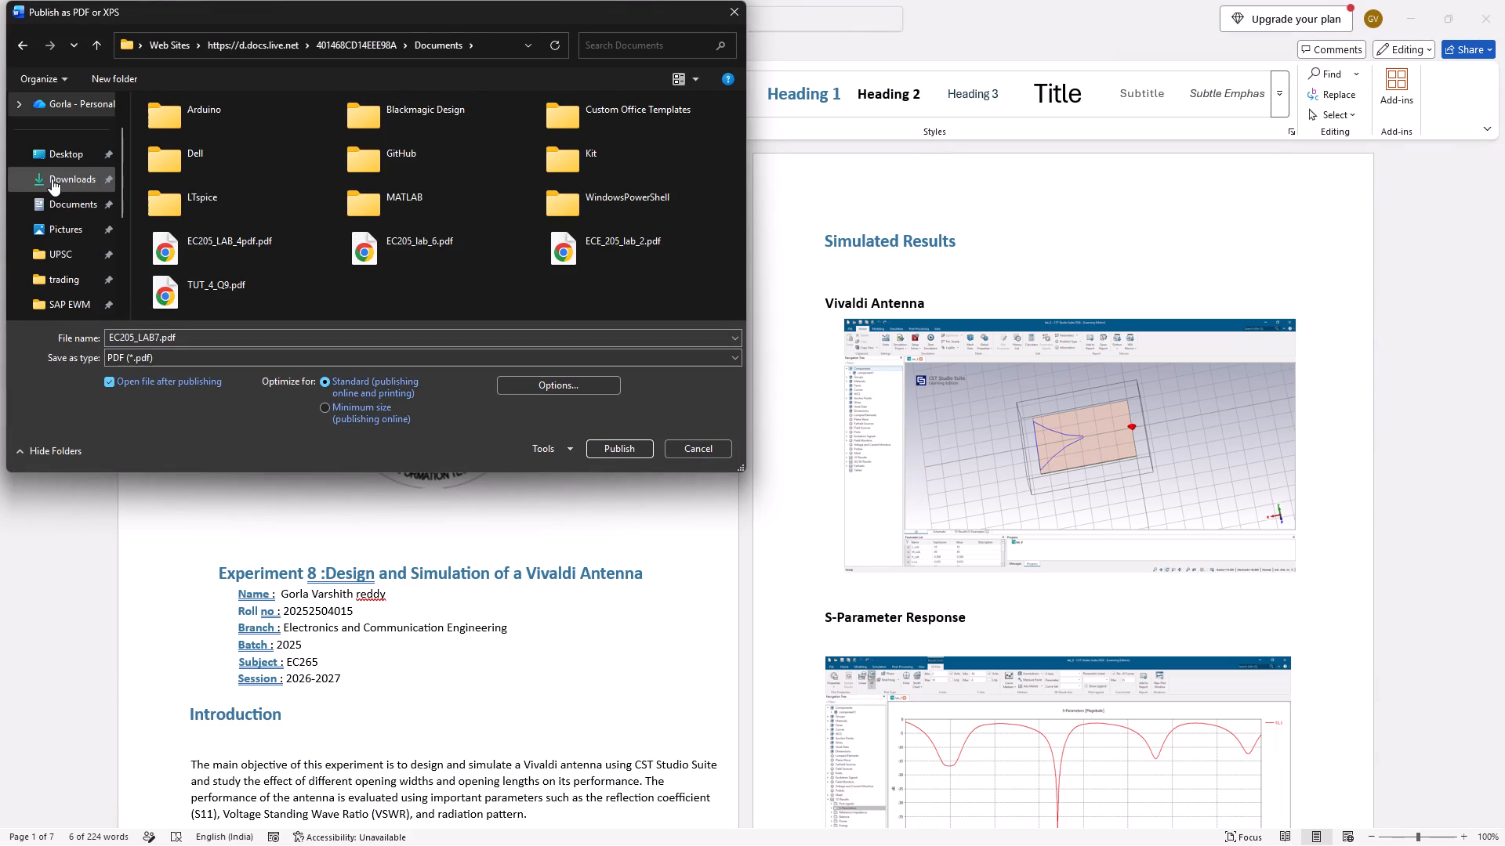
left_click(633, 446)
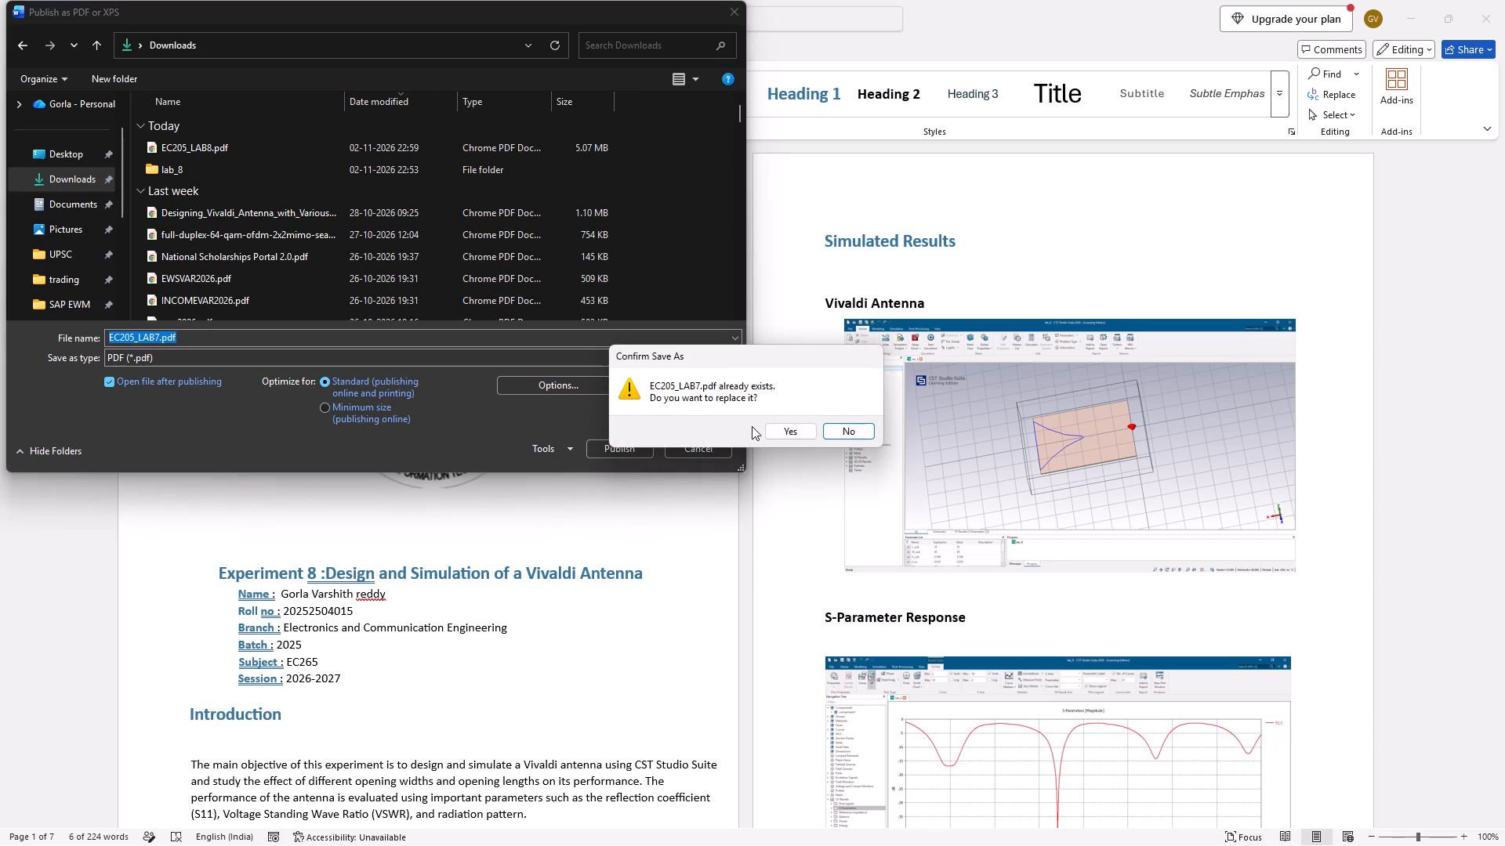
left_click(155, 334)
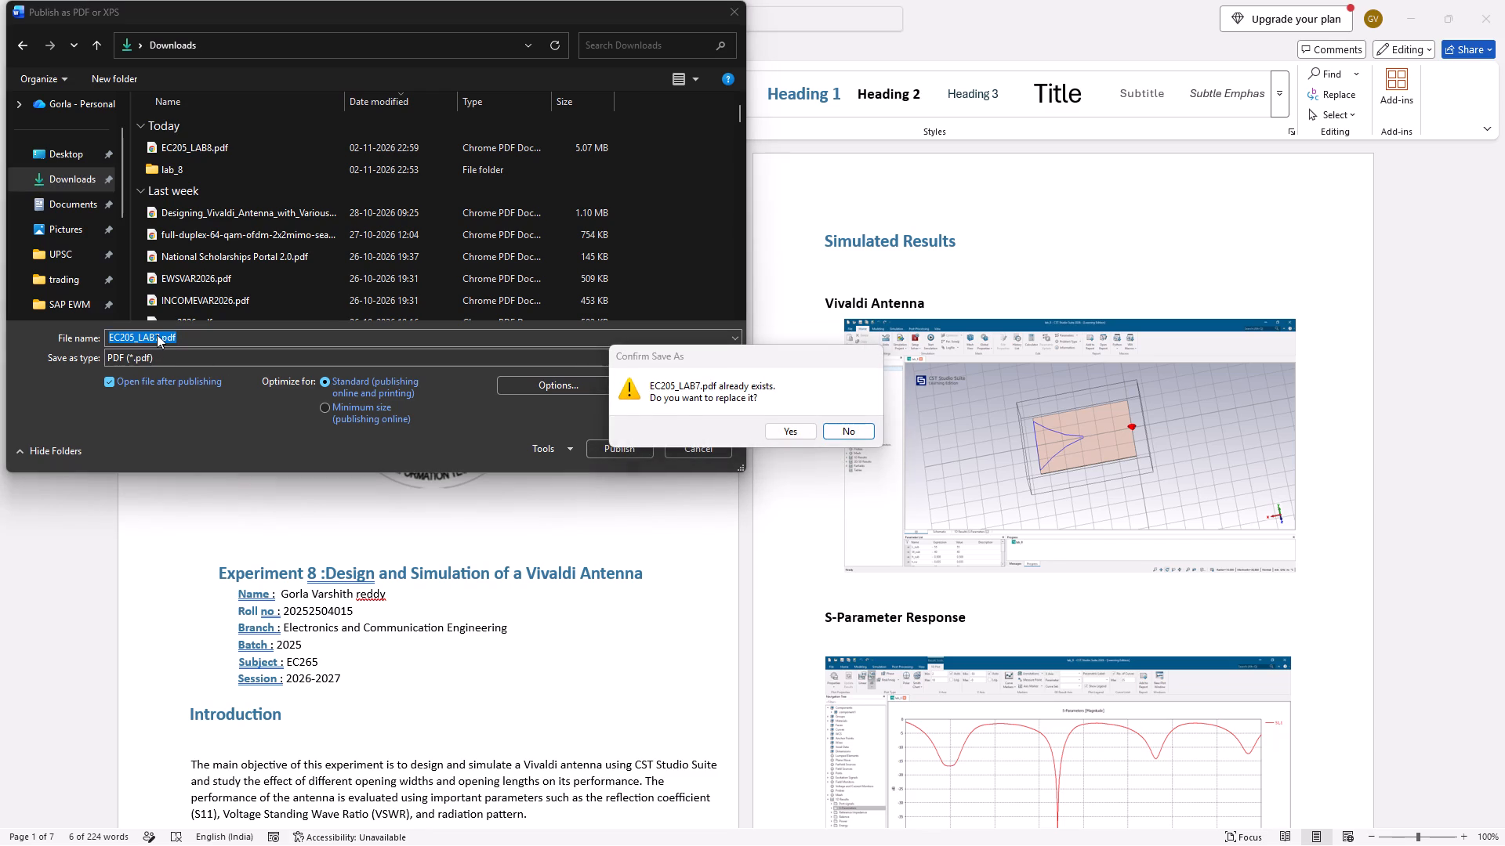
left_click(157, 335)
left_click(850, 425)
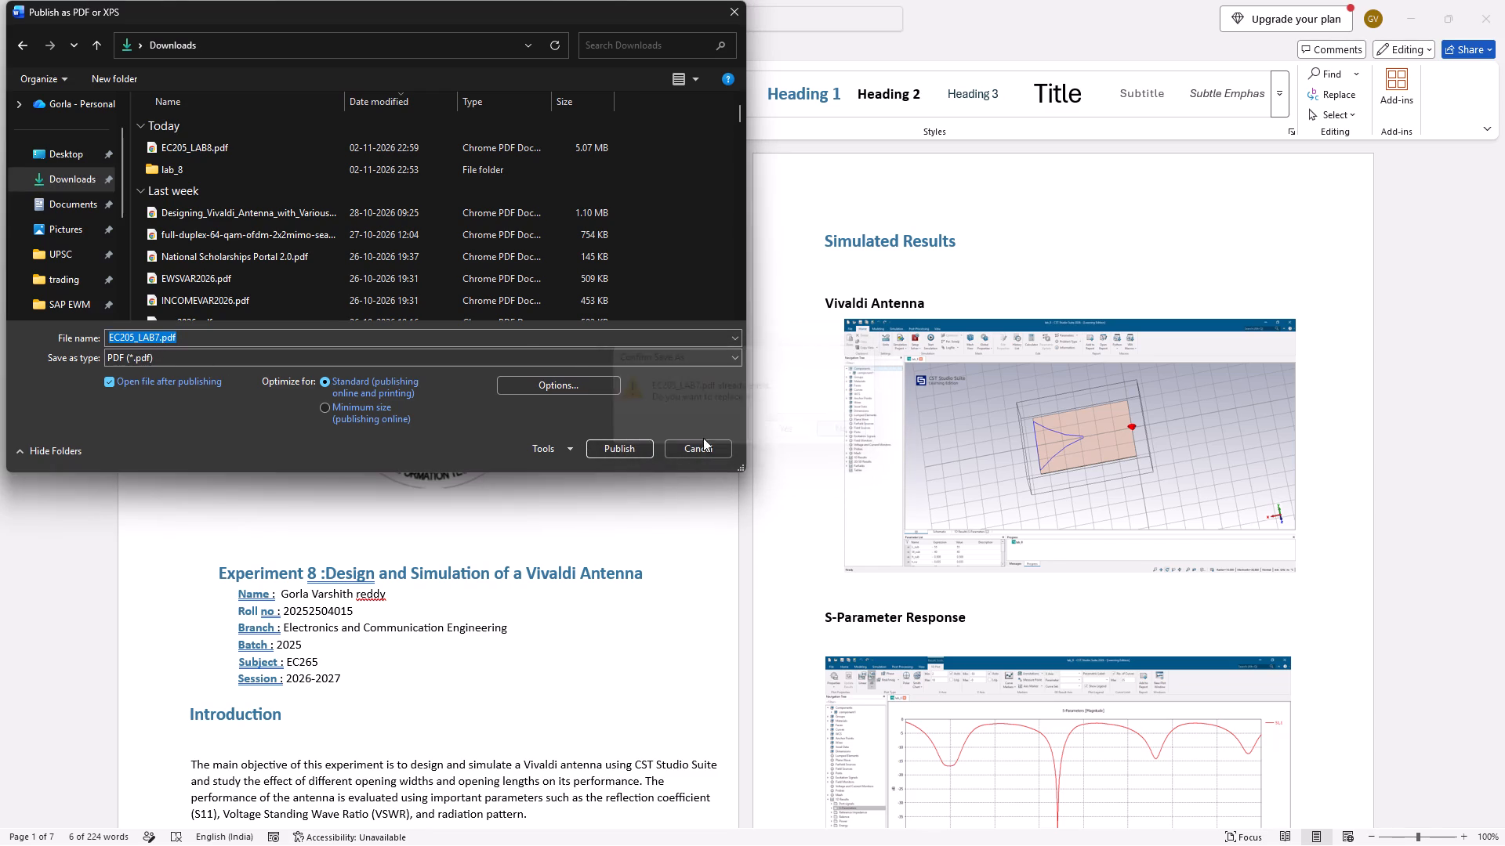
Publish the PDF as EC205_LAB8.pdf in Downloads, replacing the existing file of that name.
left_click(160, 338)
left_click(160, 338)
key("BackSpace")
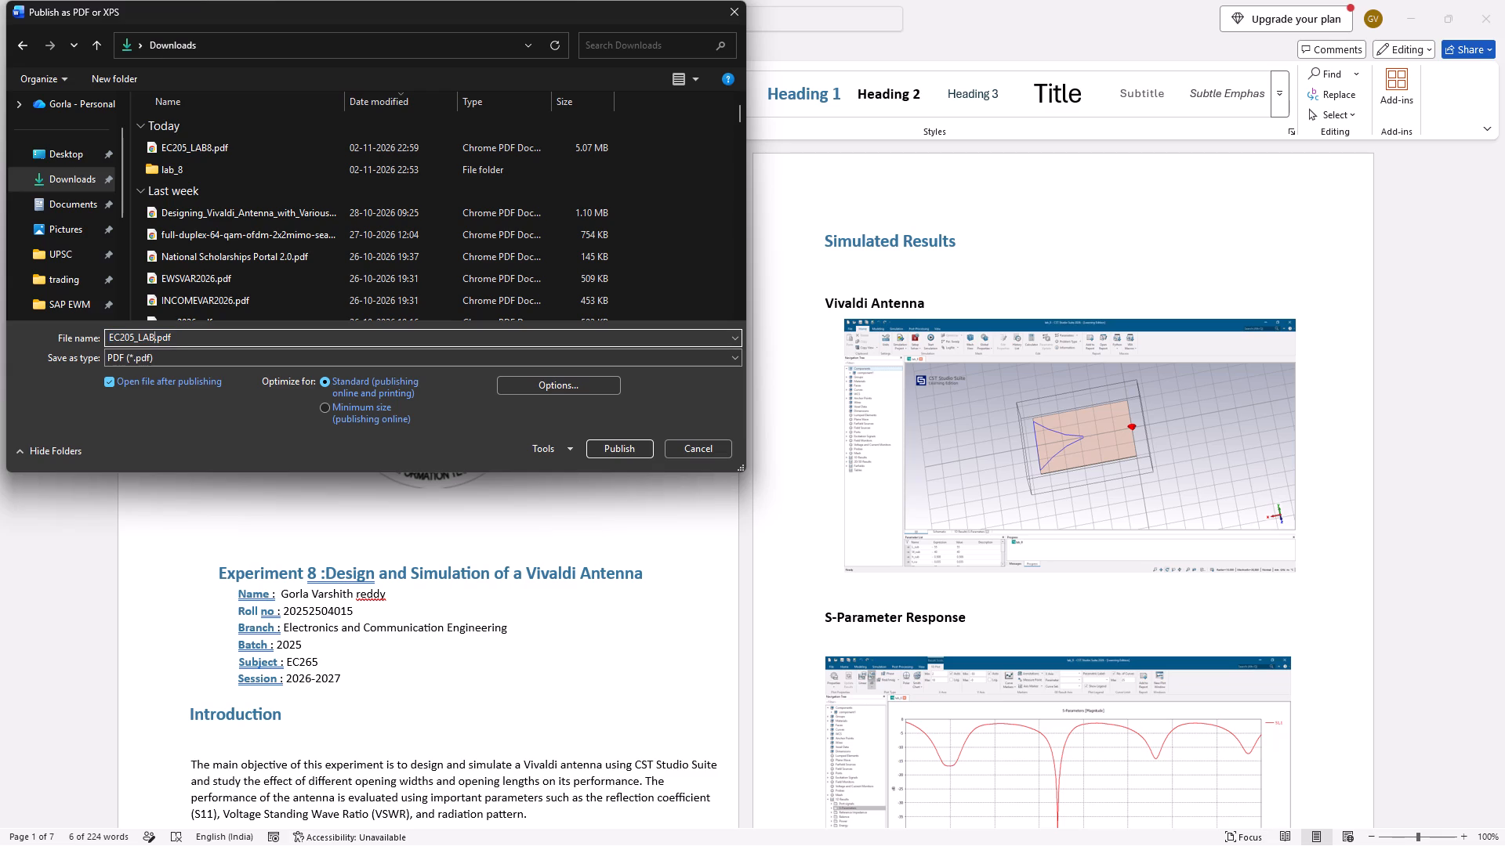
key("8")
key("BackSpace")
key("8")
left_click(607, 447)
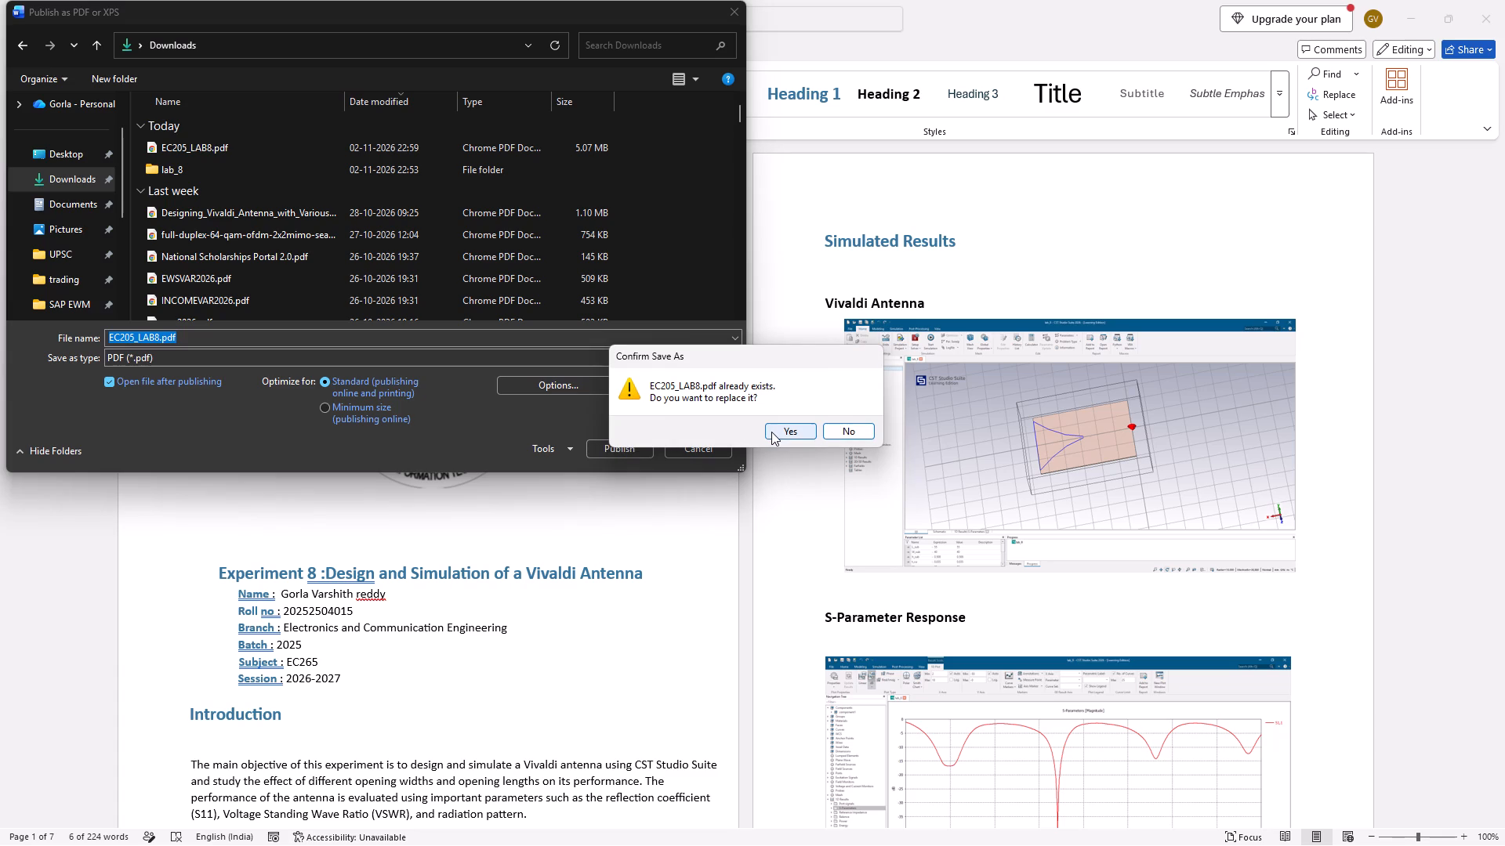
left_click(773, 432)
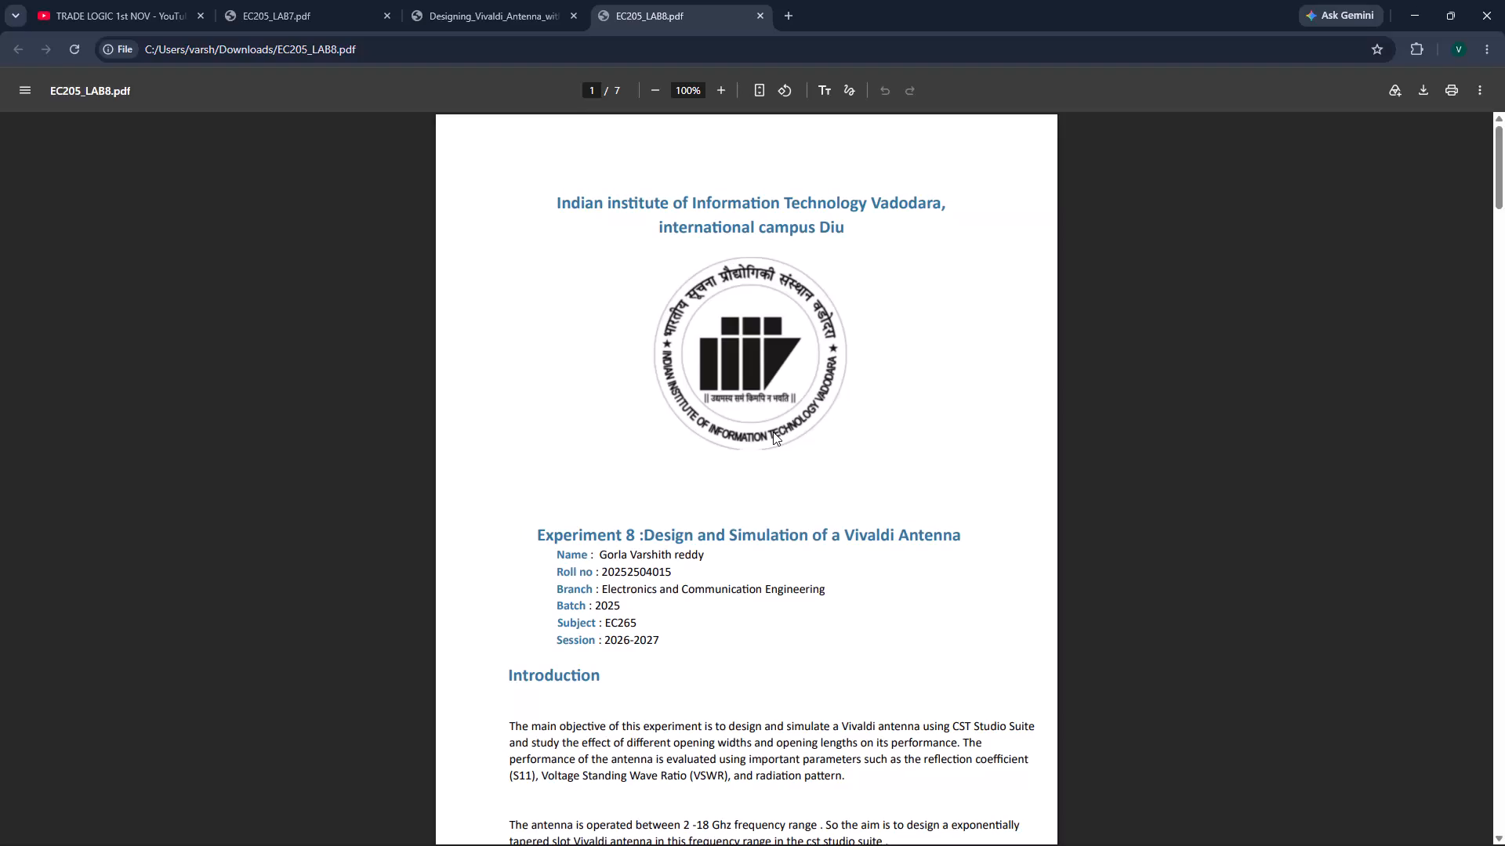
Review the exported EC205_LAB8.pdf from the cover page through the simulation figures to the Result section, and return to its beginning.
scroll(773, 432, "down", 2)
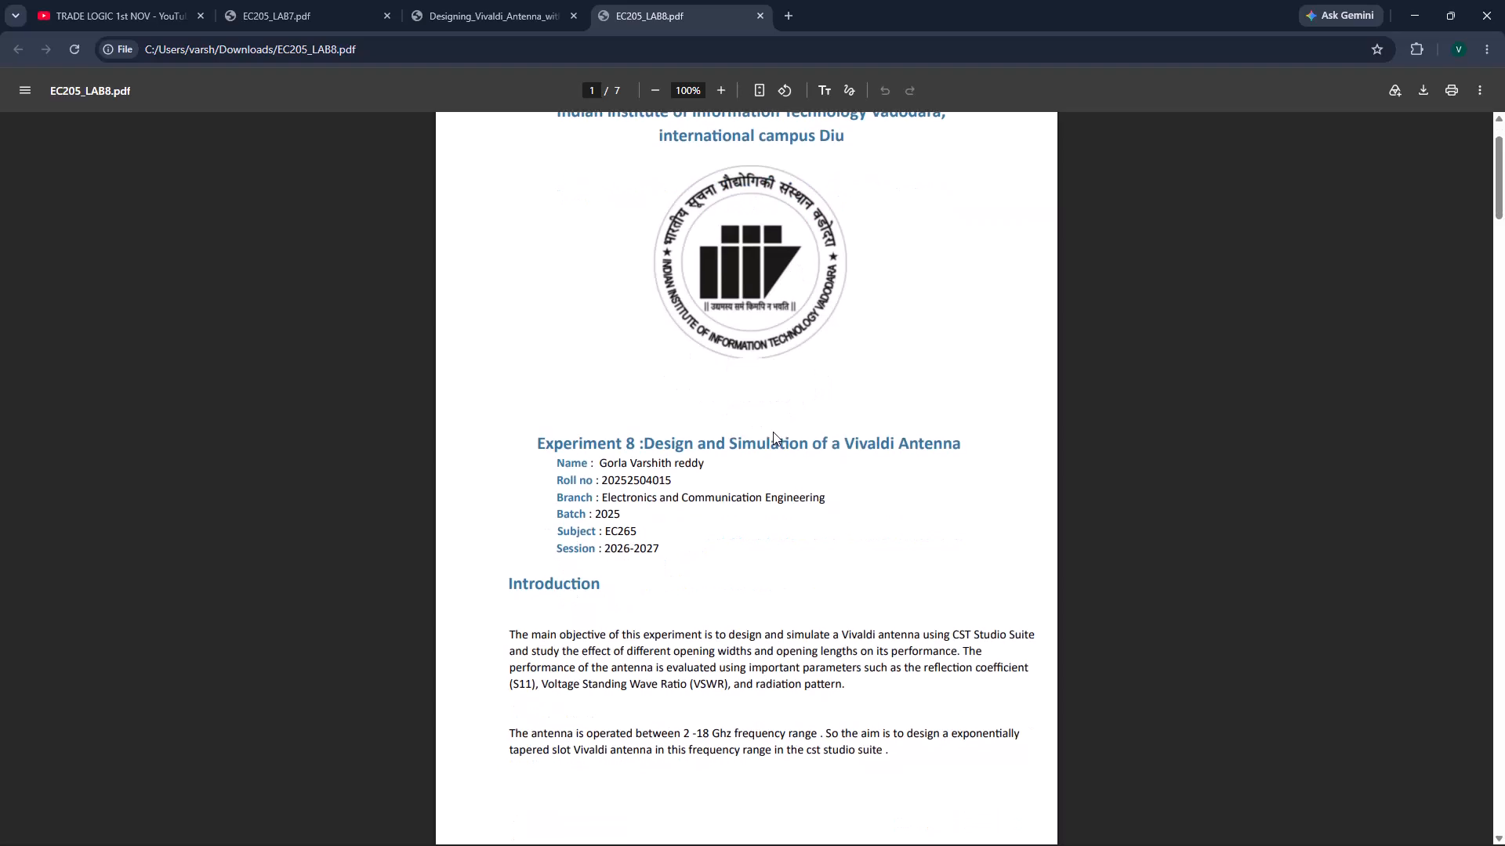
scroll(773, 432, "down", 6)
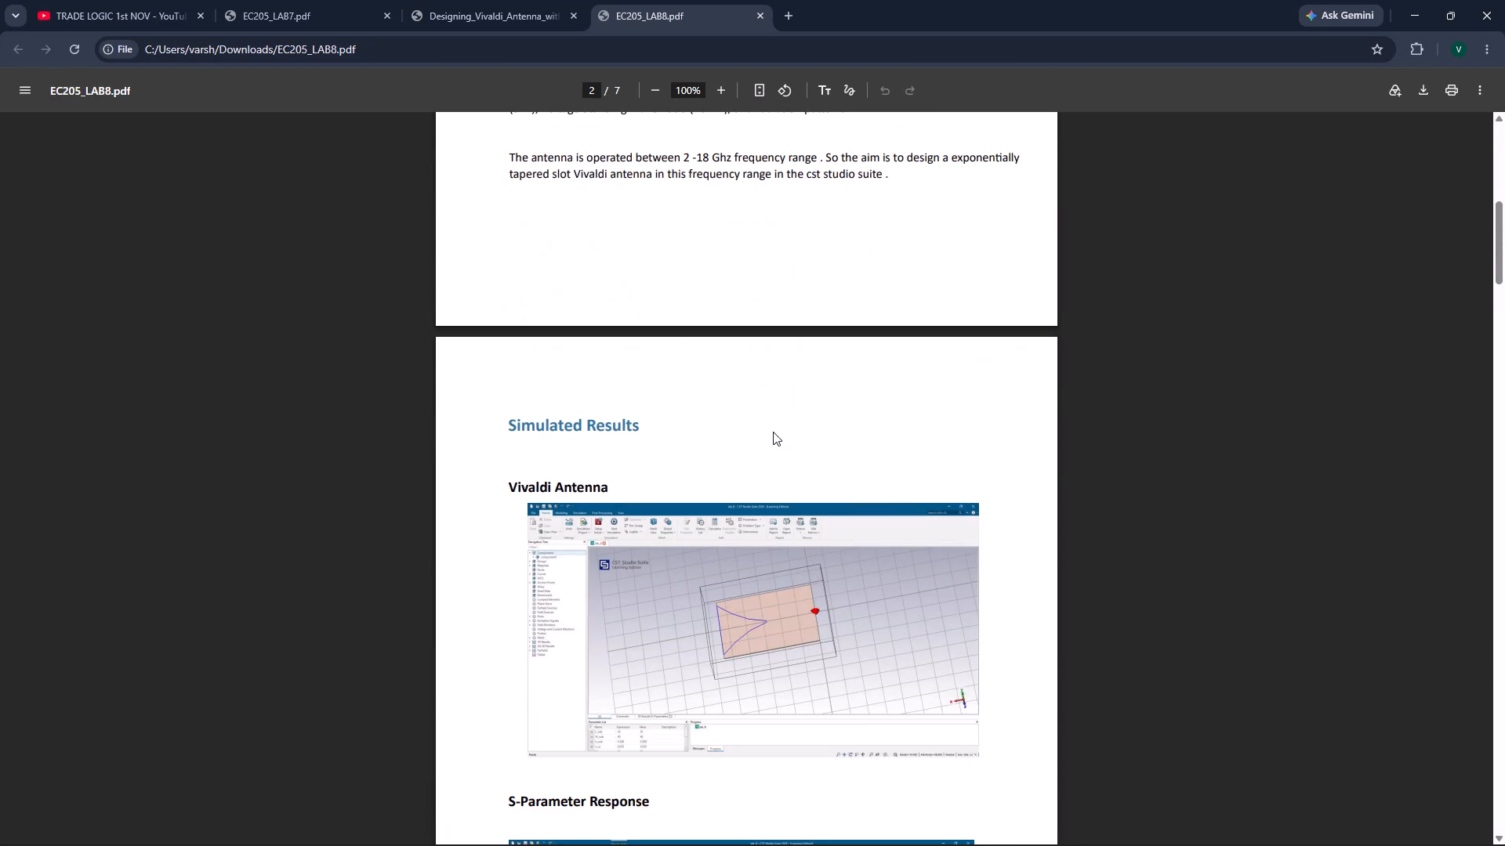
scroll(773, 432, "down", 9)
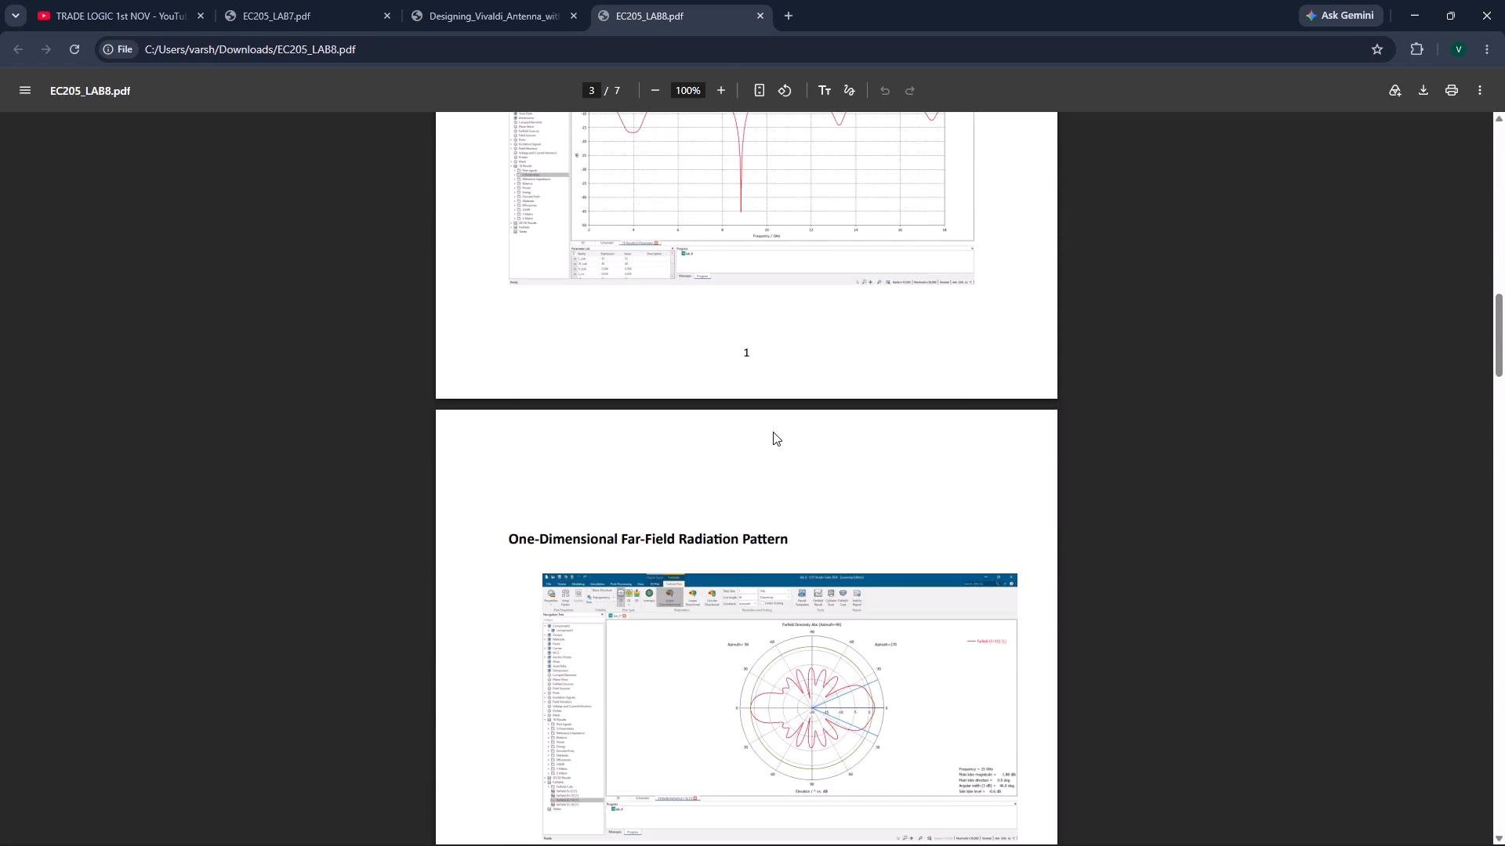
scroll(773, 432, "down", 7)
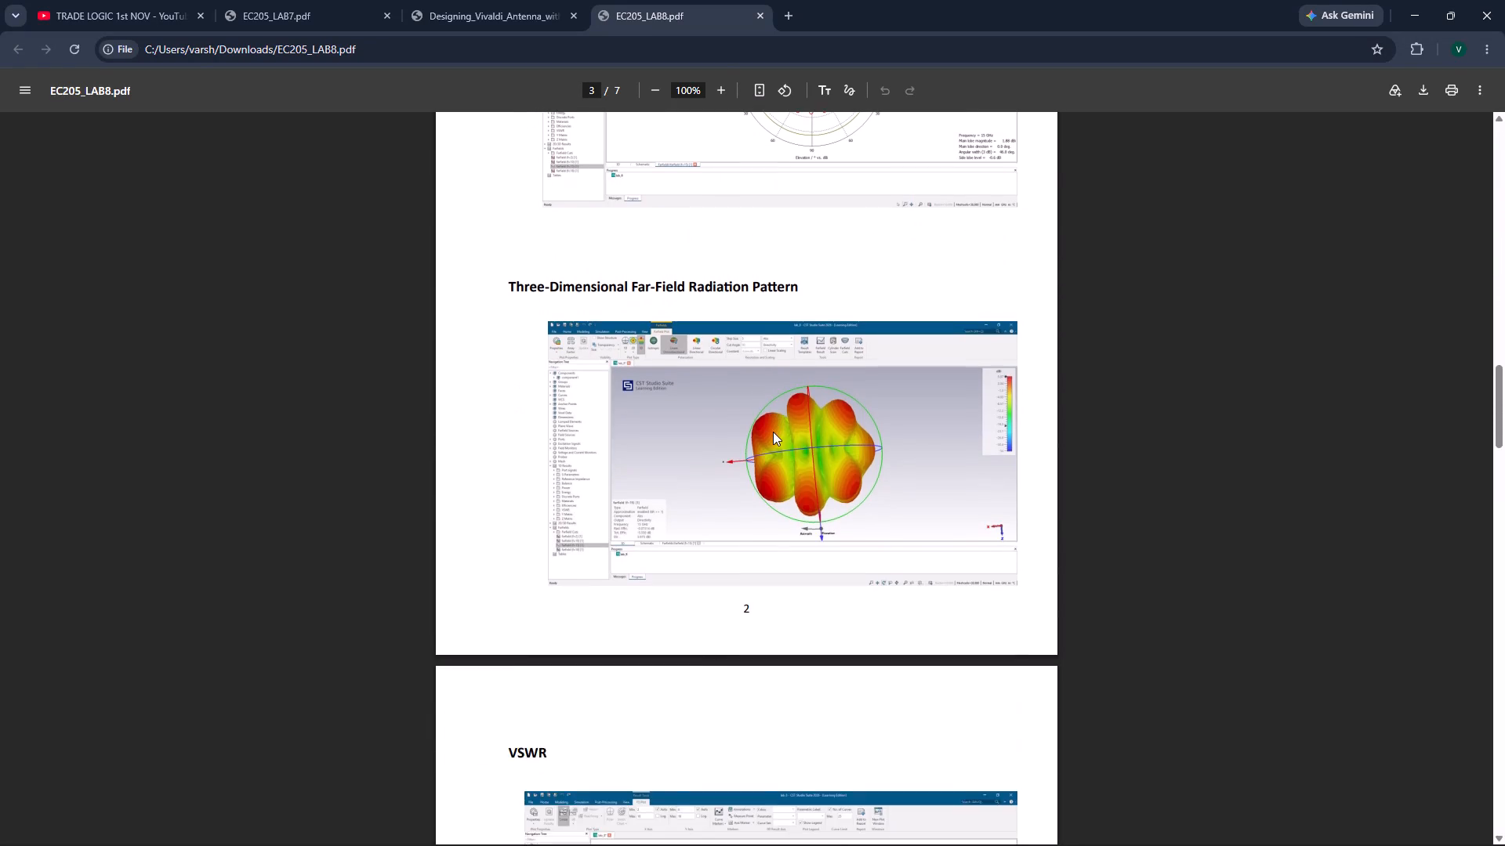
scroll(773, 432, "down", 10)
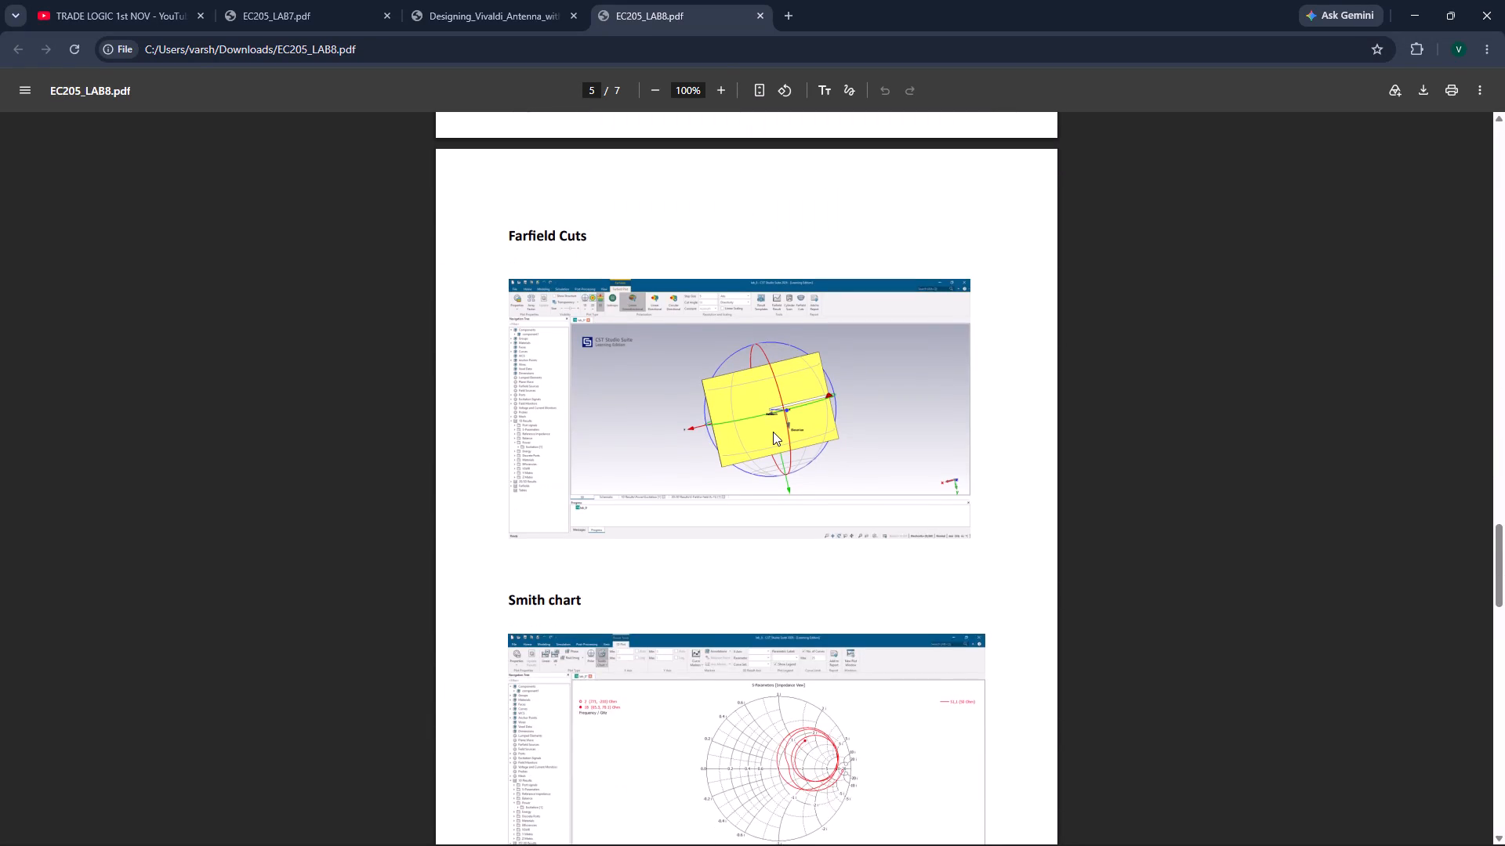
scroll(773, 432, "down", 8)
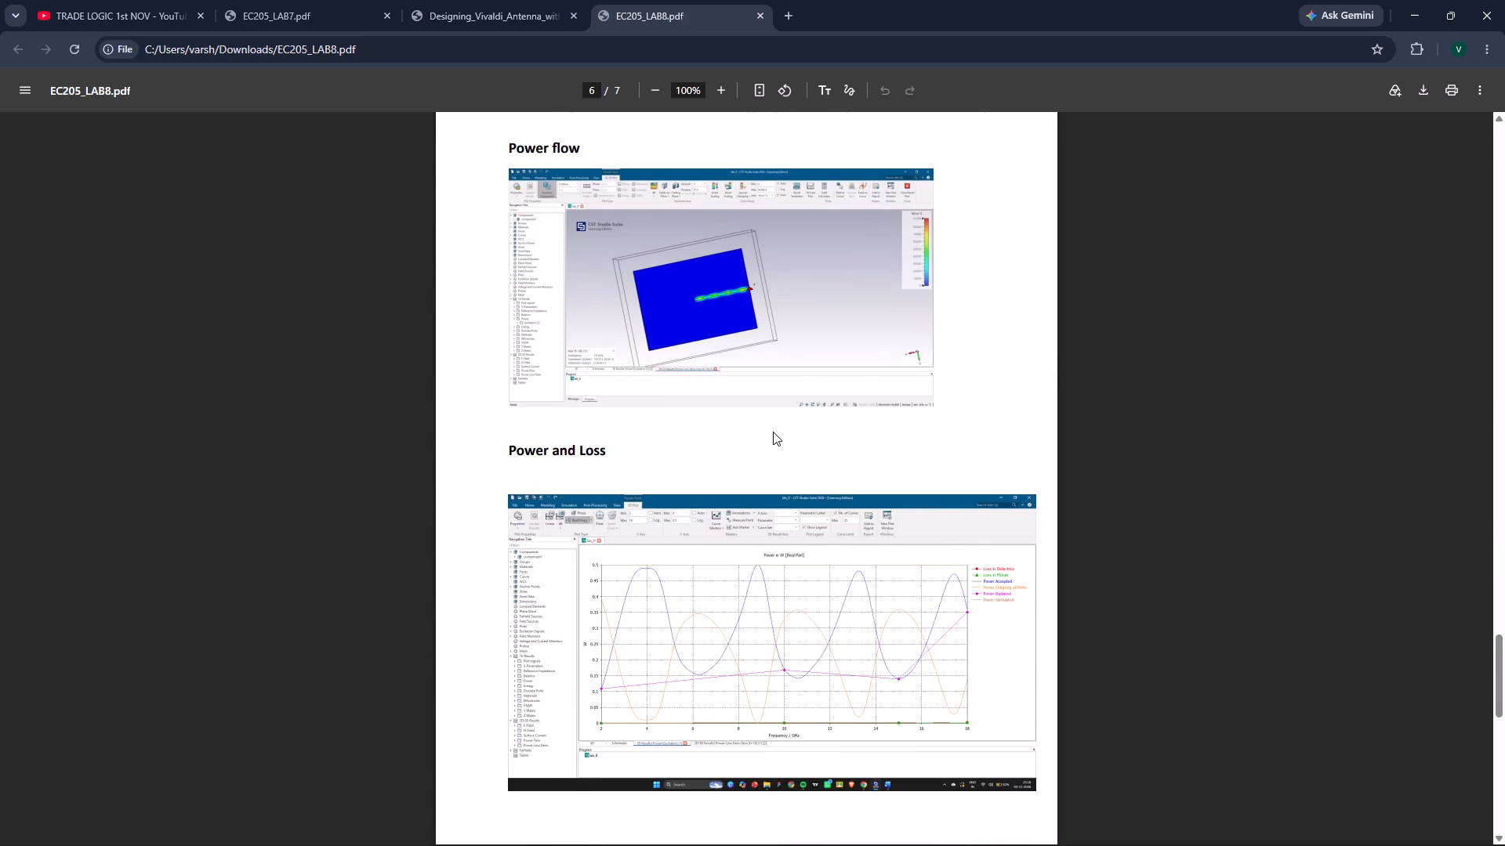
scroll(773, 432, "down", 3)
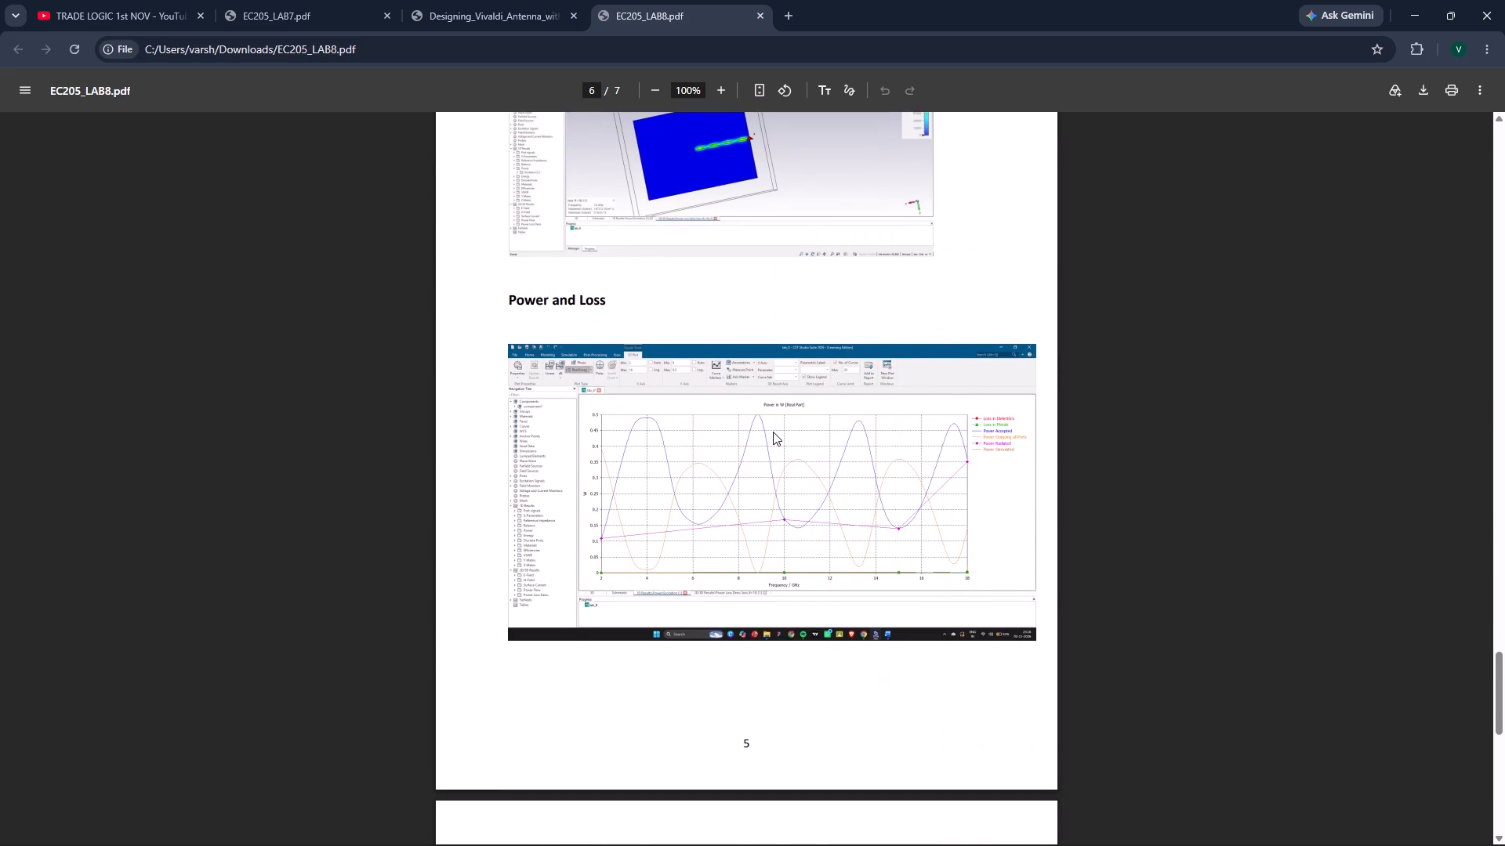
scroll(773, 432, "down", 5)
scroll(773, 432, "up", 1)
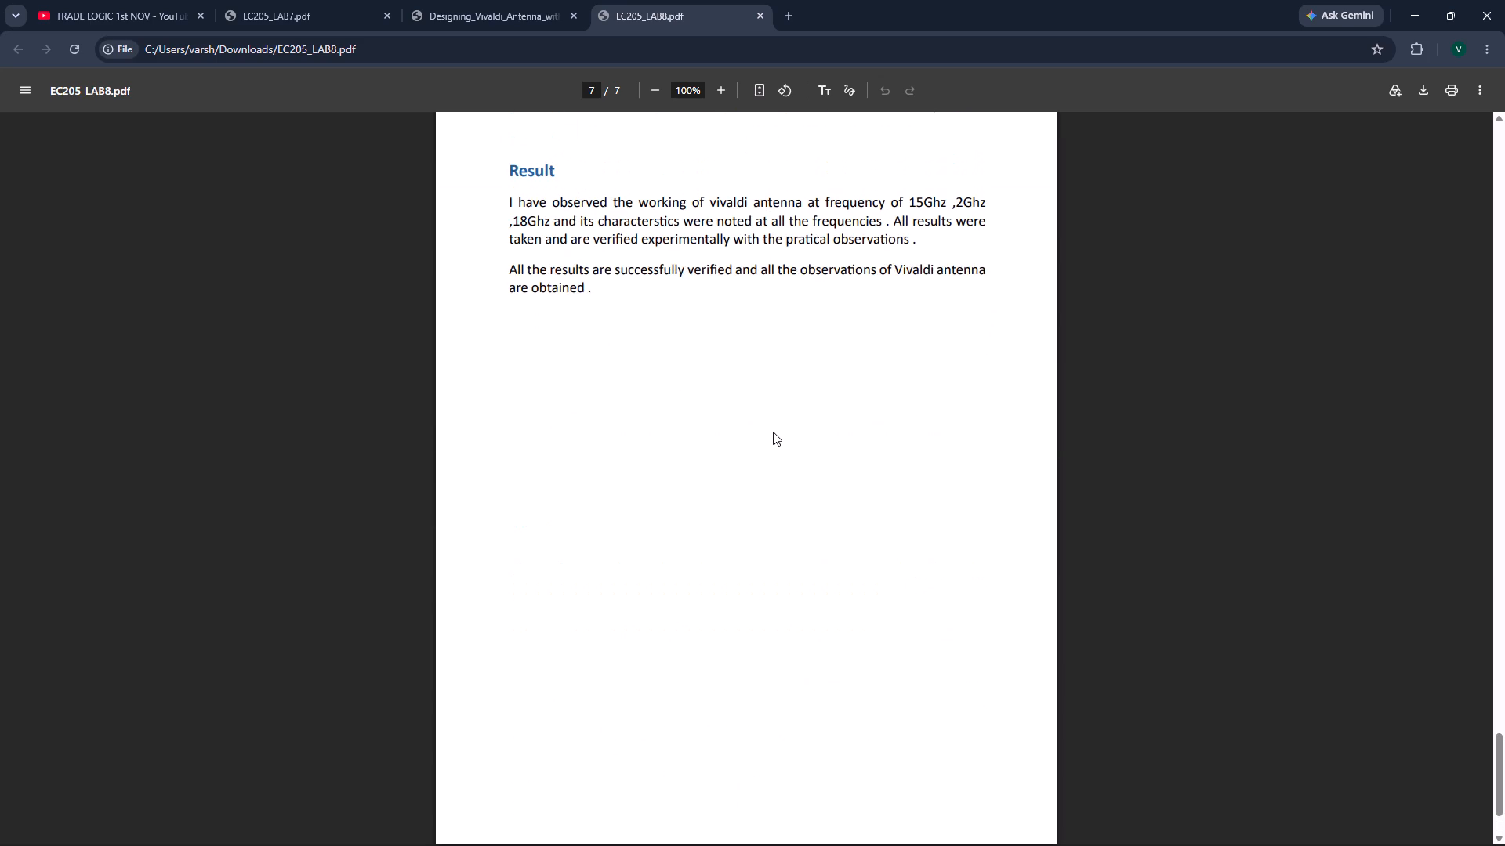
scroll(773, 432, "up", 2)
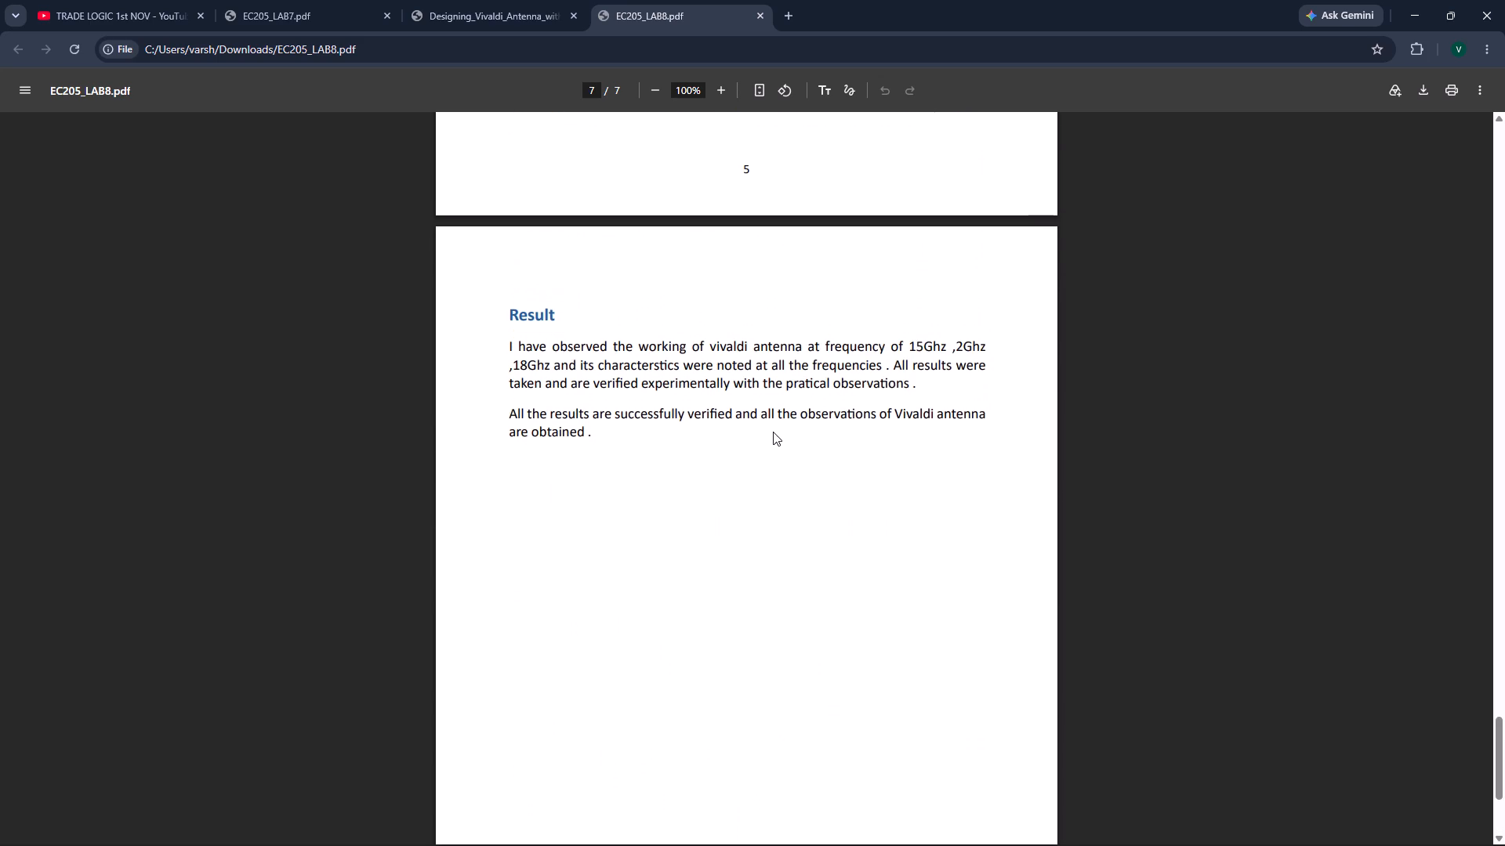
scroll(773, 432, "up", 3)
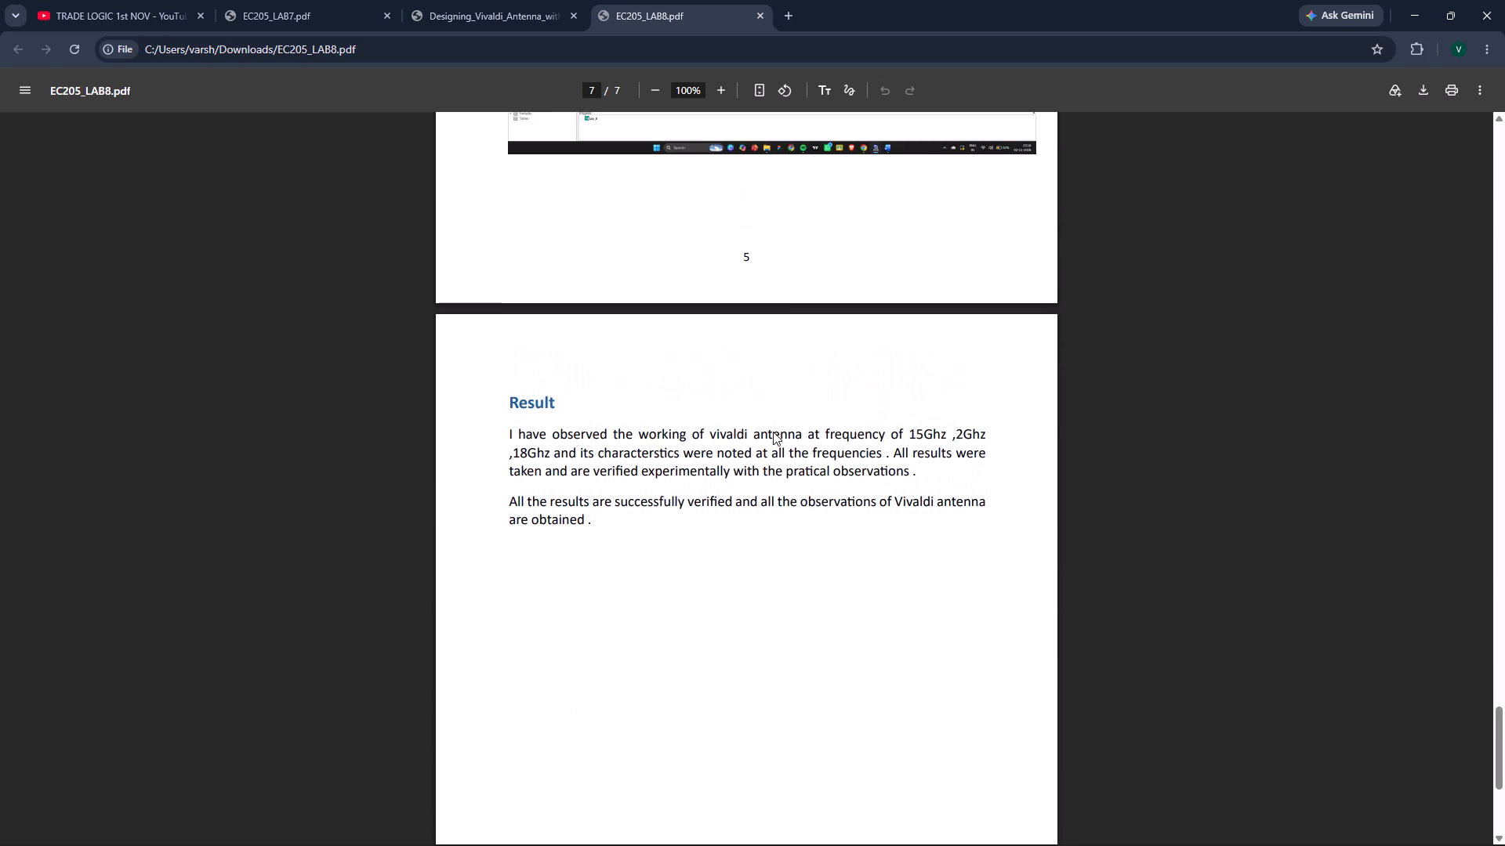
scroll(773, 432, "up", 3)
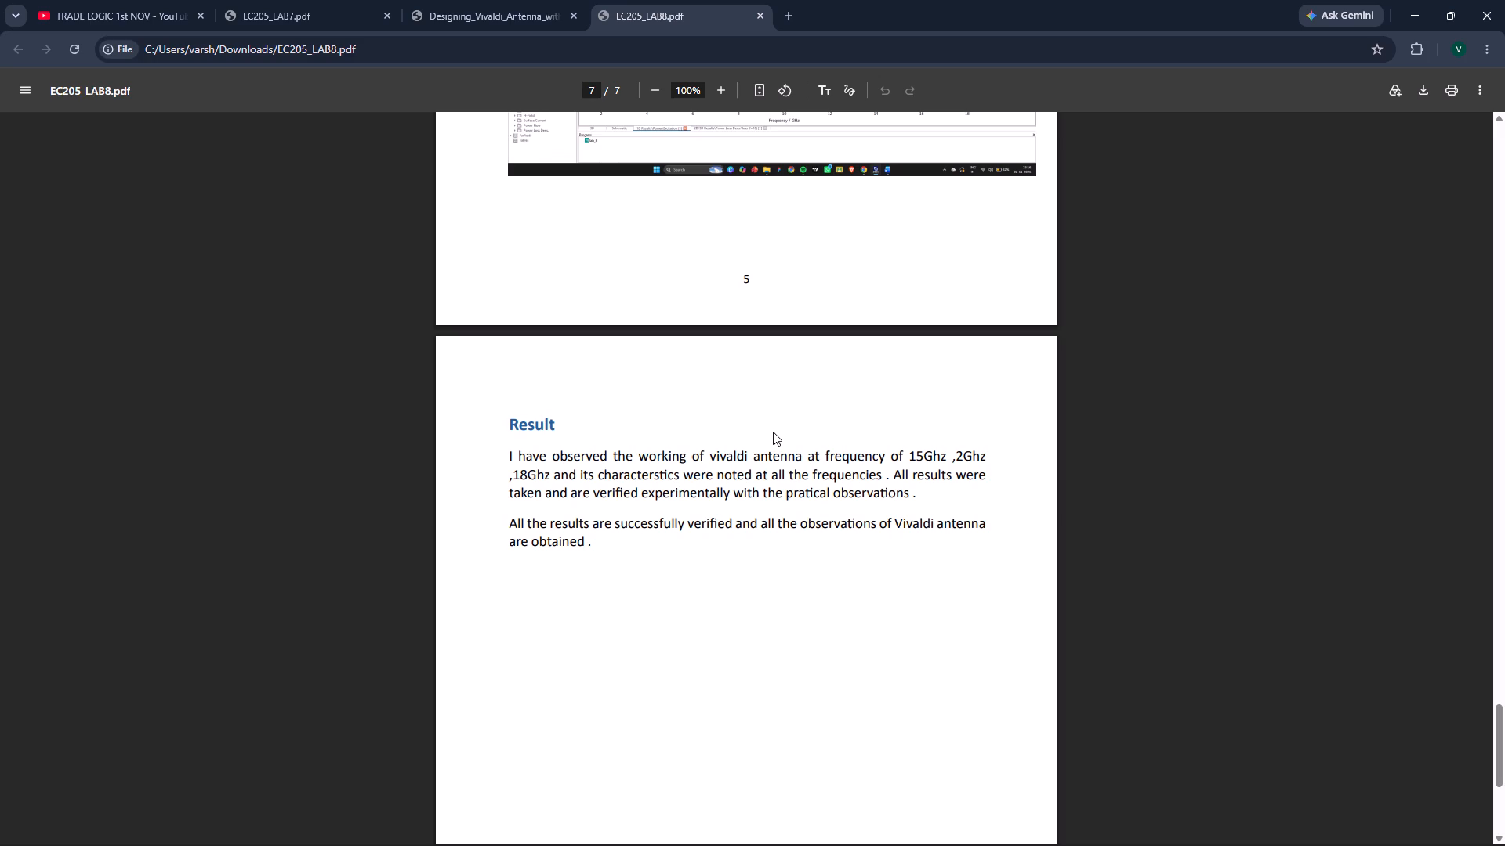
scroll(773, 432, "up", 9)
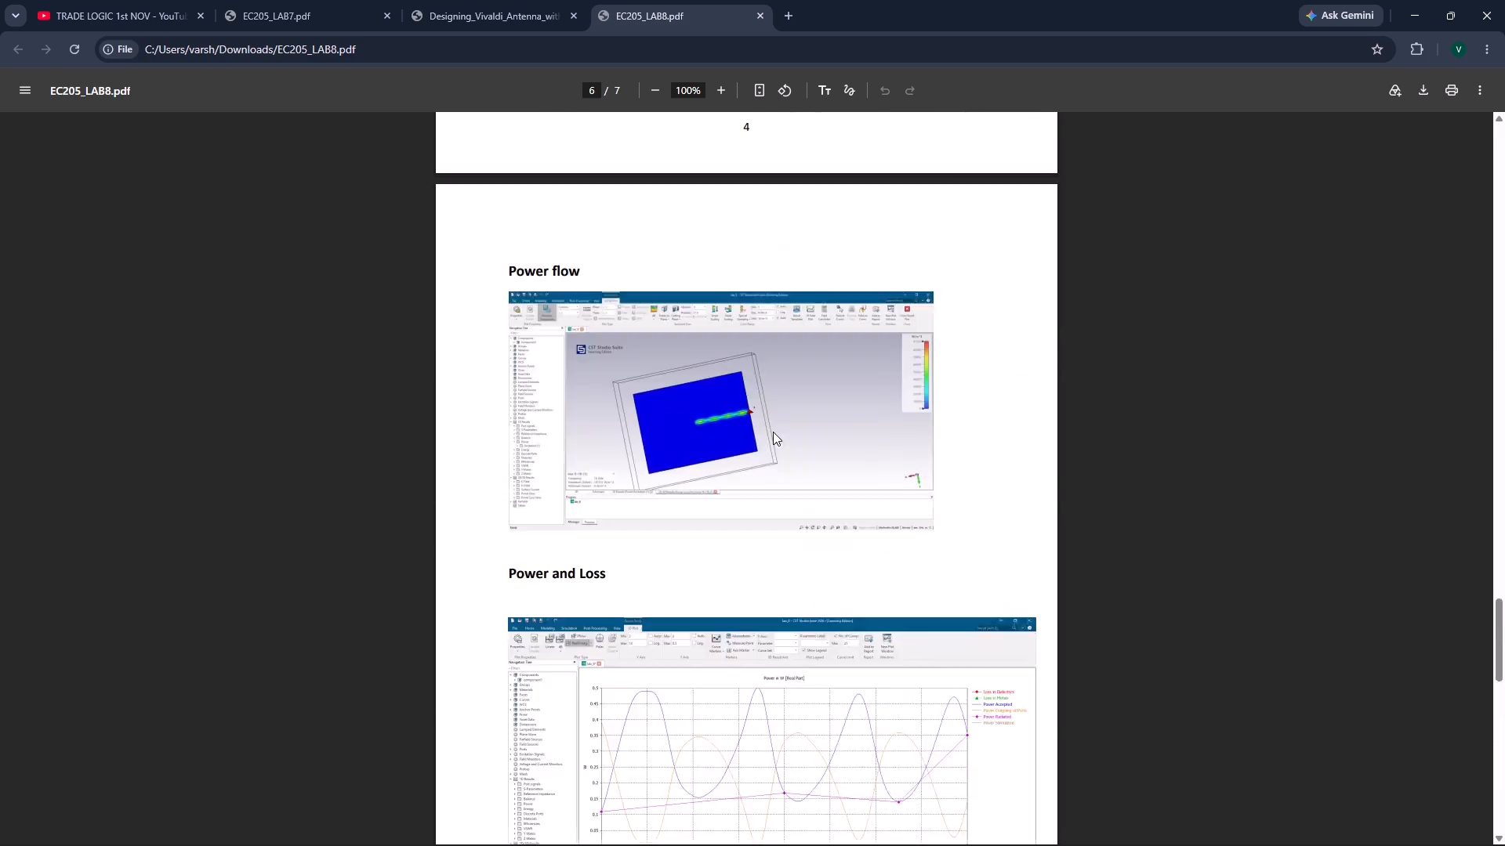
scroll(773, 432, "up", 8)
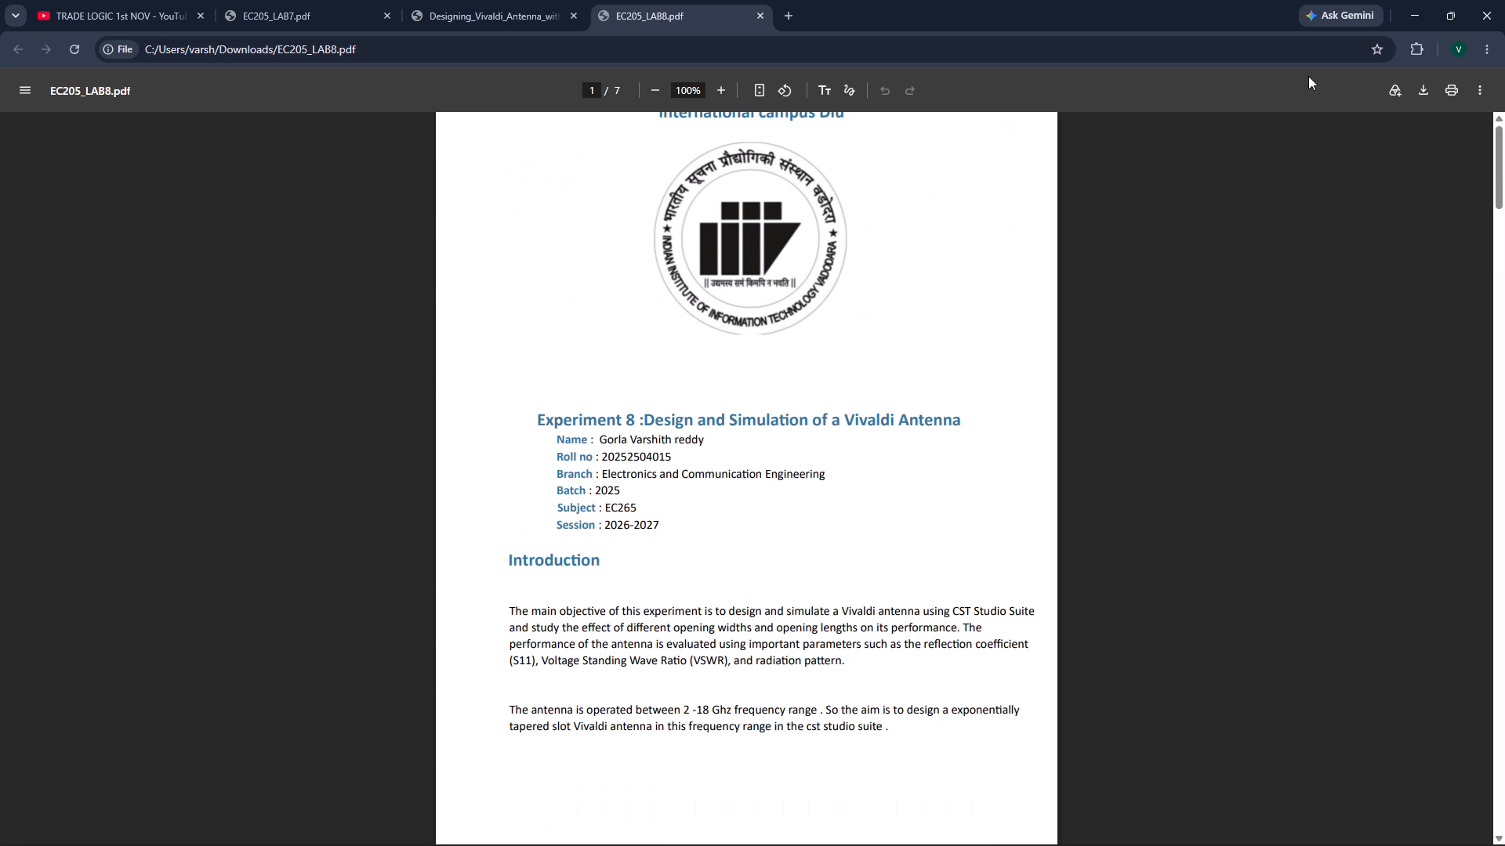
Close the Vivaldi antenna reference, EC205_LAB7.pdf and YouTube pages, keeping only EC205_LAB8.pdf open, and minimize the browser.
left_click(569, 16)
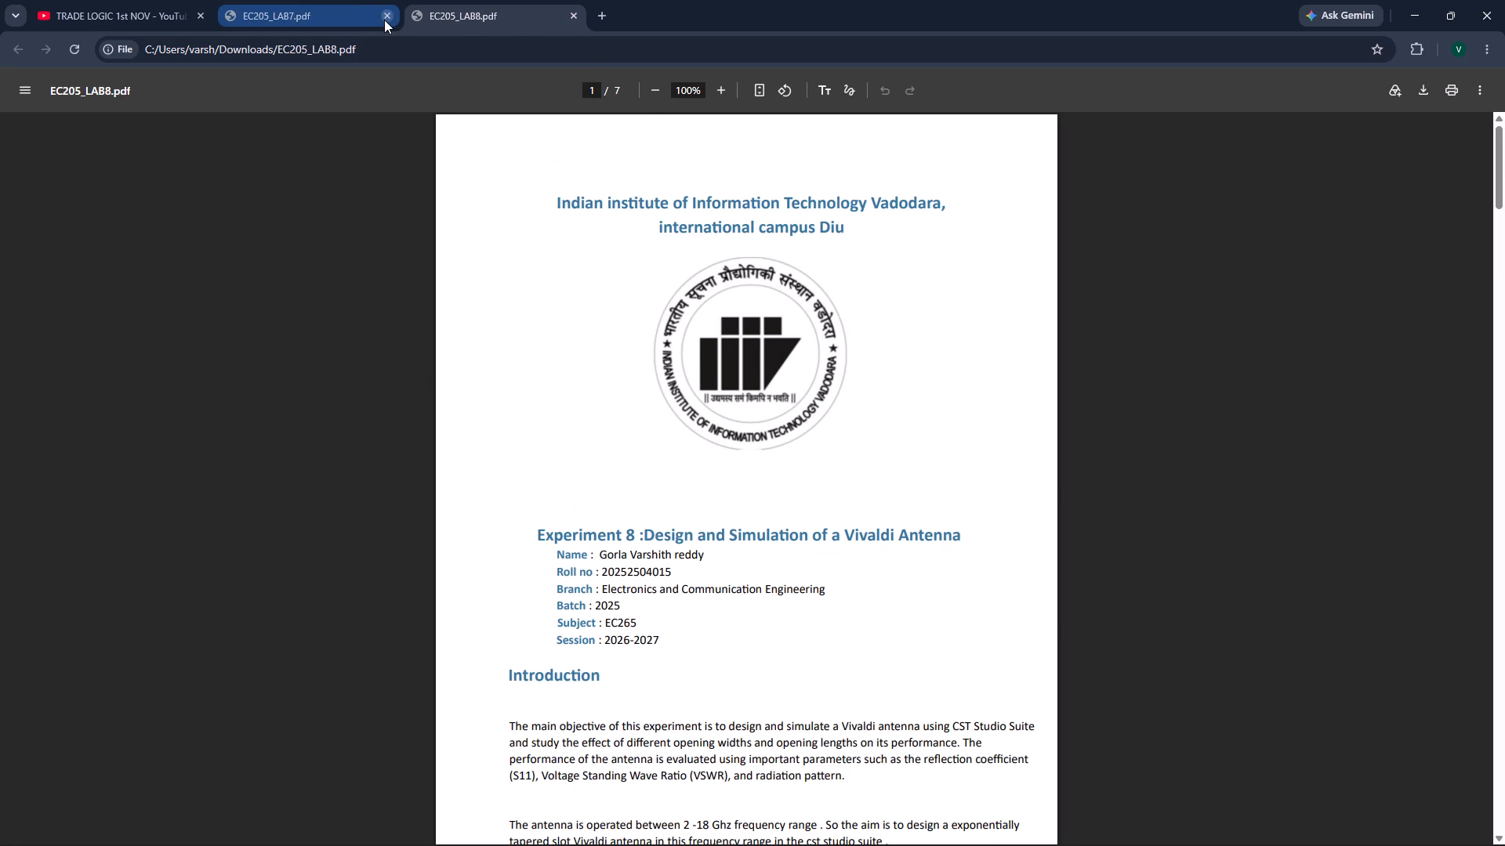
left_click(384, 20)
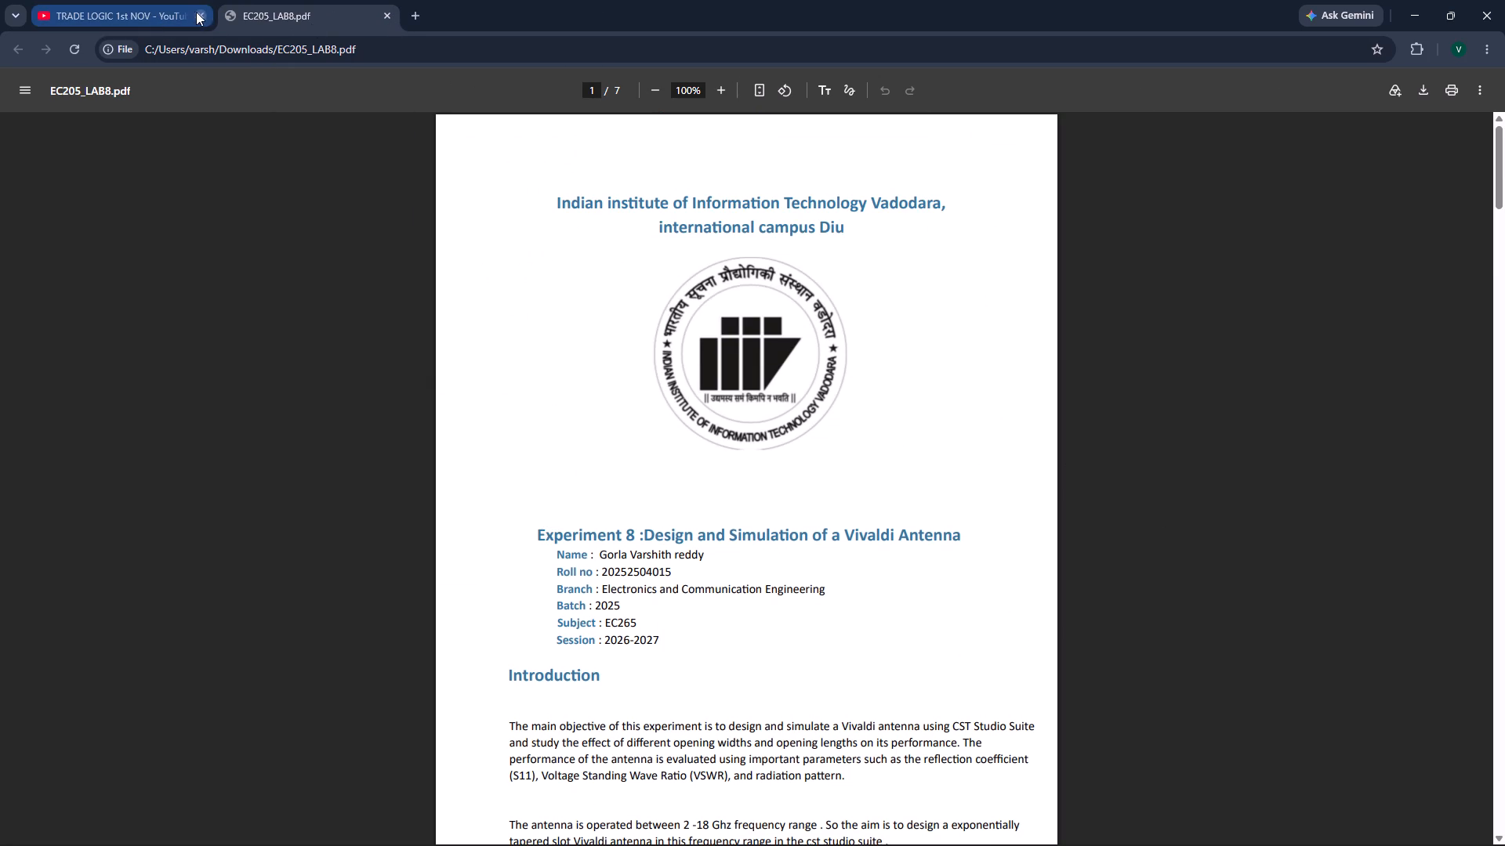
left_click(203, 13)
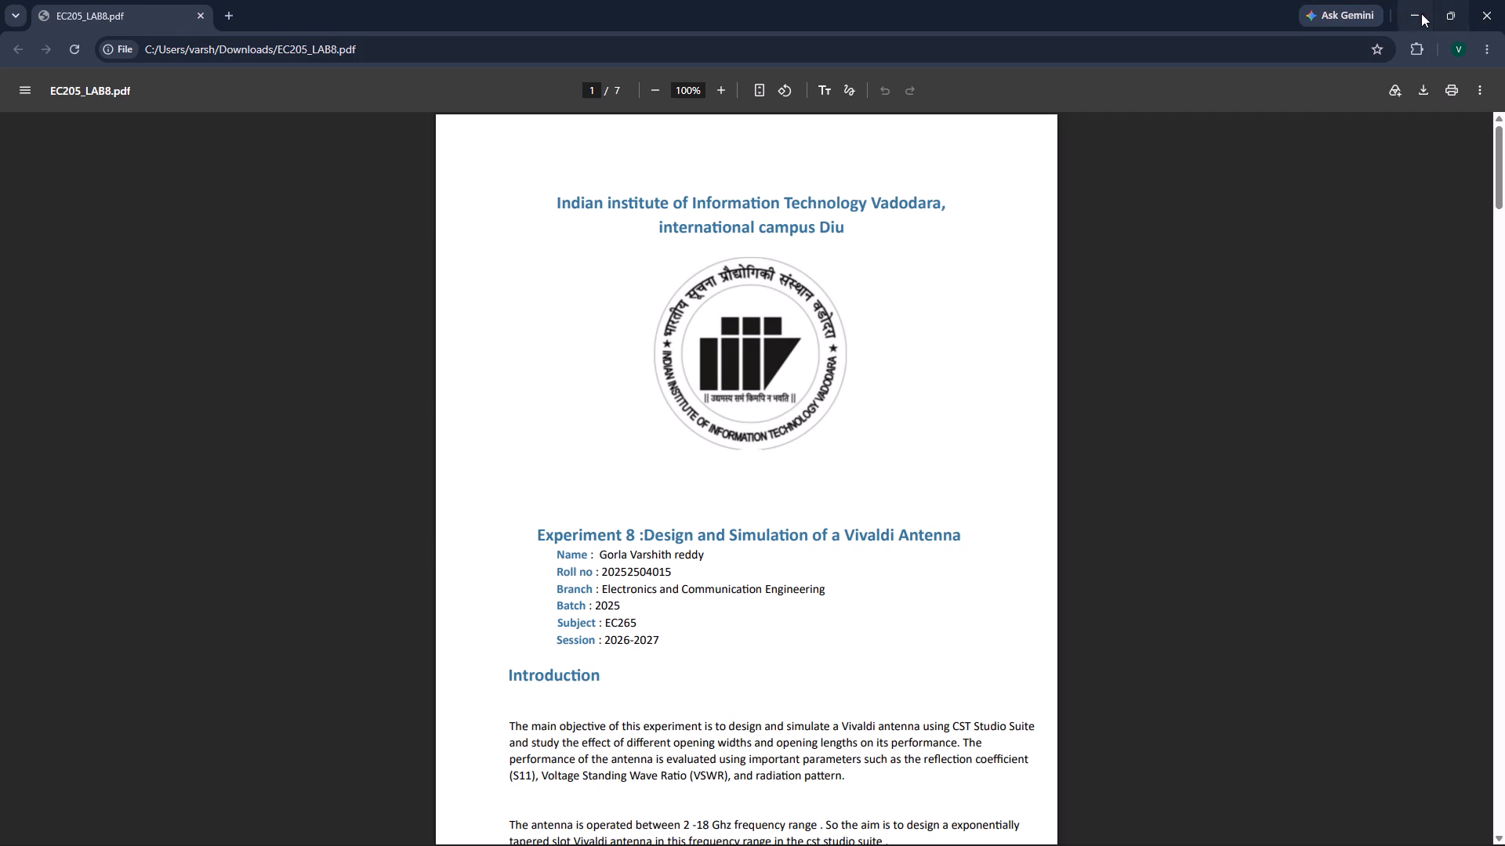
left_click(1420, 13)
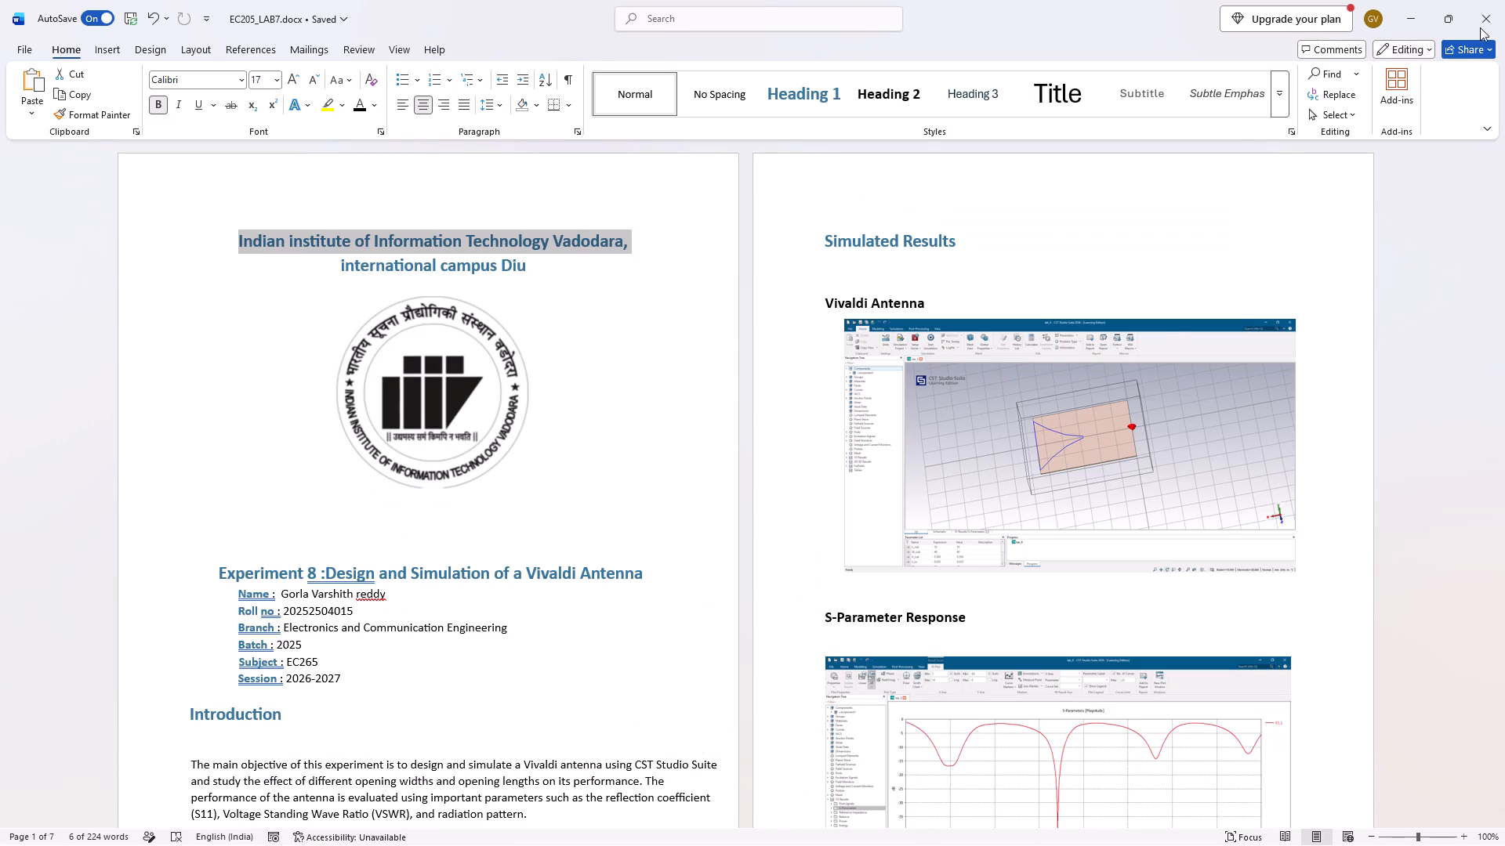
Close the Word report and CST Studio Suite, saving the changes to the lab_8 project.
left_click(1485, 21)
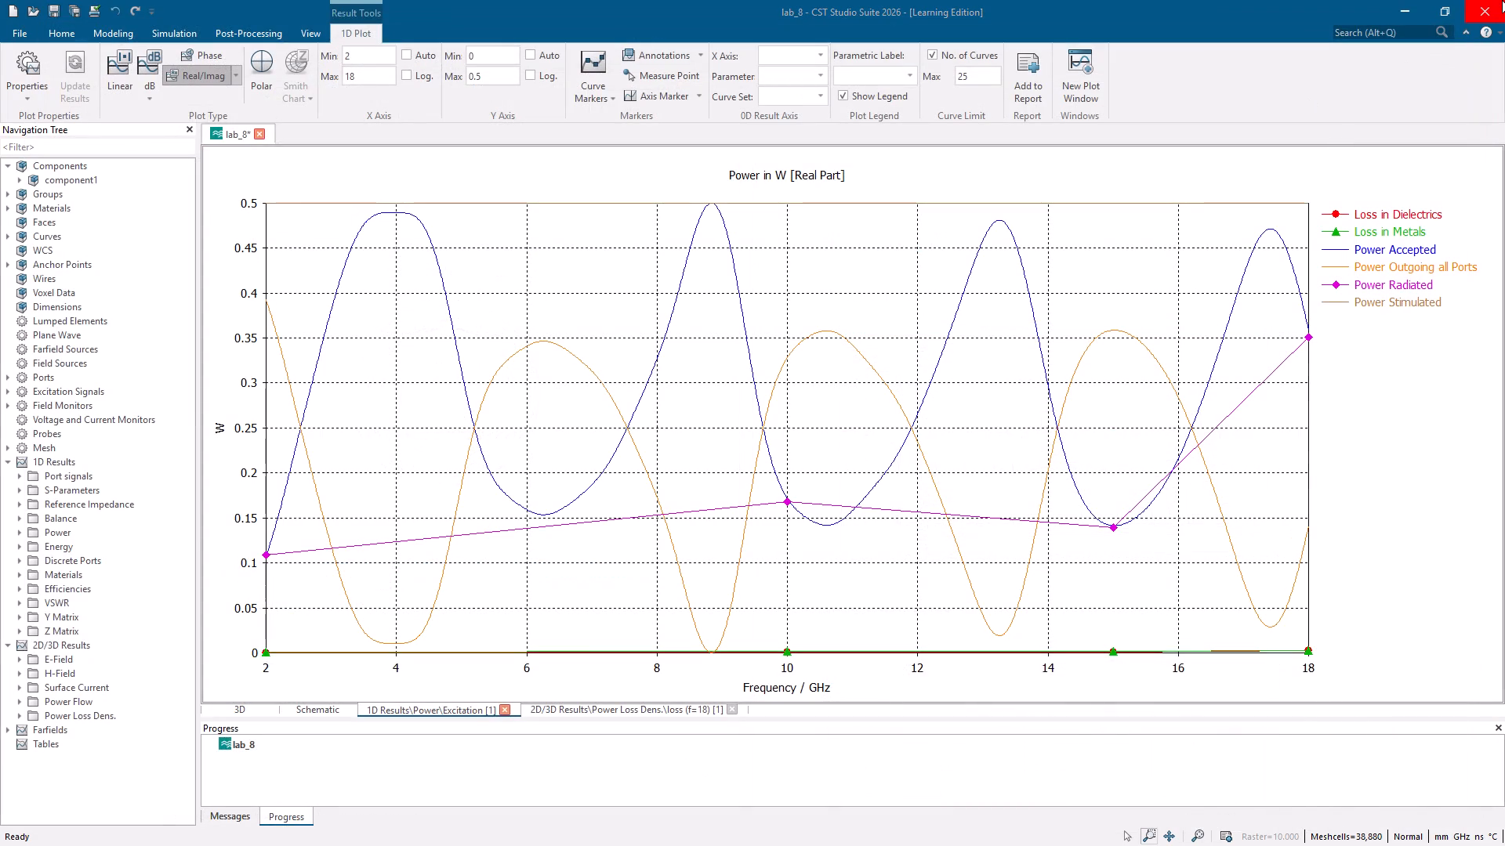
left_click(1502, 0)
left_click(731, 478)
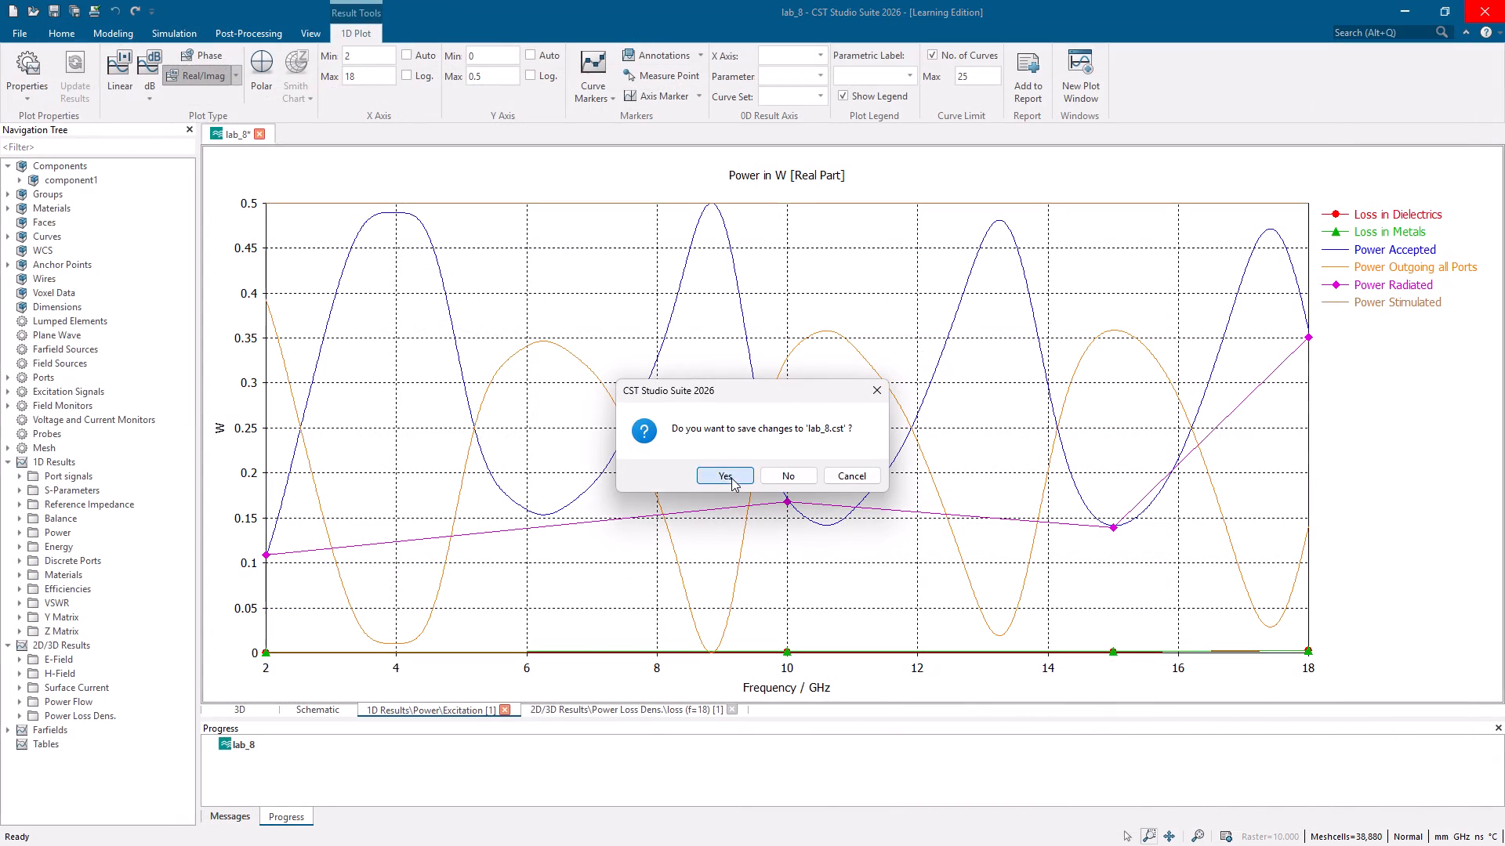
left_click(1484, 18)
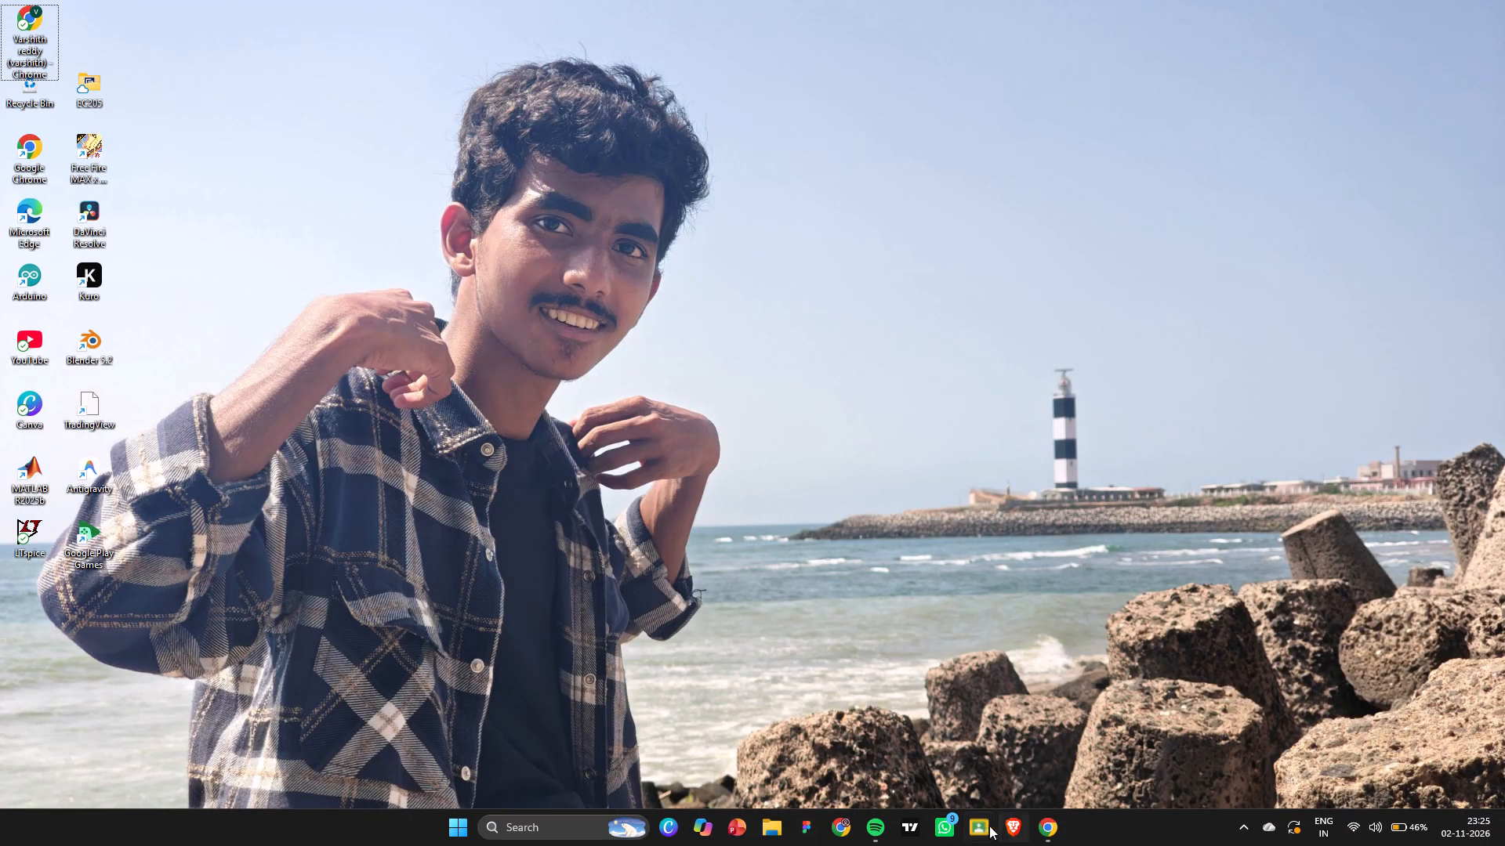
Open Google Classroom in Microsoft Edge.
left_click(977, 826)
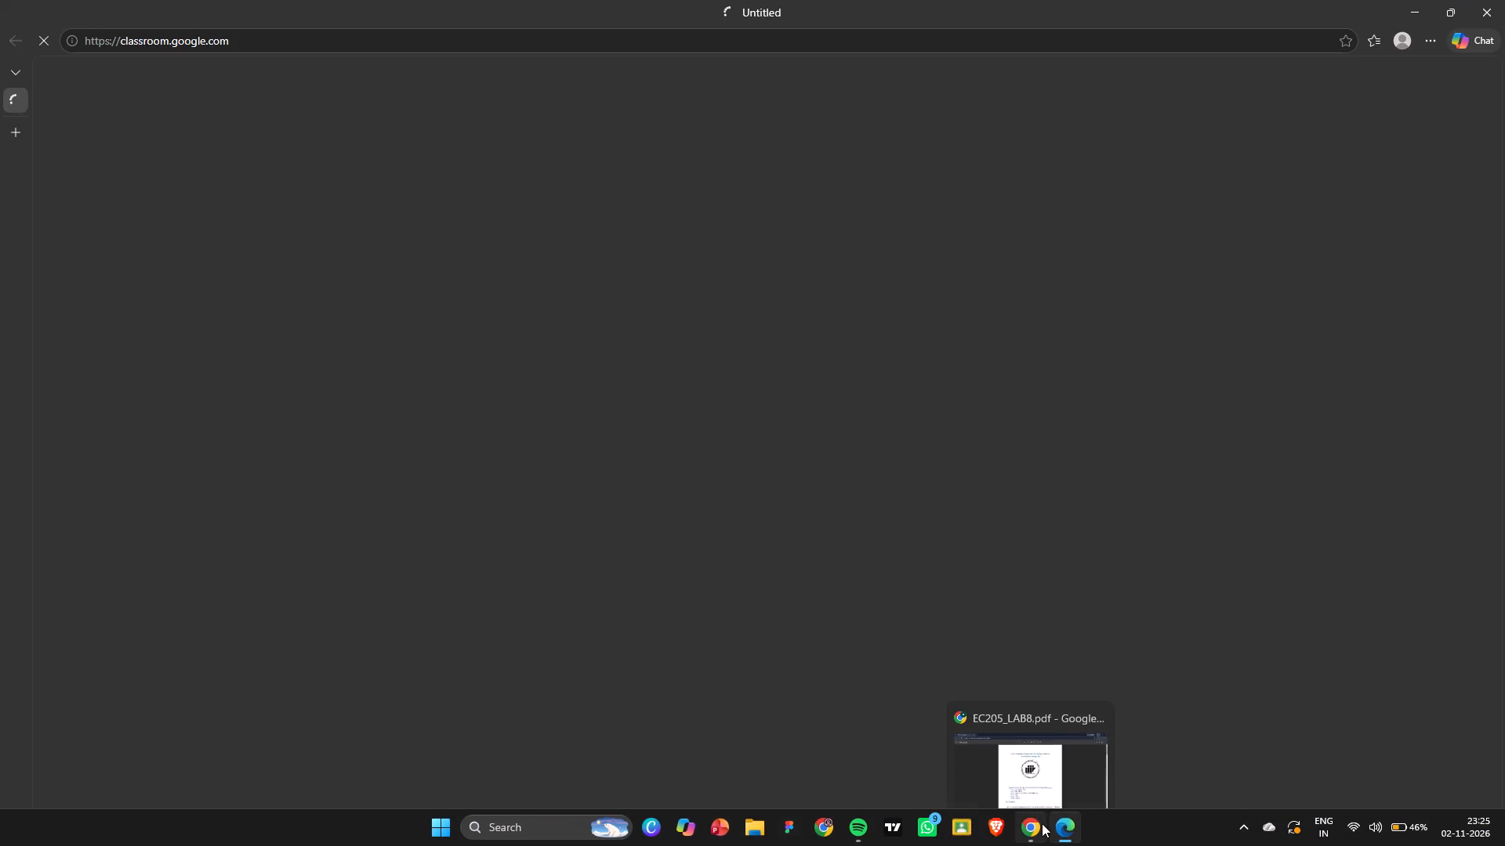
left_click(1093, 695)
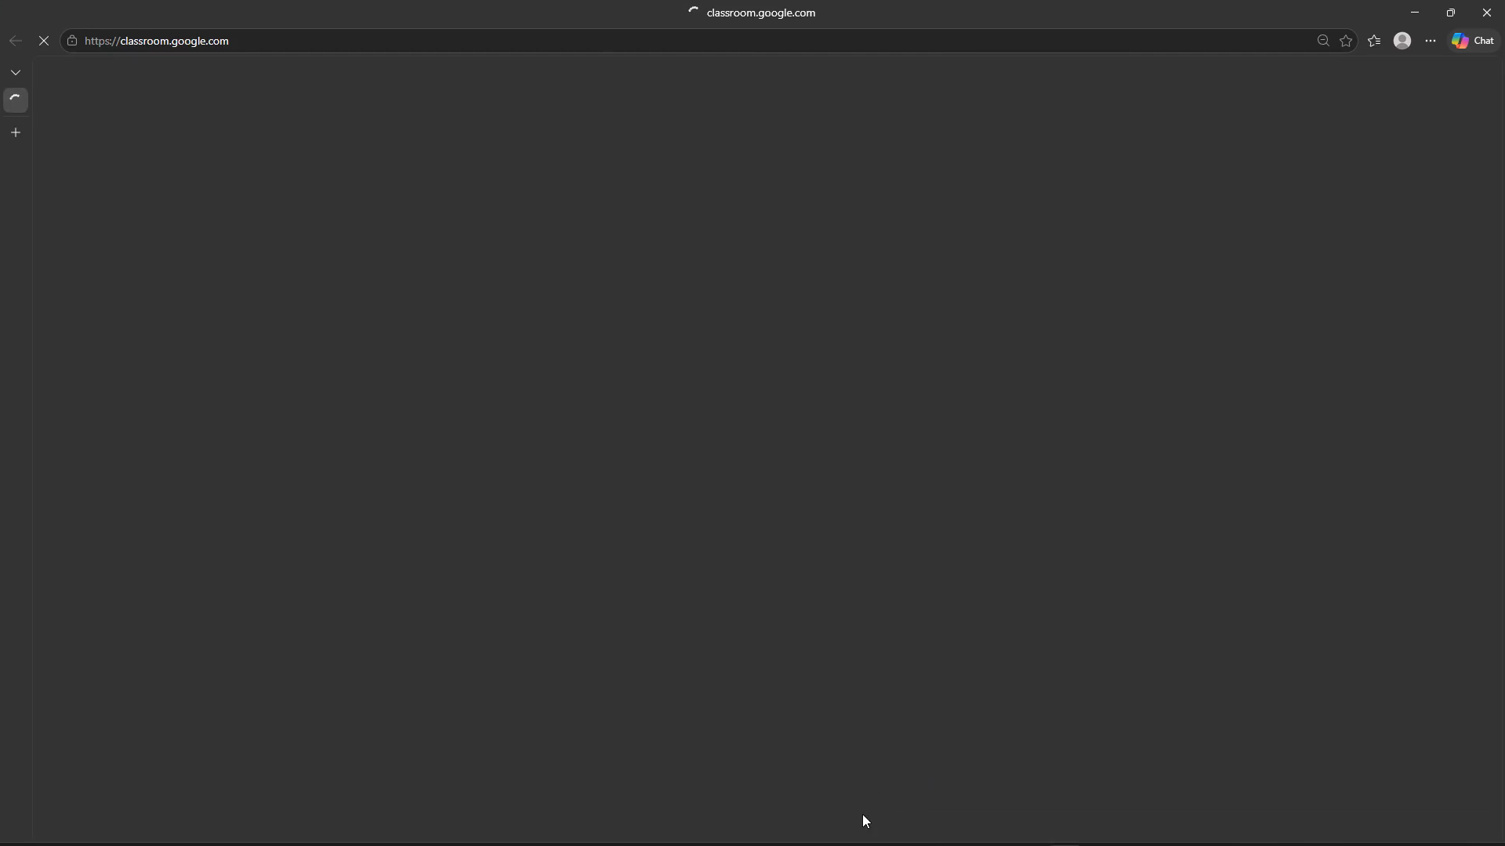
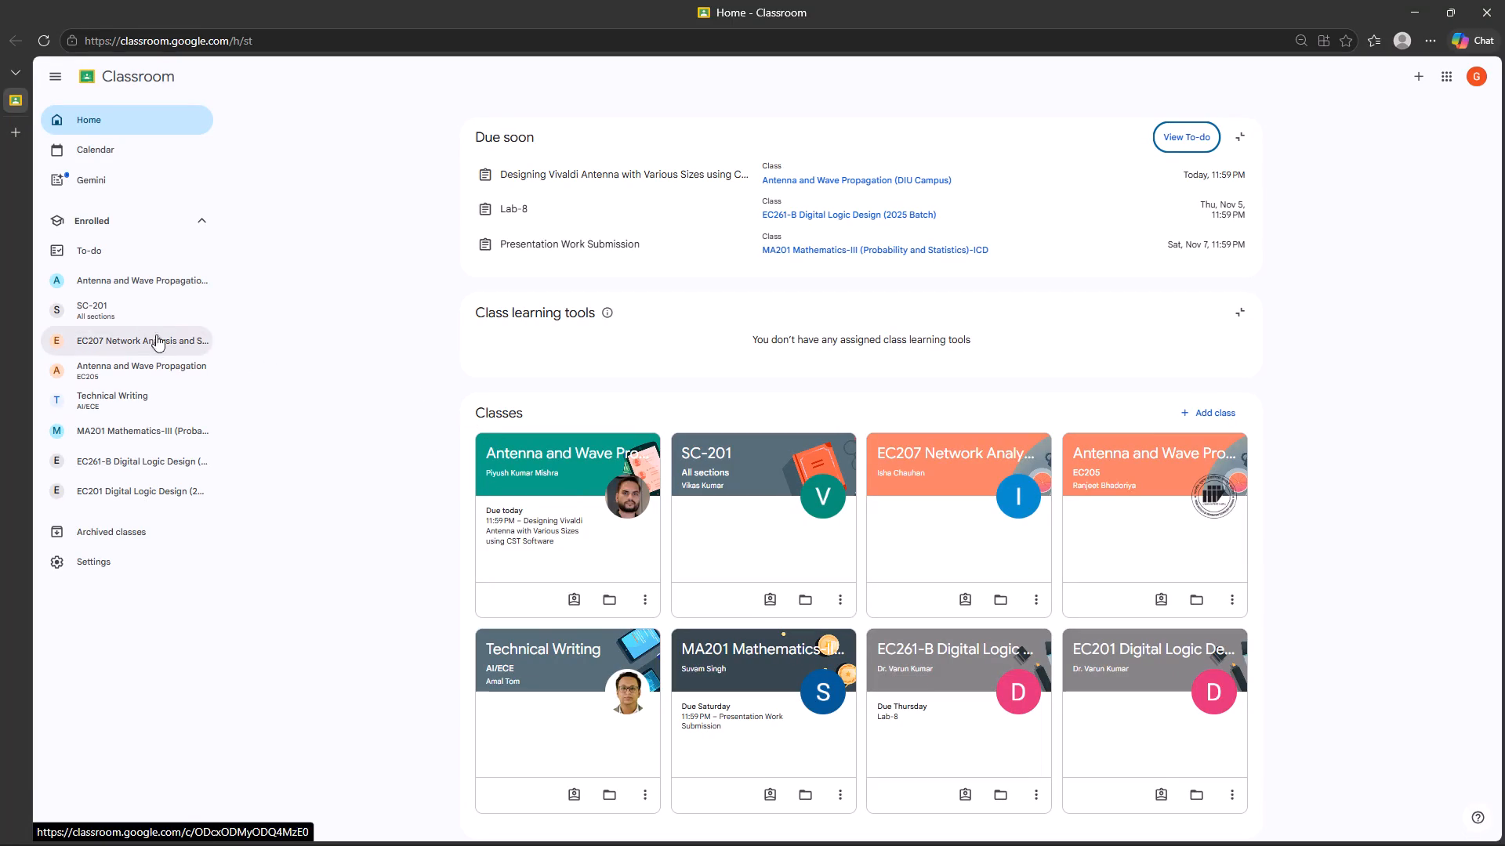
Open the assignment "Designing Vivaldi Antenna with Various Sizes using CST Software" from the Classroom to-do list.
left_click(107, 258)
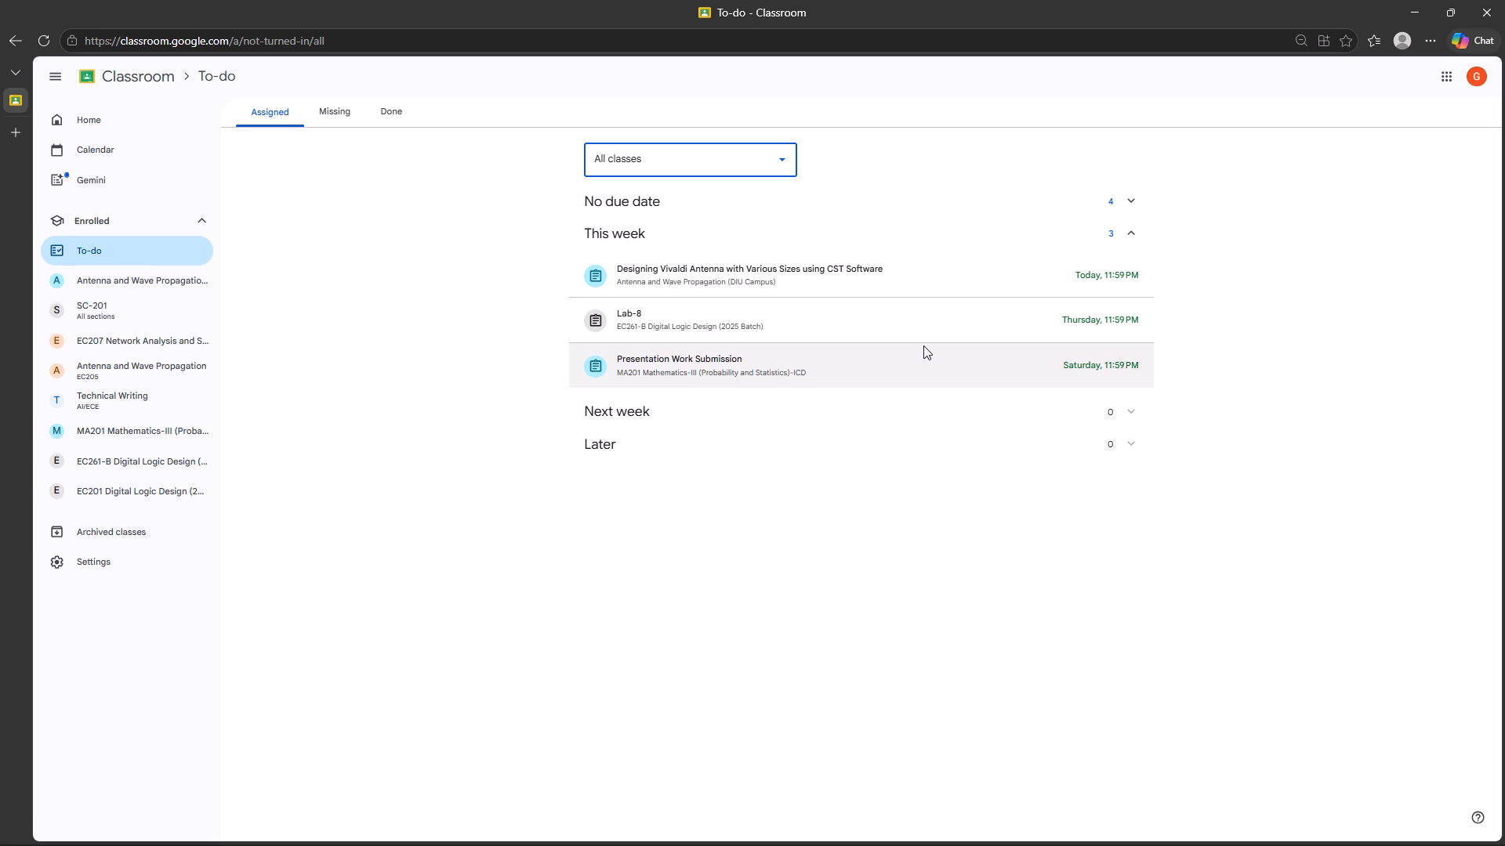
left_click(942, 286)
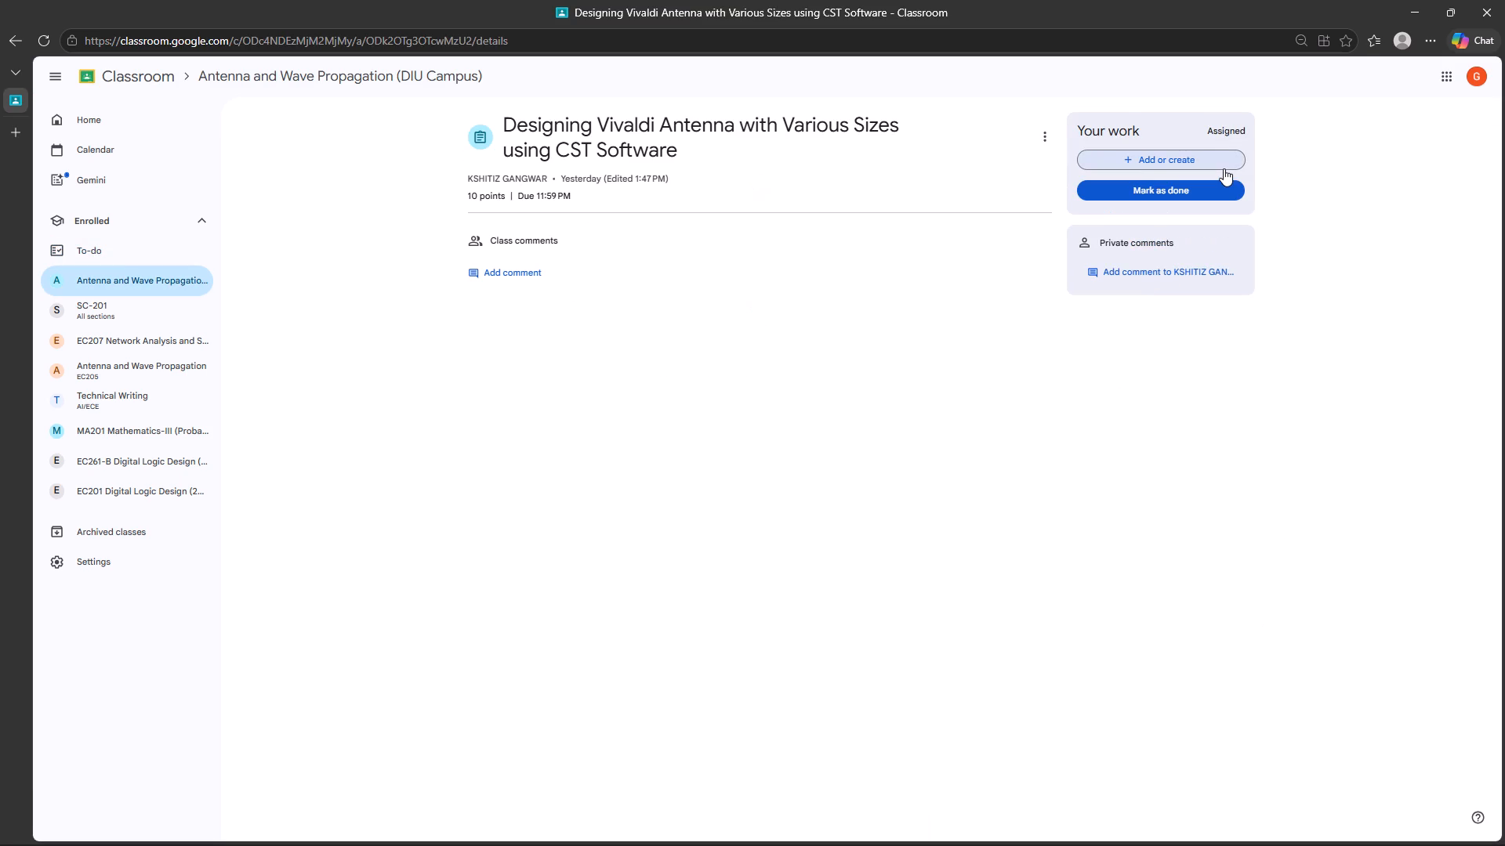
Attach EC205_LAB8.pdf from the Downloads folder to the assignment as a file upload.
left_click(1224, 168)
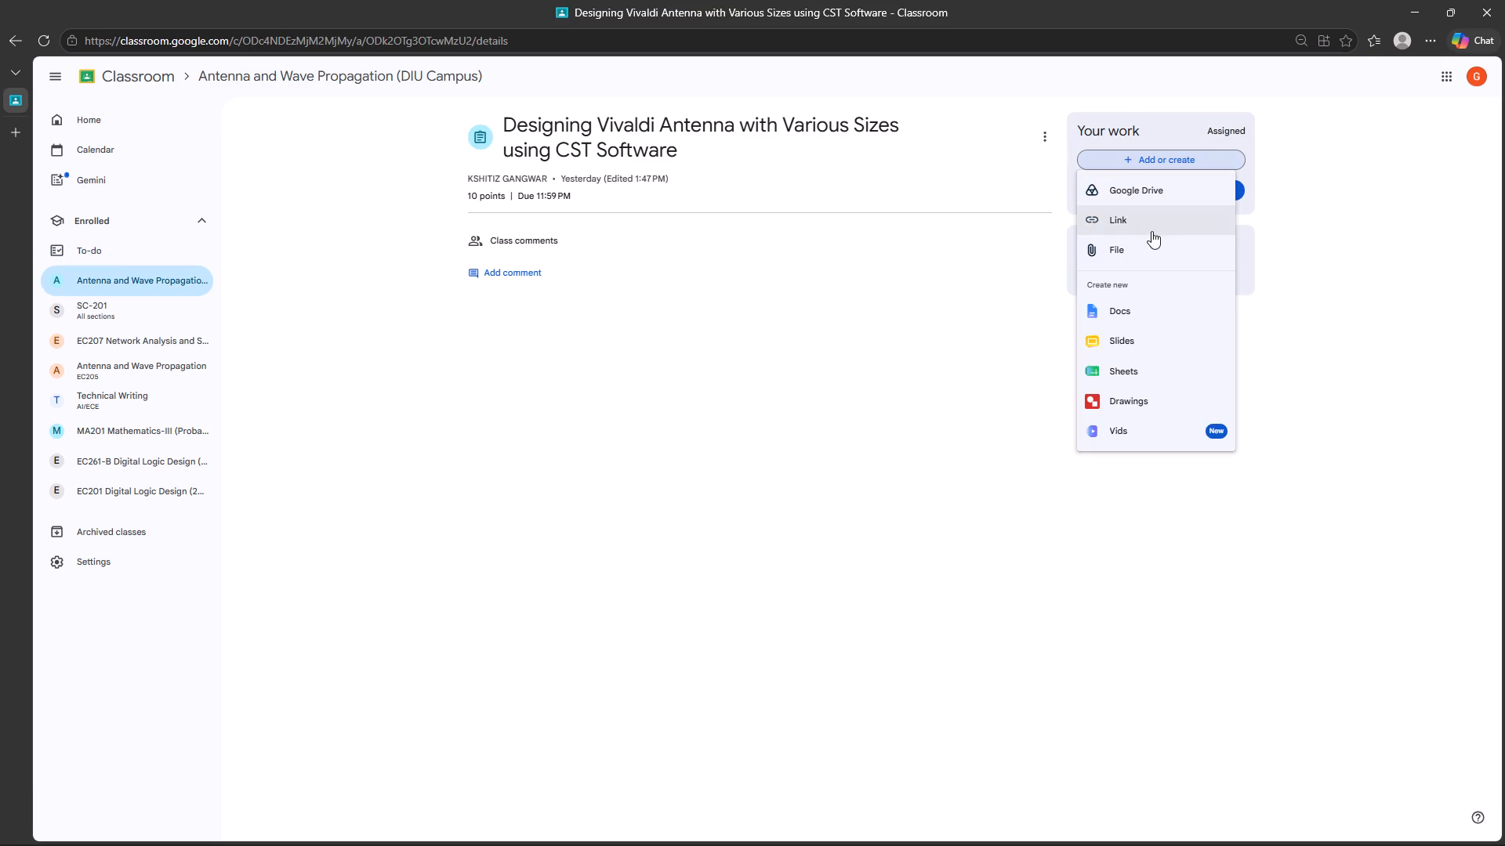
left_click(1141, 243)
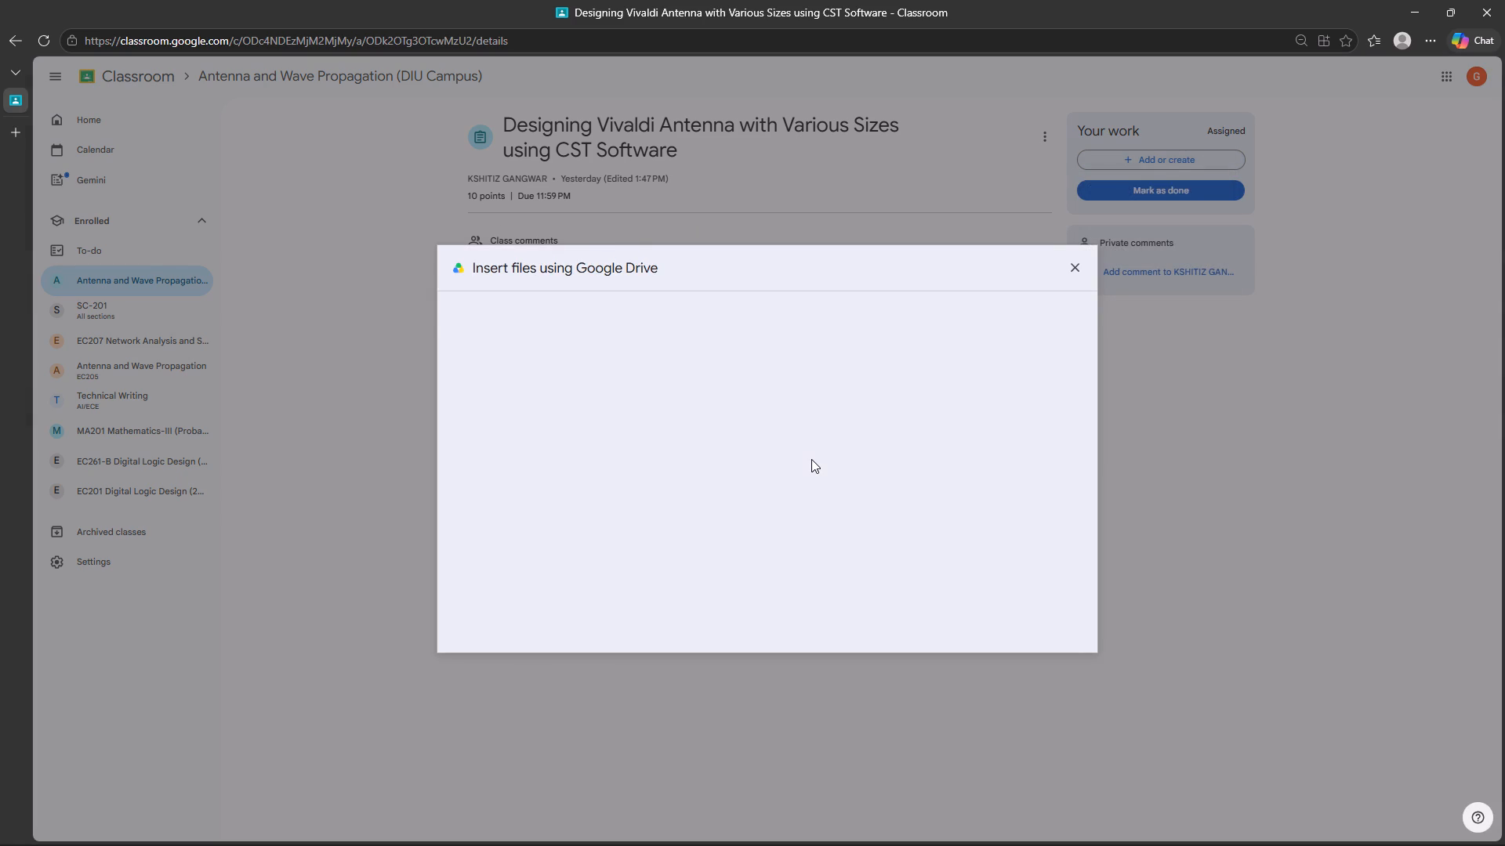
left_click(750, 517)
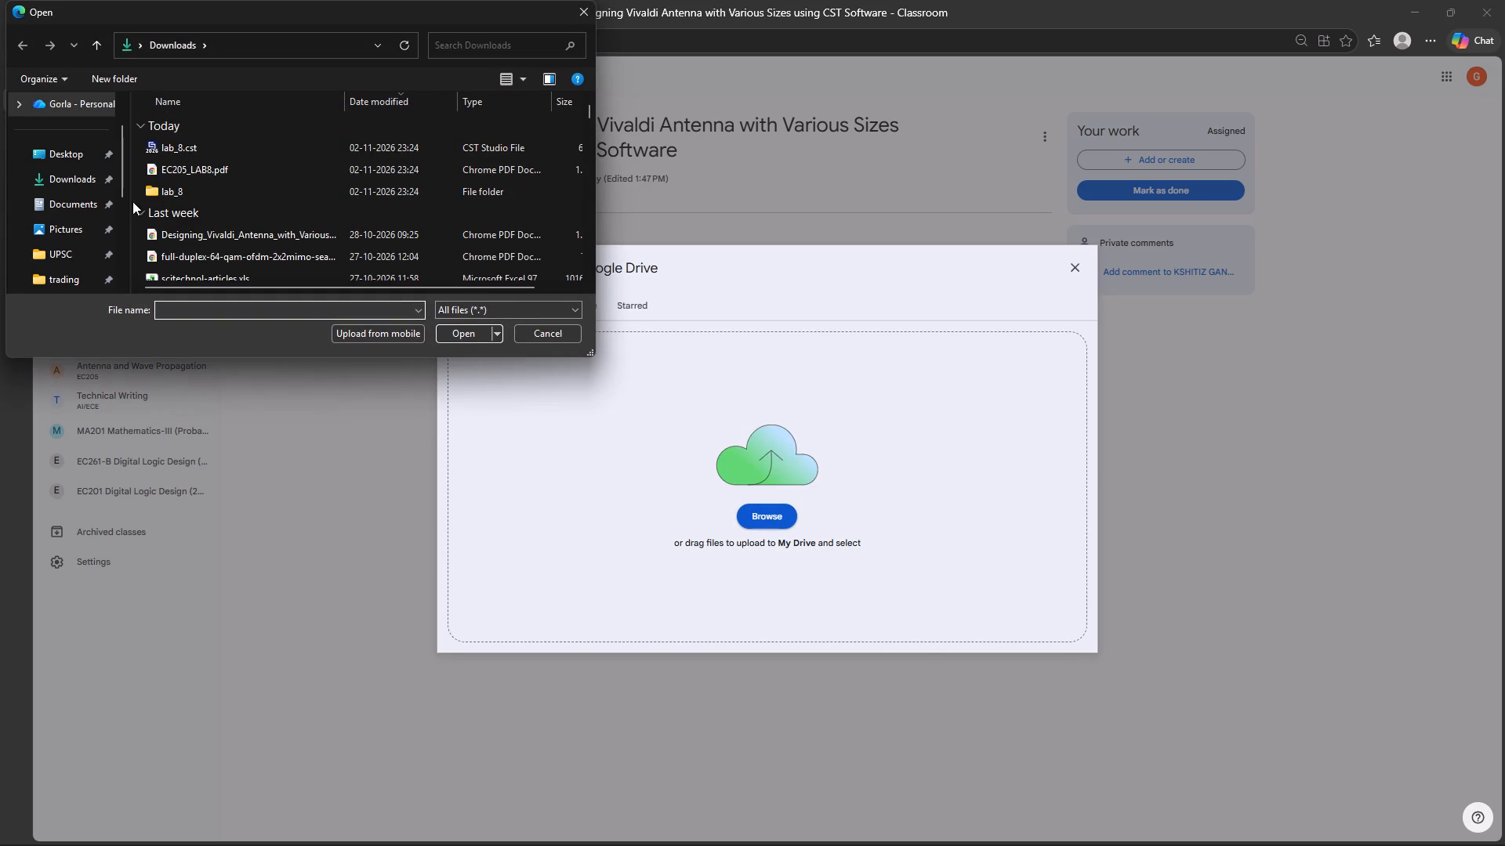
left_click(172, 175)
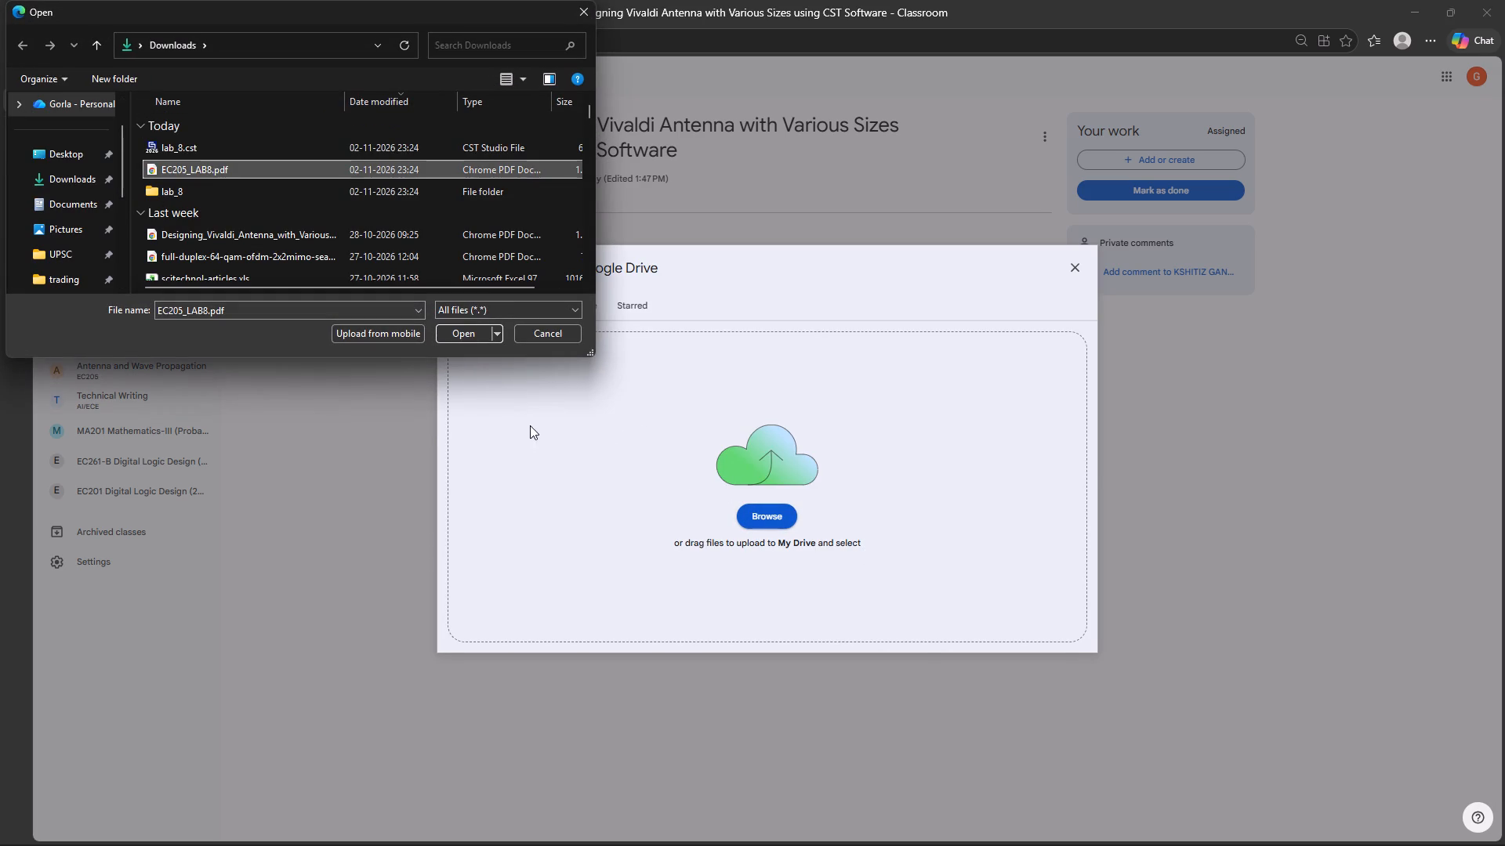
left_click(458, 329)
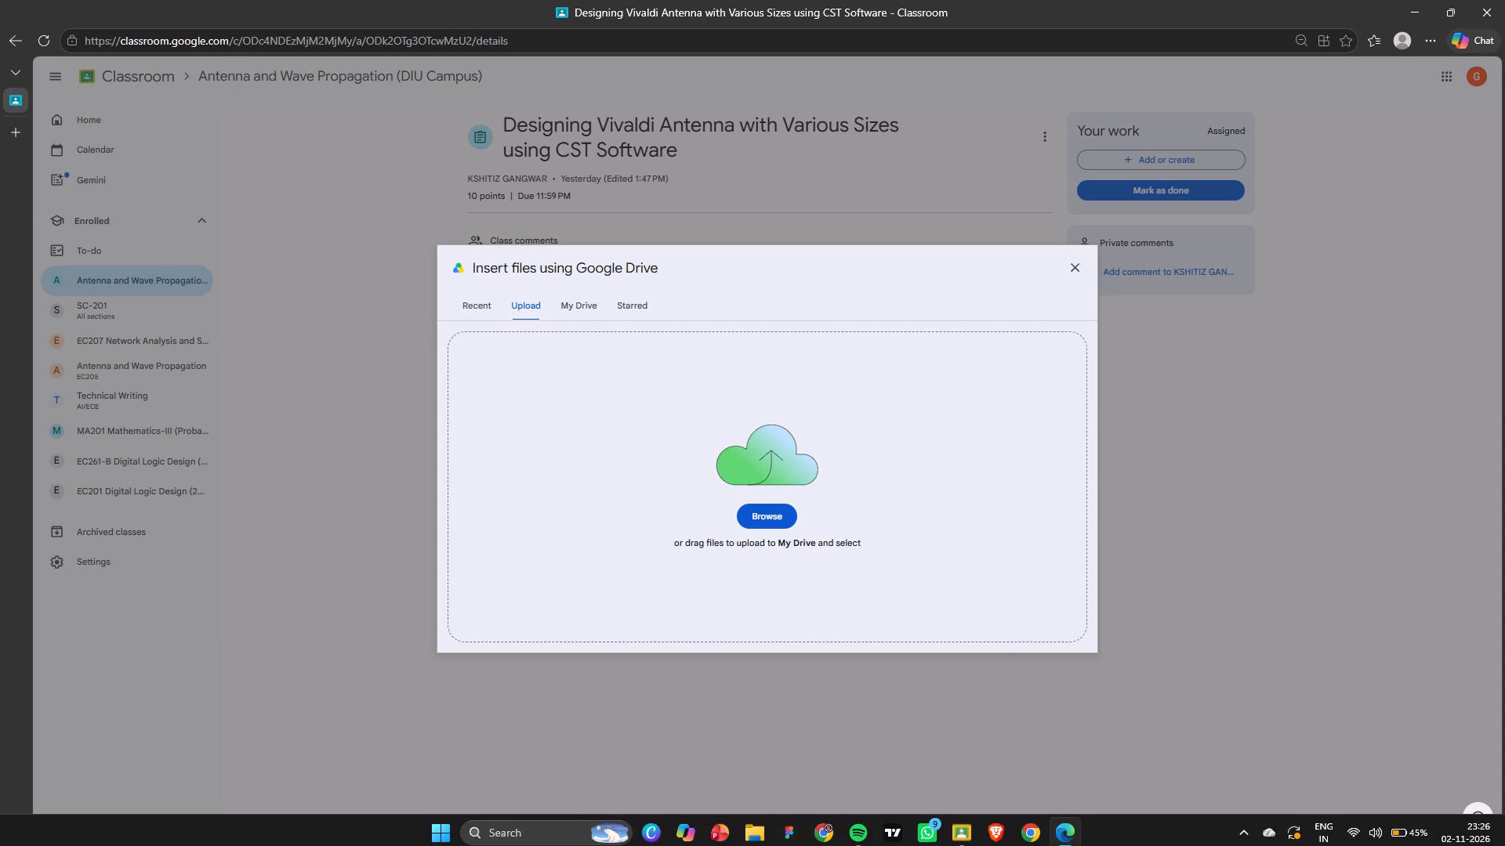
left_click(776, 519)
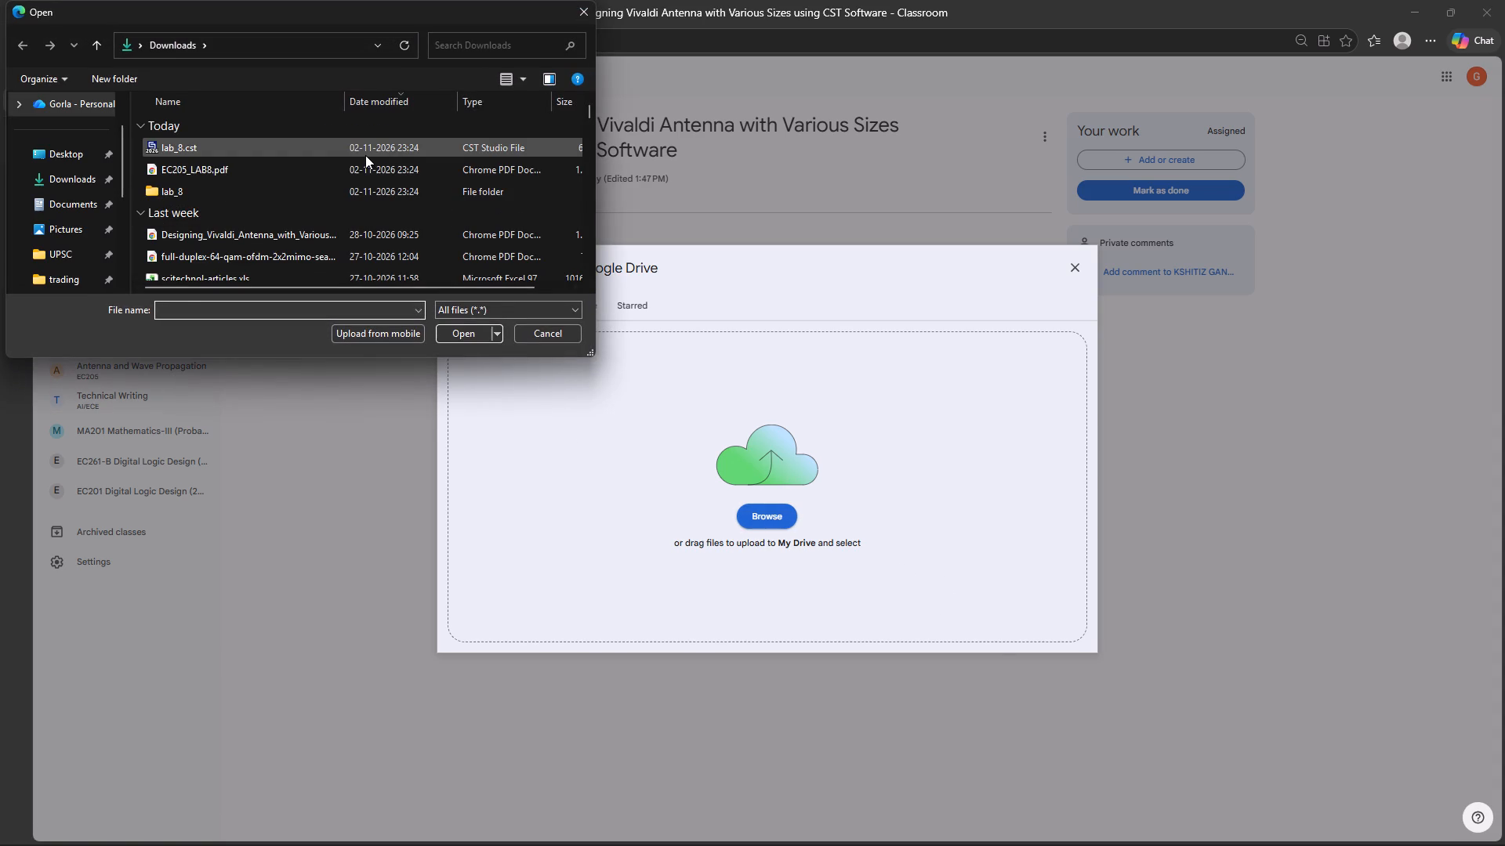
left_click(365, 155)
left_click(357, 166)
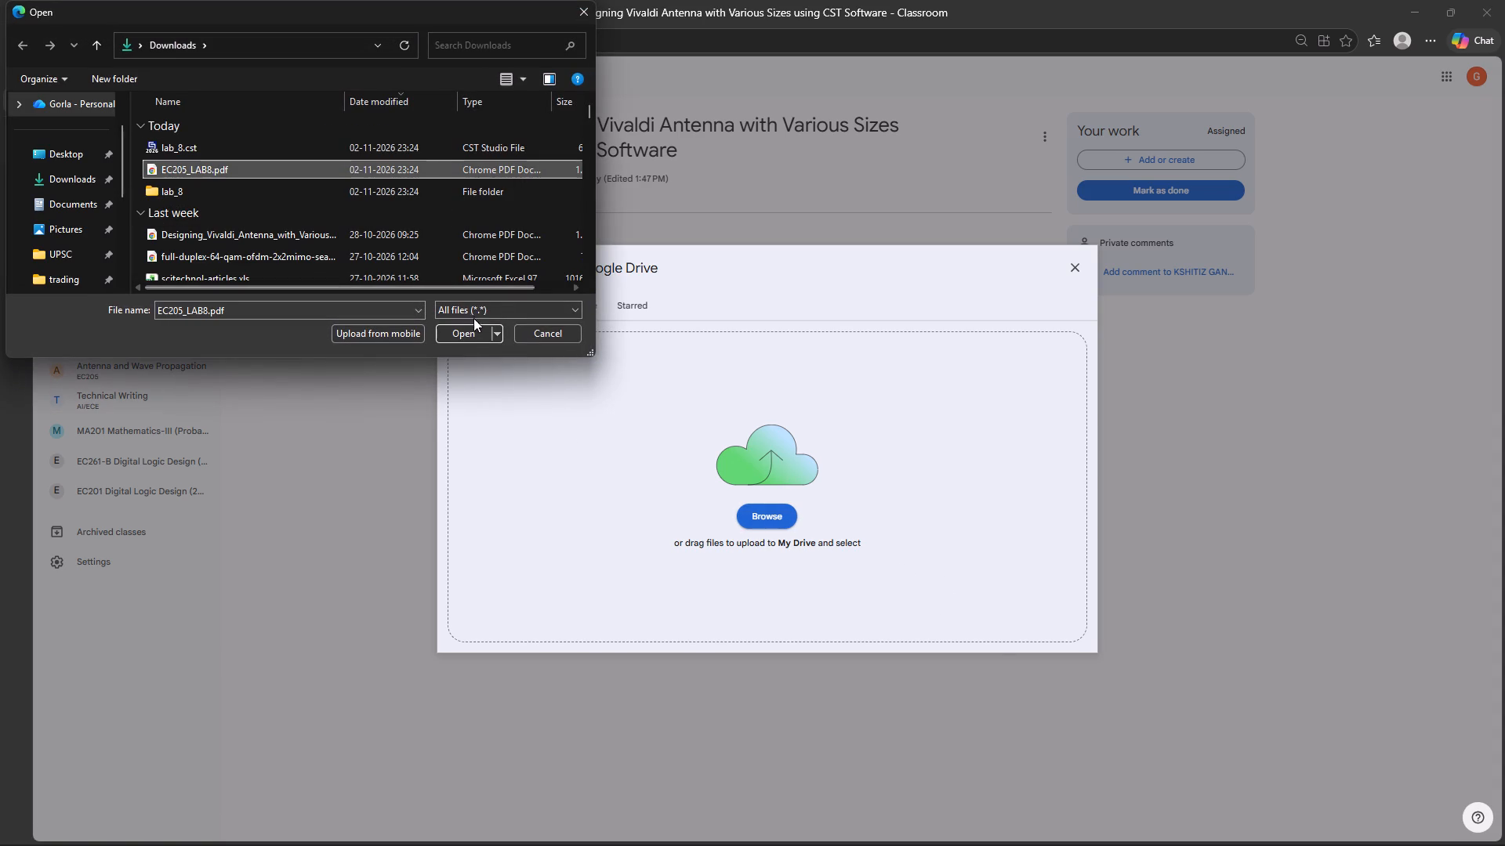
left_click(474, 327)
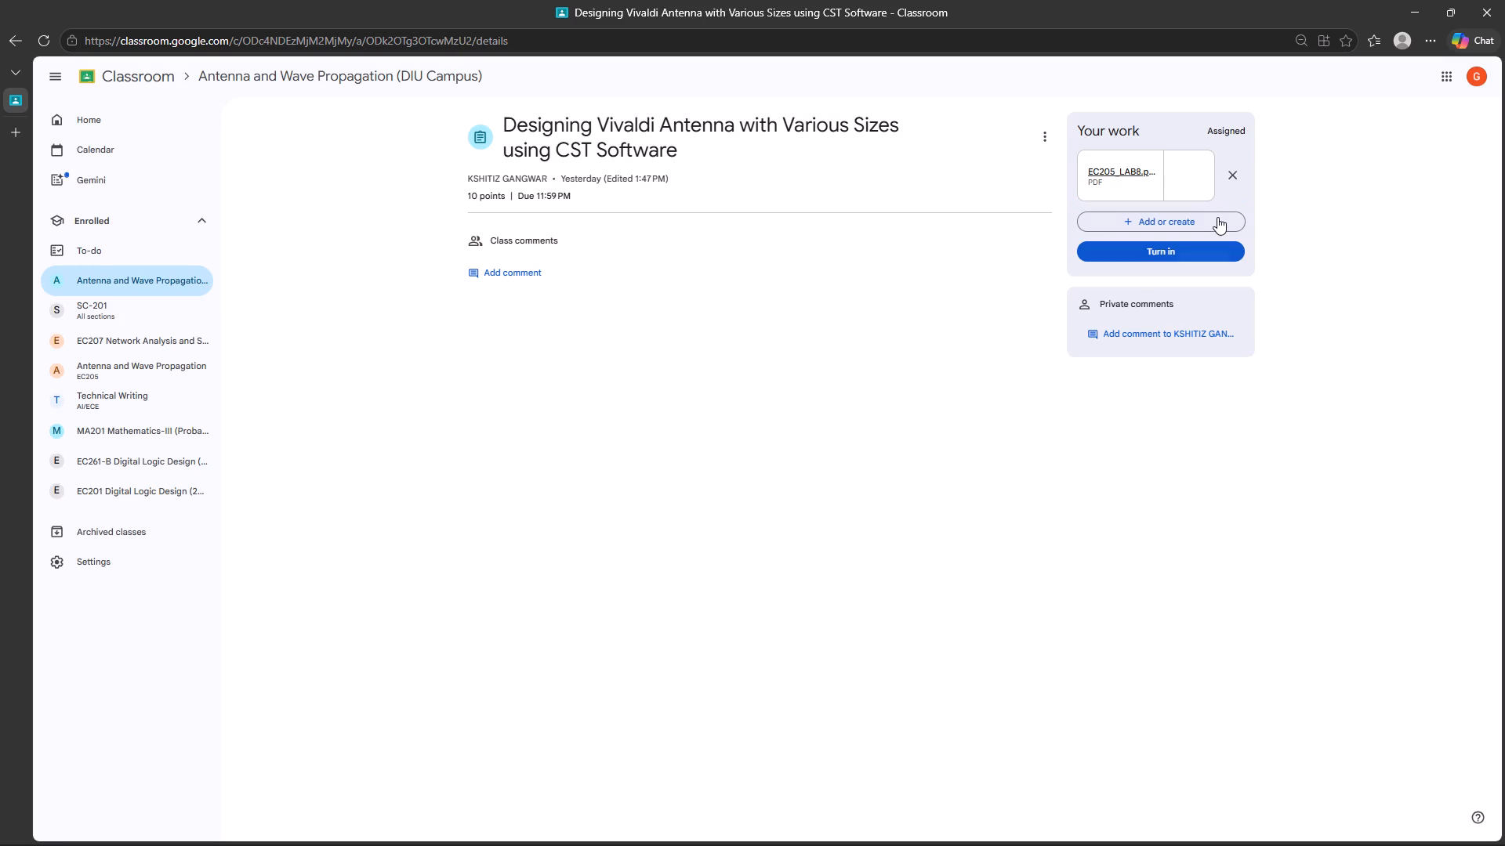
Preview the attached EC205_LAB8.pdf from the cover page through the simulation figures to the Result section, and close the preview.
left_click(1119, 178)
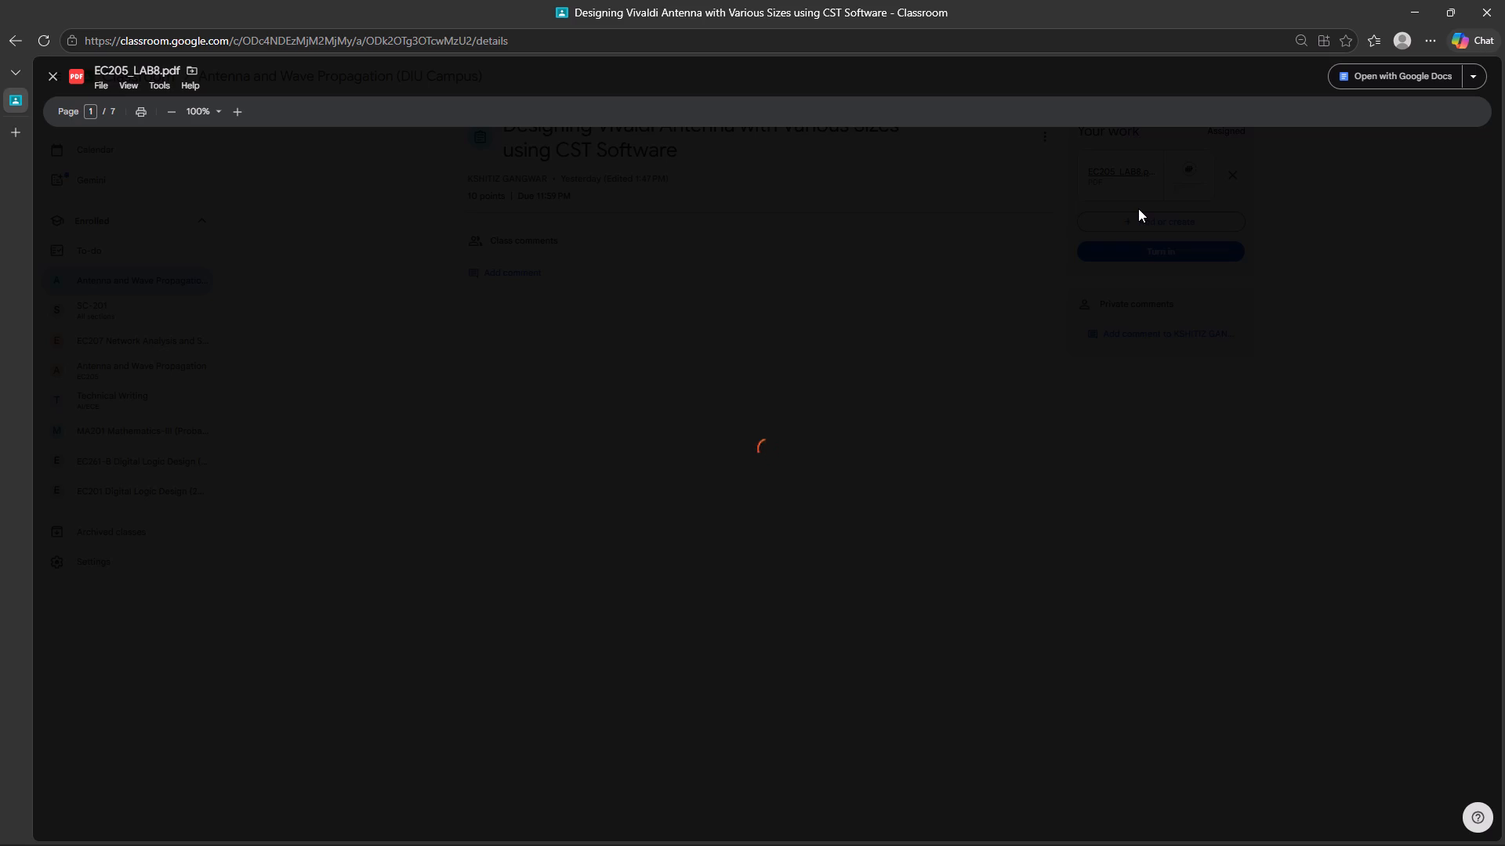
scroll(945, 439, "down", 3)
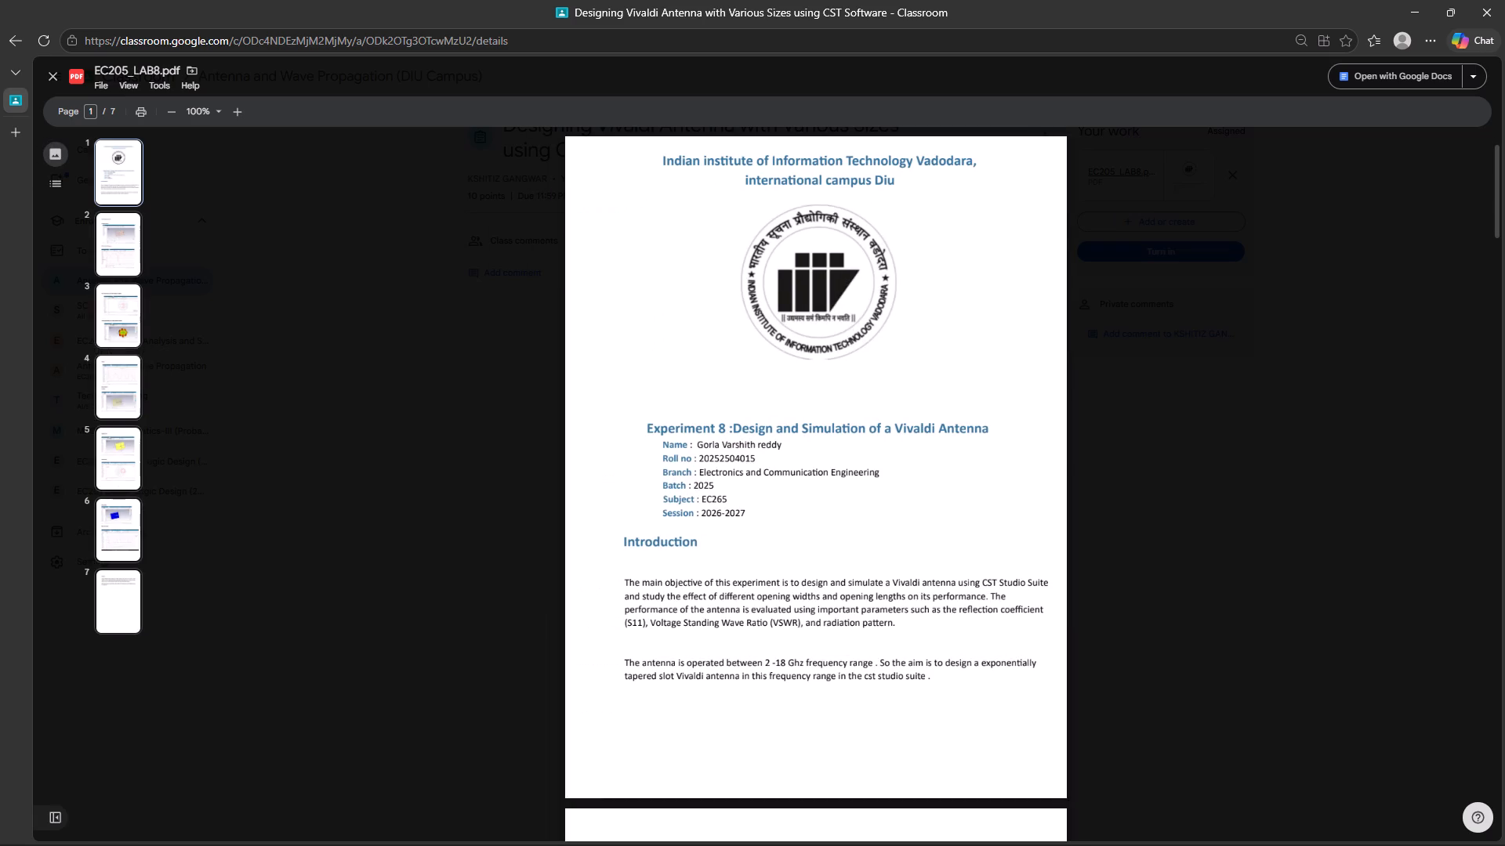
scroll(945, 439, "down", 12)
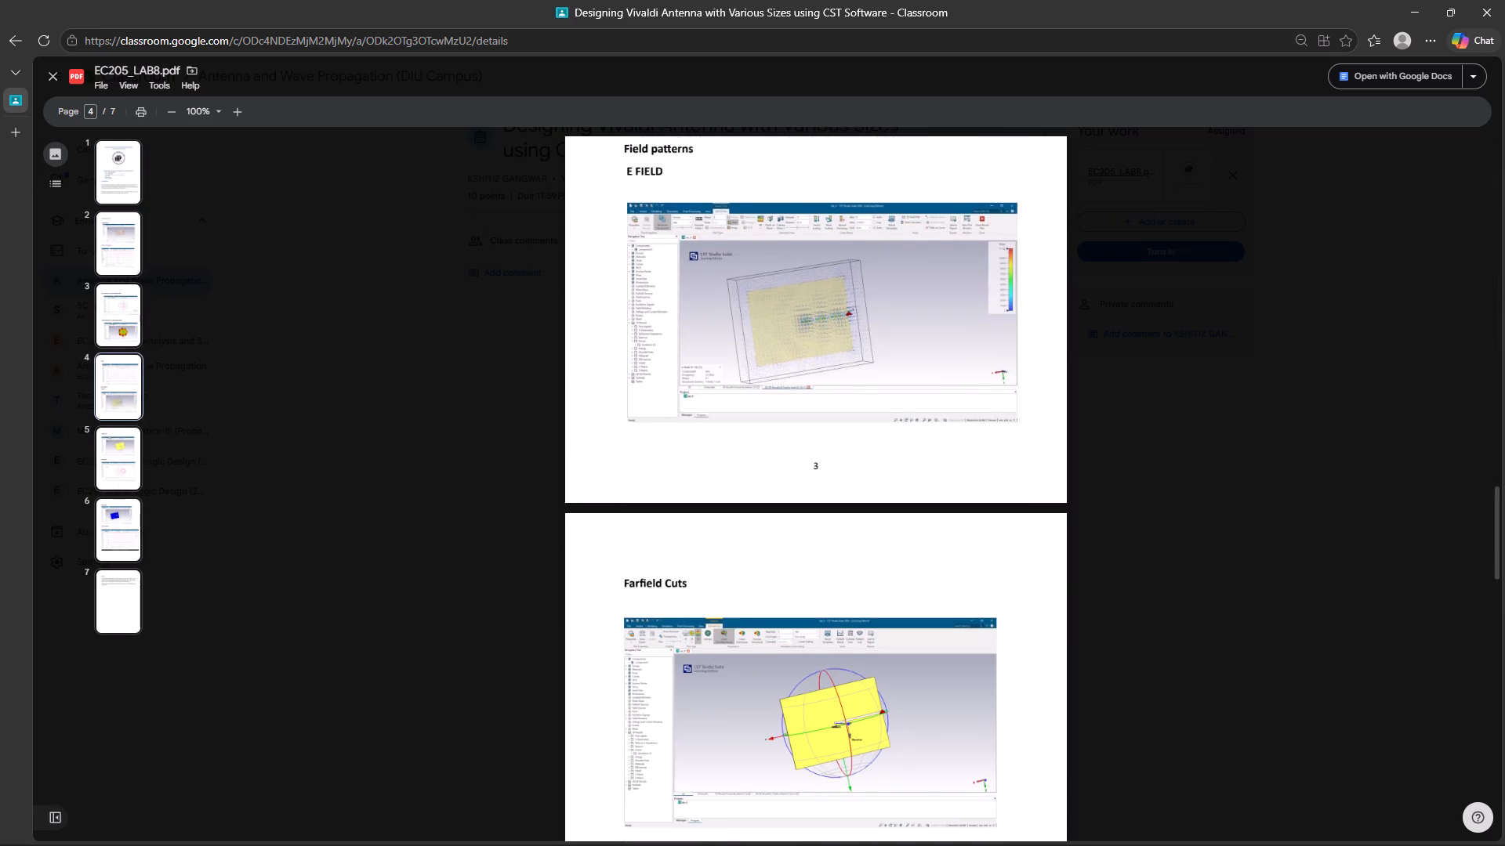
scroll(945, 439, "down", 6)
scroll(945, 439, "up", 5)
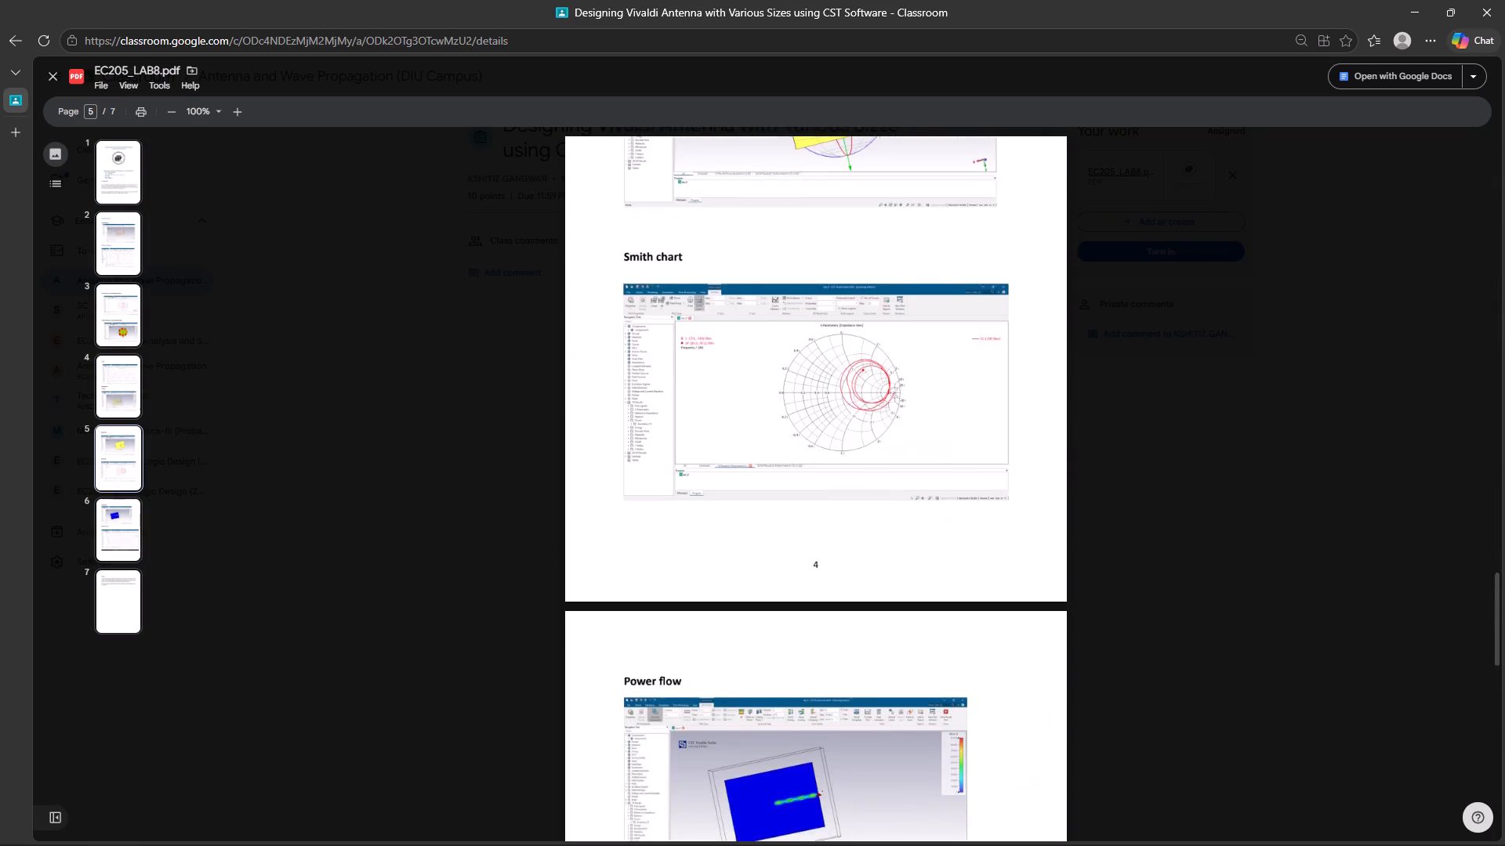
scroll(945, 439, "up", 4)
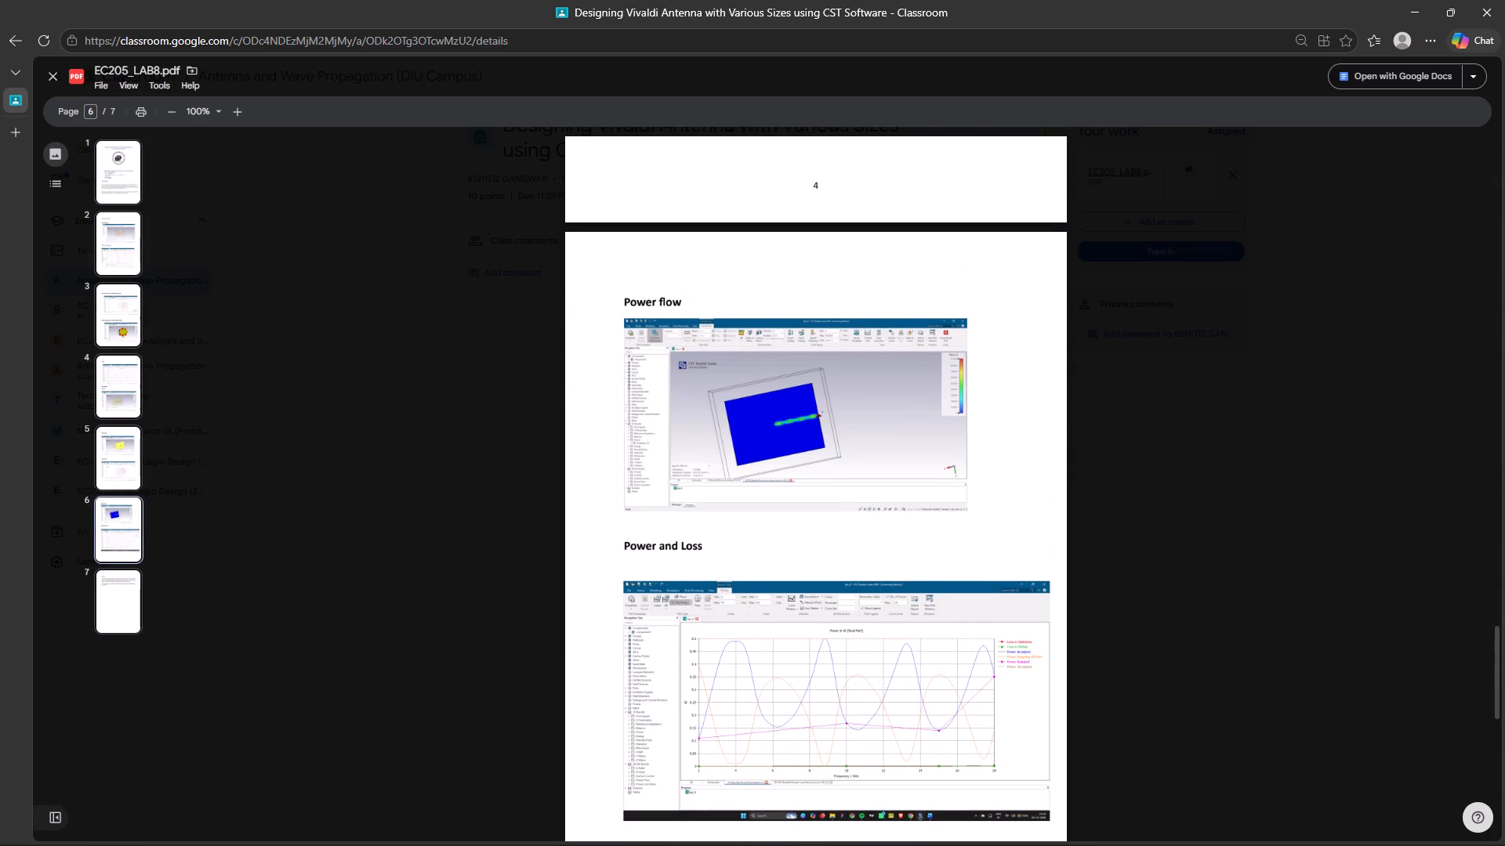
scroll(945, 439, "up", 9)
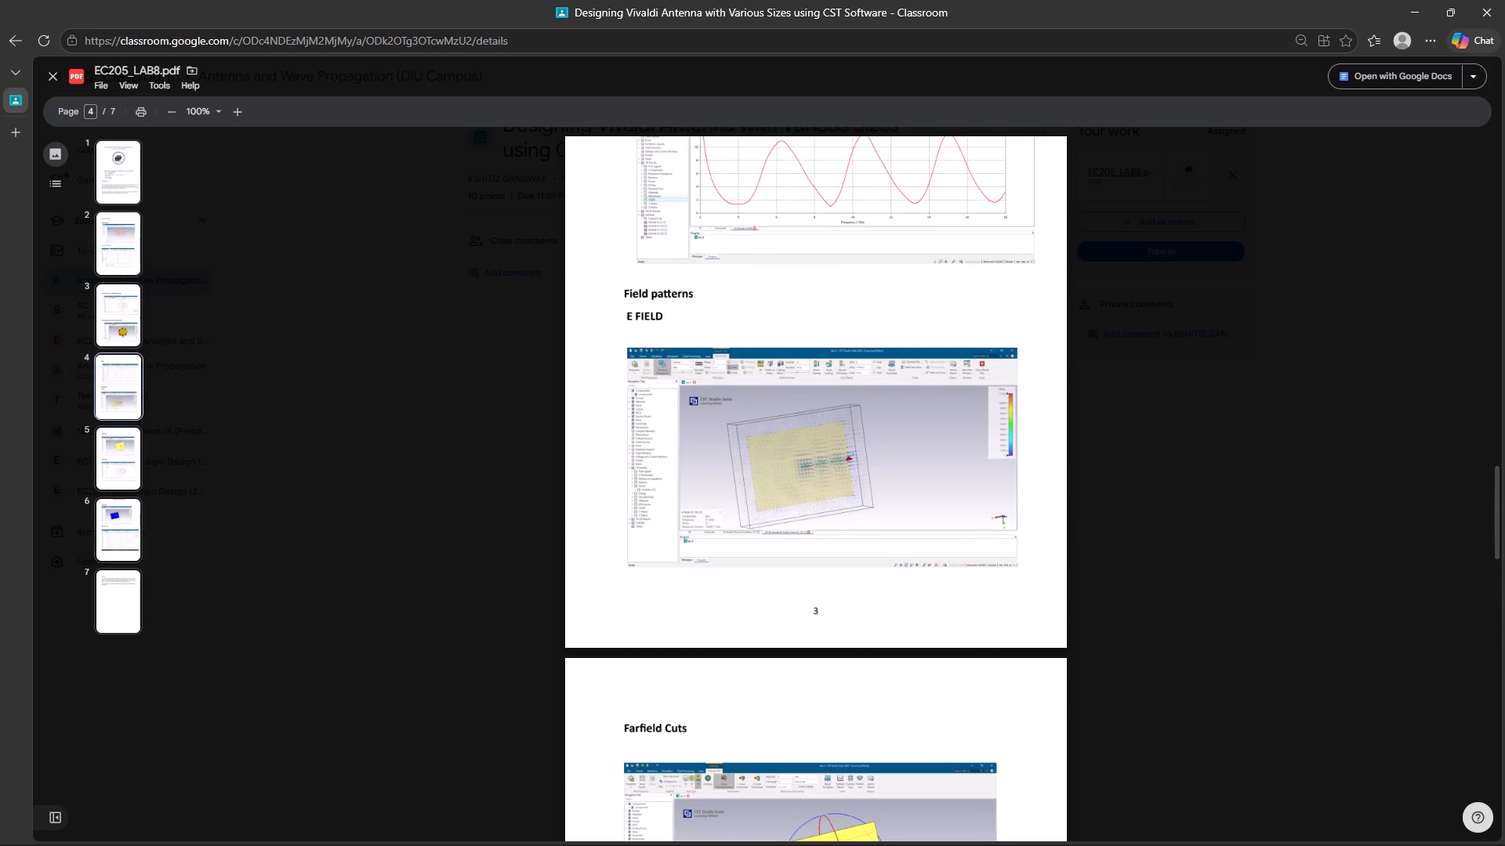
scroll(945, 439, "up", 11)
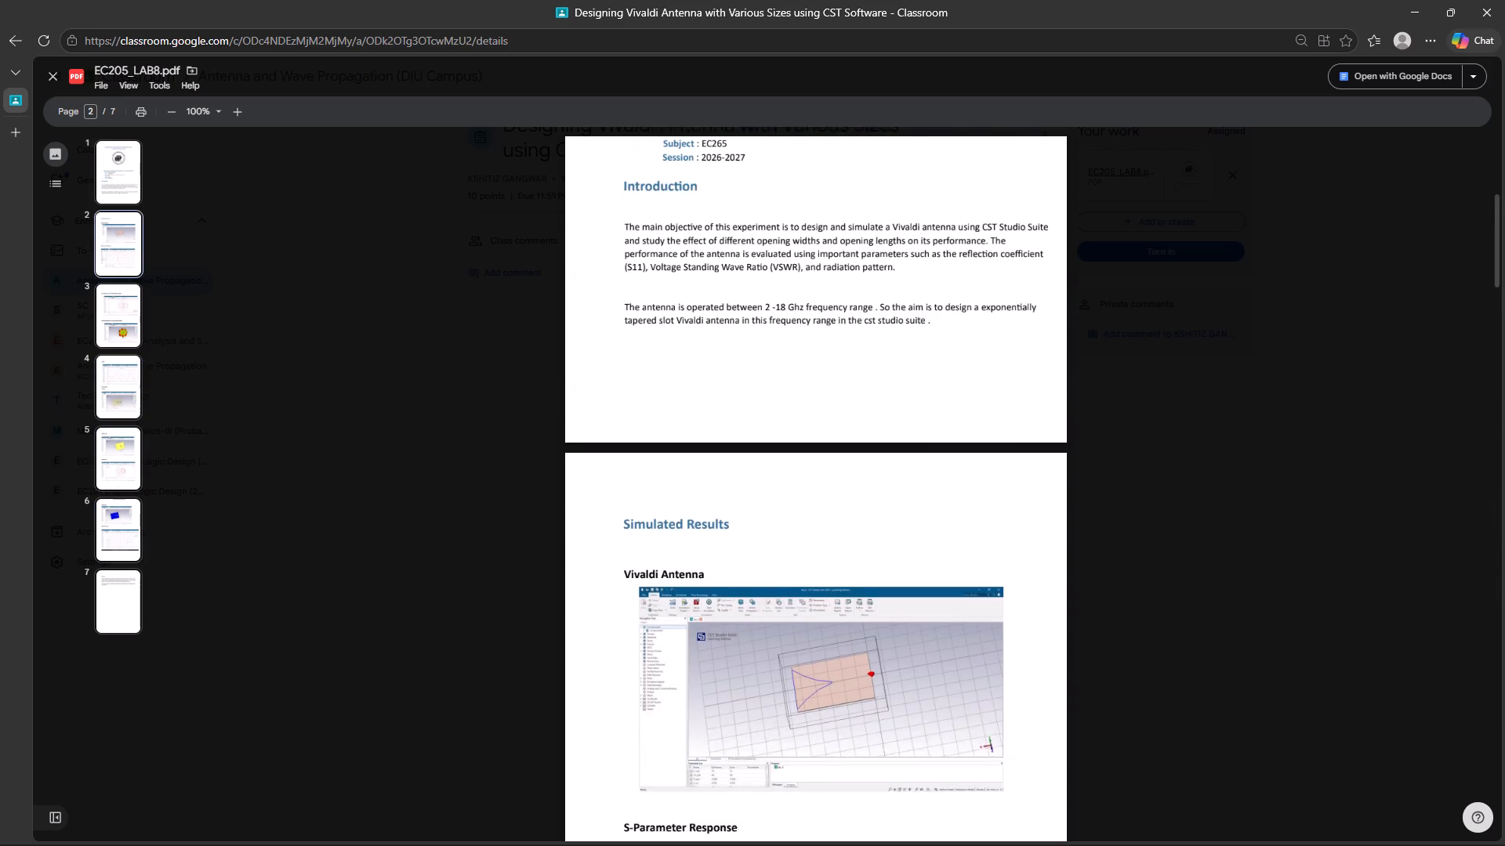
scroll(945, 439, "up", 6)
scroll(945, 439, "down", 16)
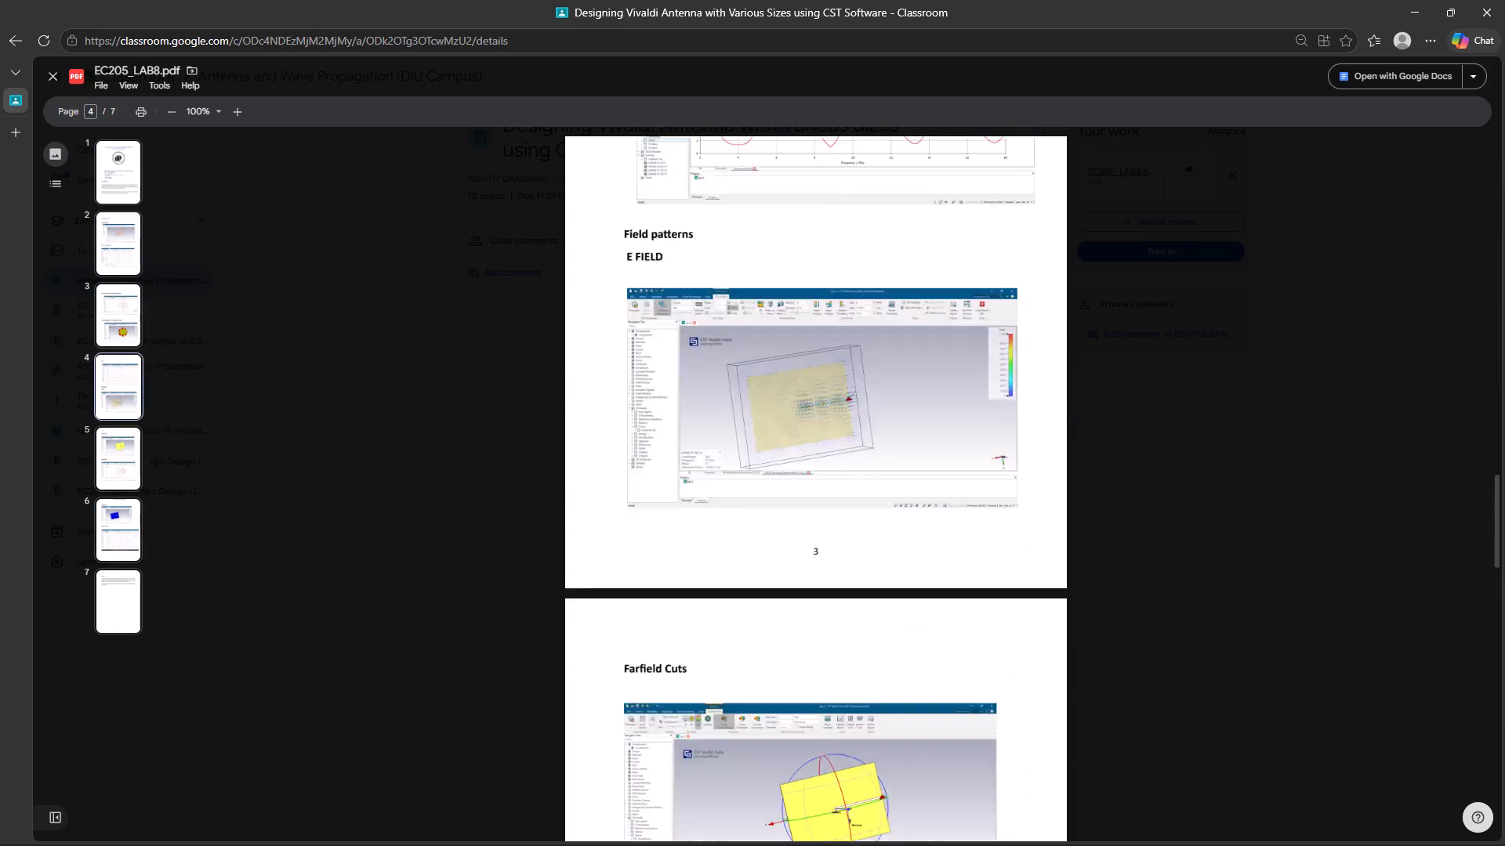
scroll(945, 439, "down", 9)
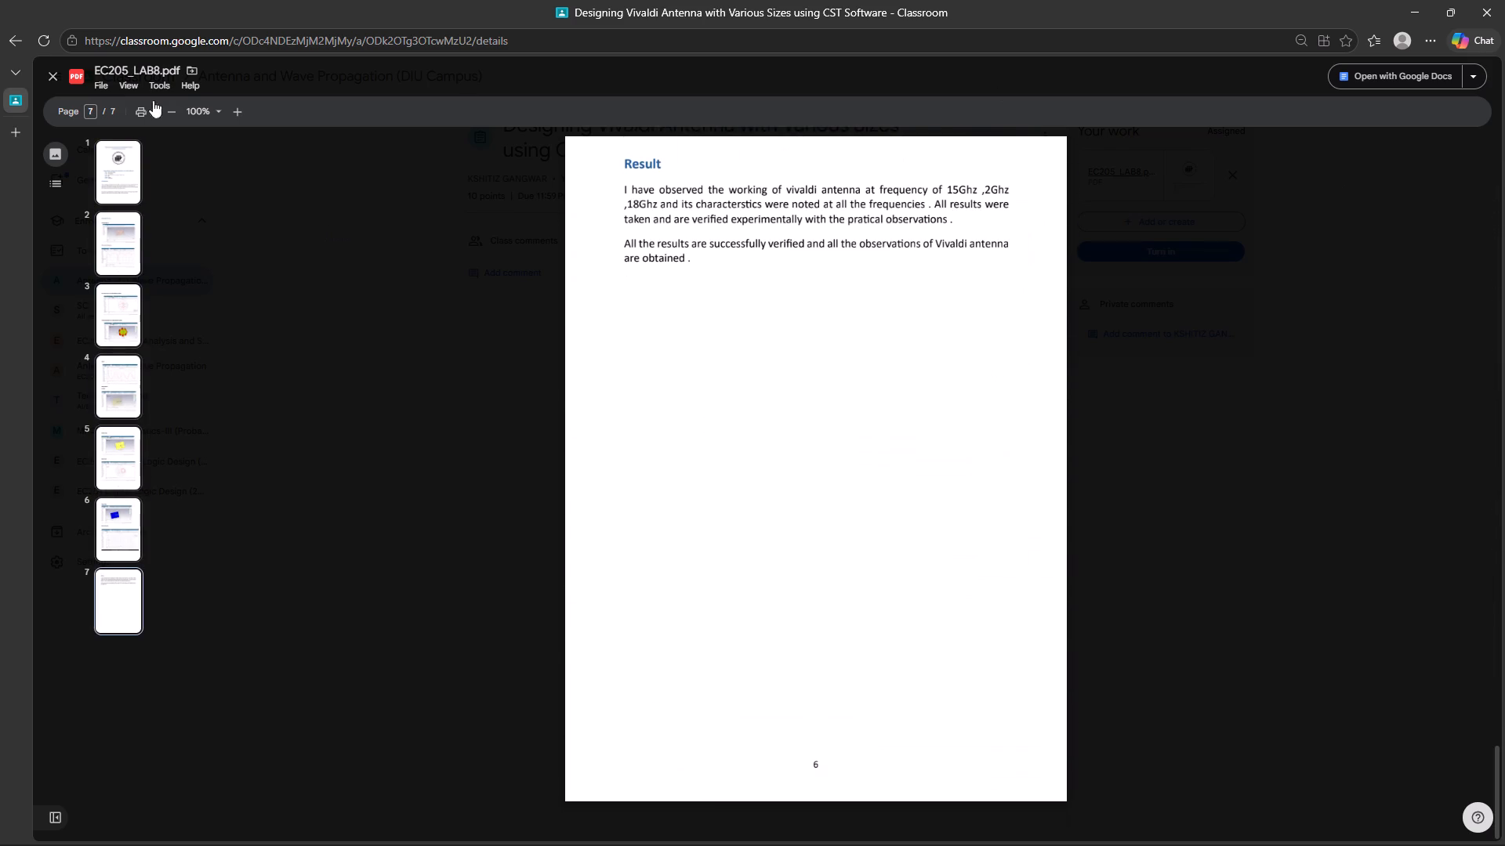
left_click(52, 78)
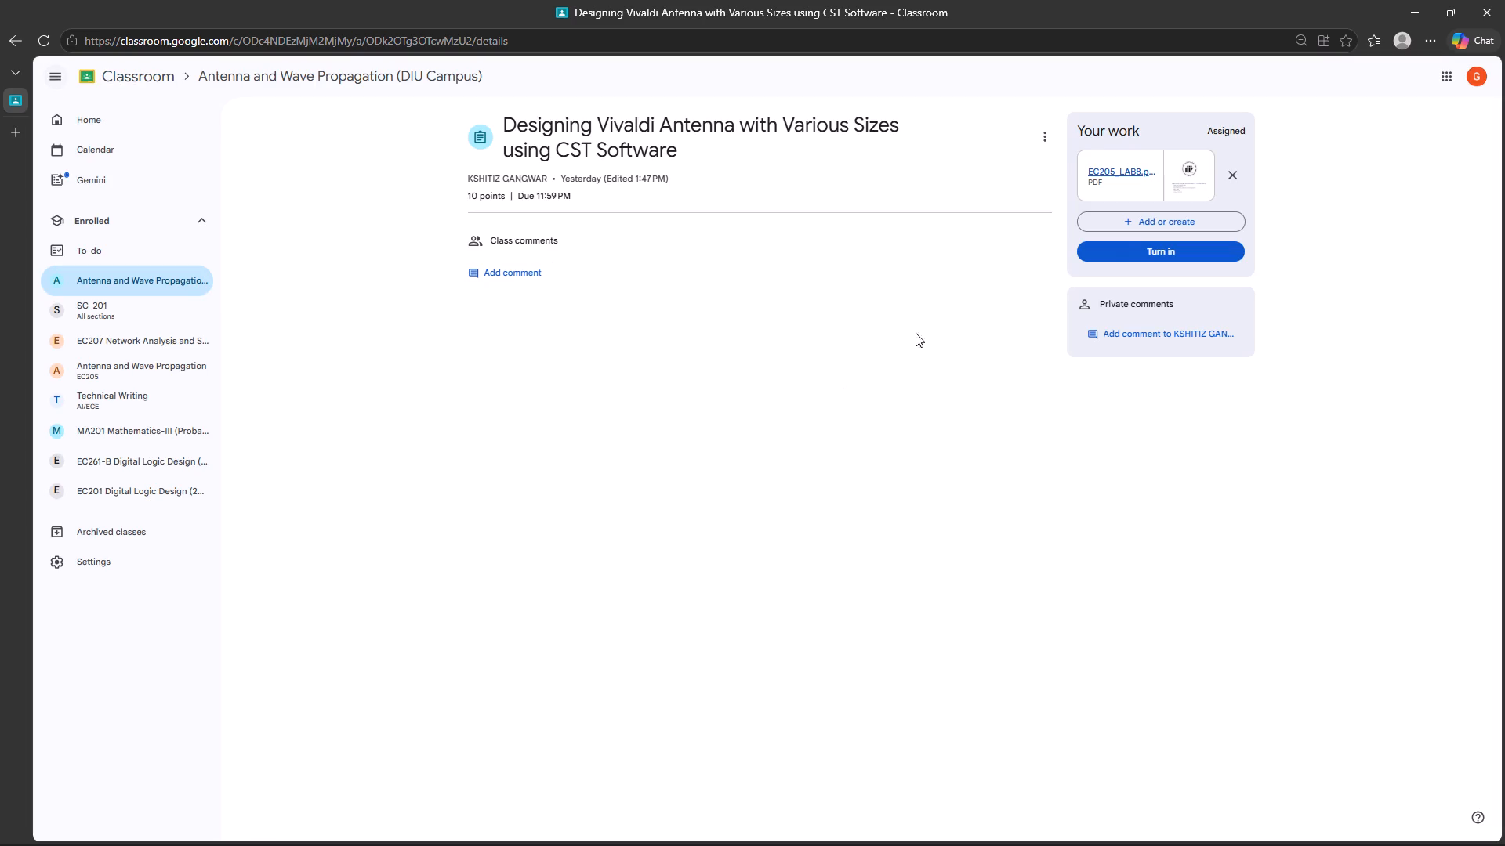
Turn in the Vivaldi antenna assignment with its attached PDF and close the browser.
left_click(1110, 248)
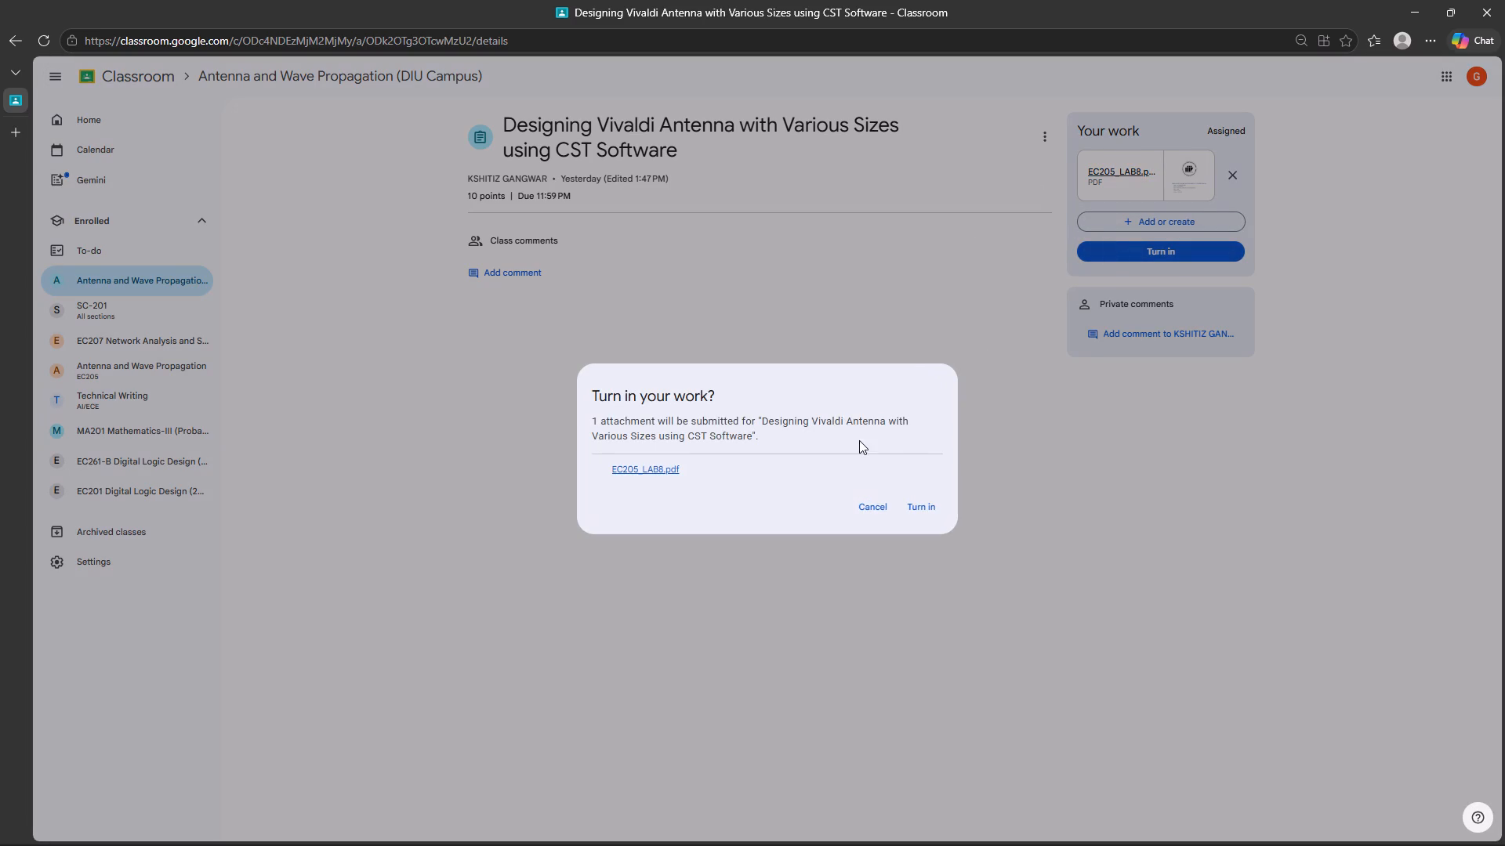
left_click(927, 501)
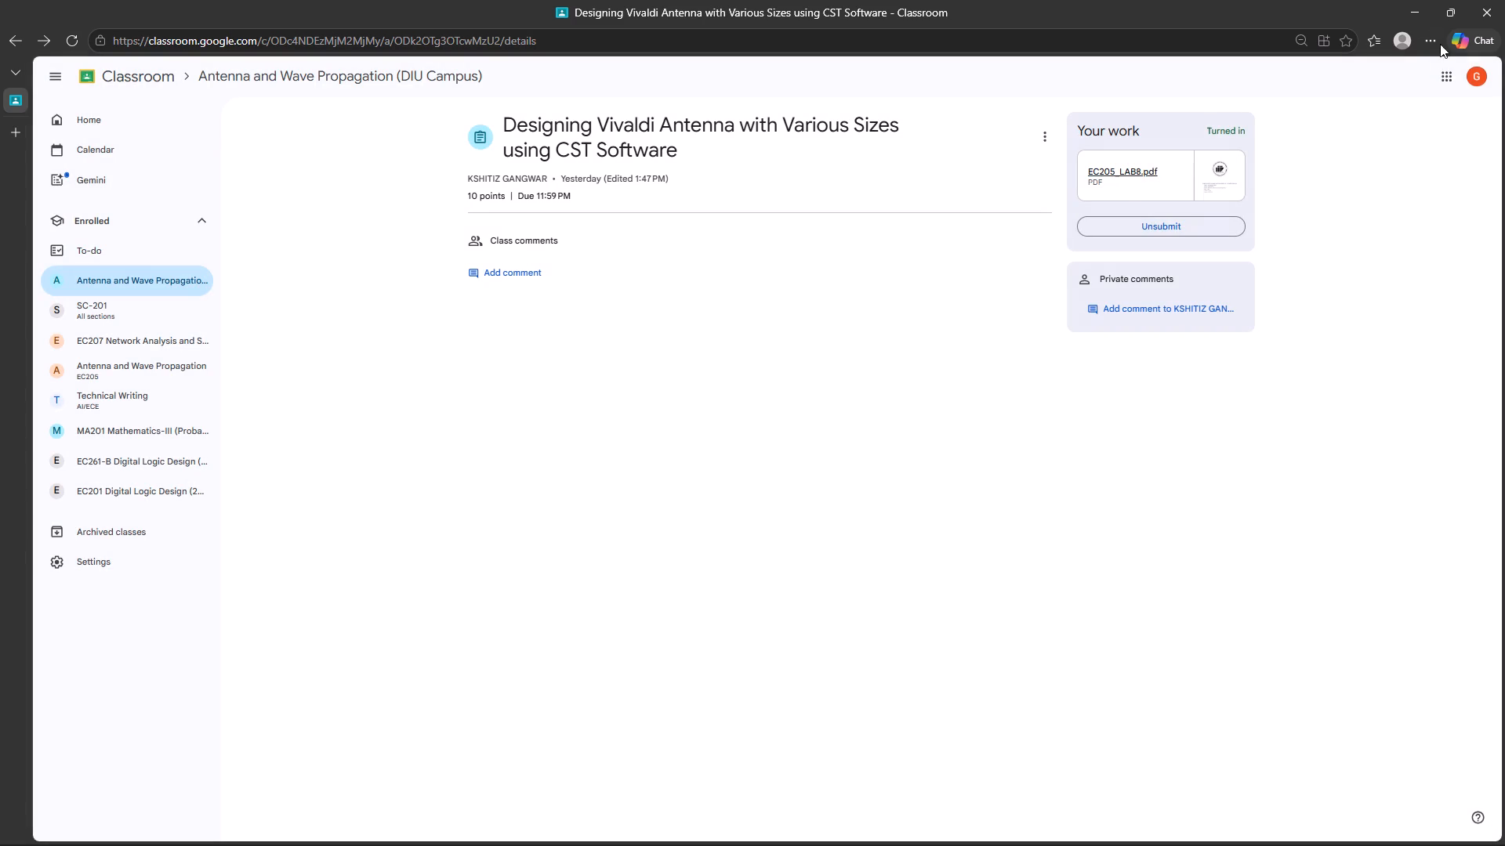
left_click(1492, 0)
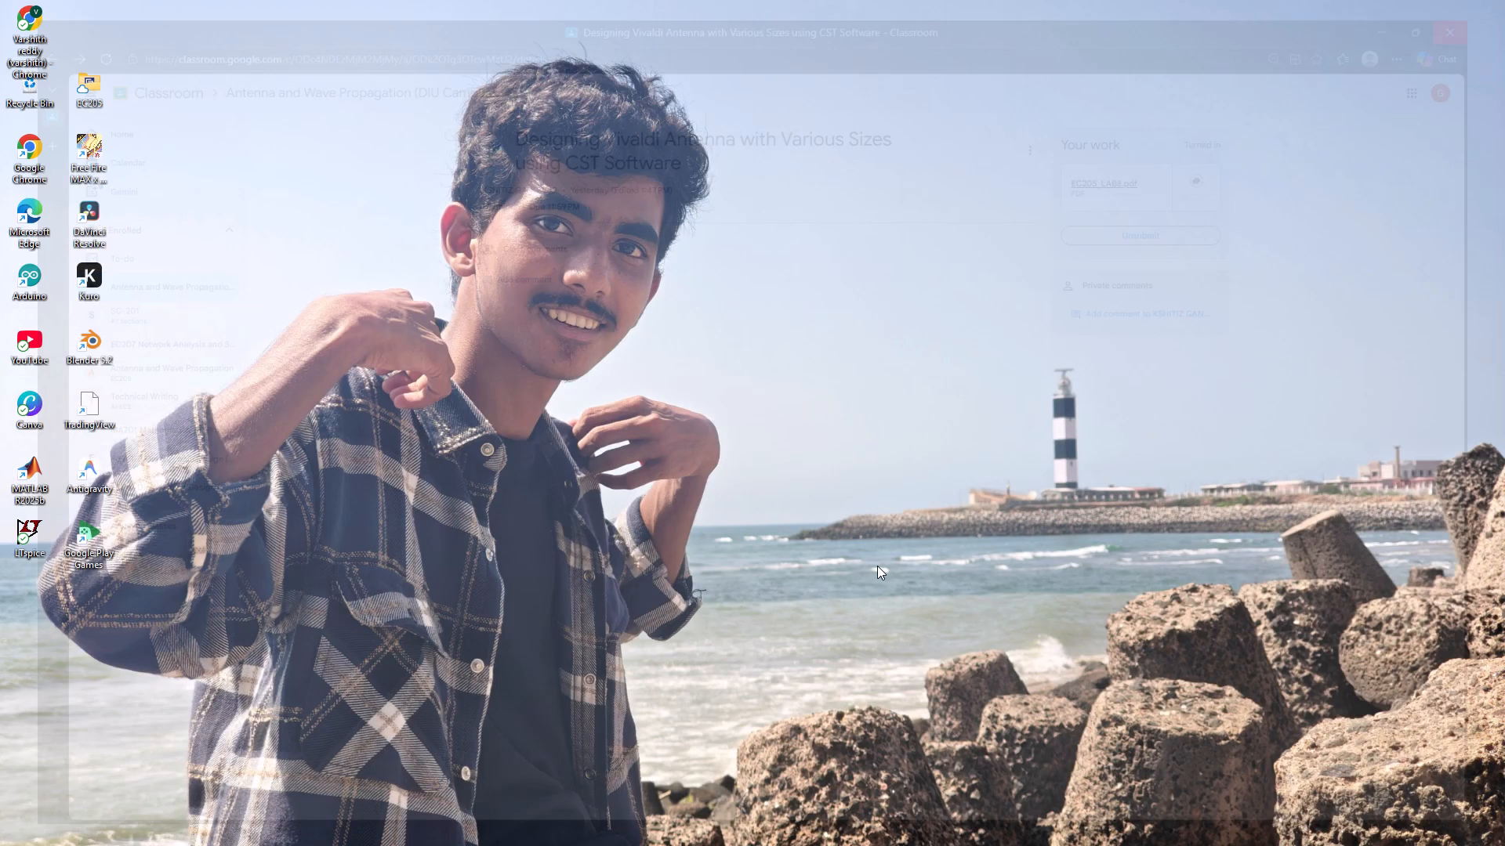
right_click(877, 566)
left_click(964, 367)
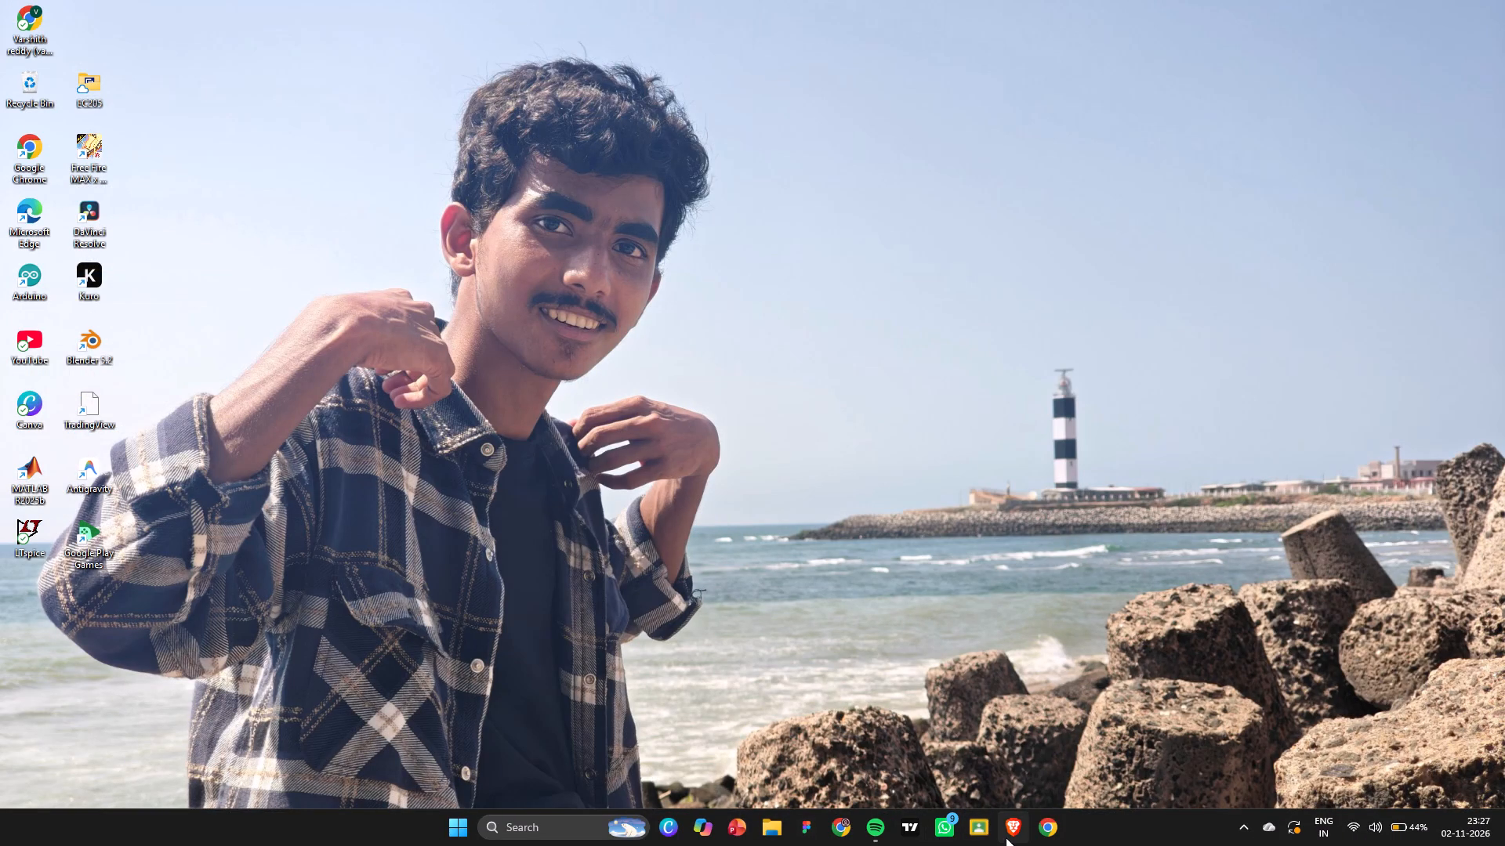
Switch to Brave, bring up the TradingView BTCUSDT chart and maximize the window.
left_click(1006, 837)
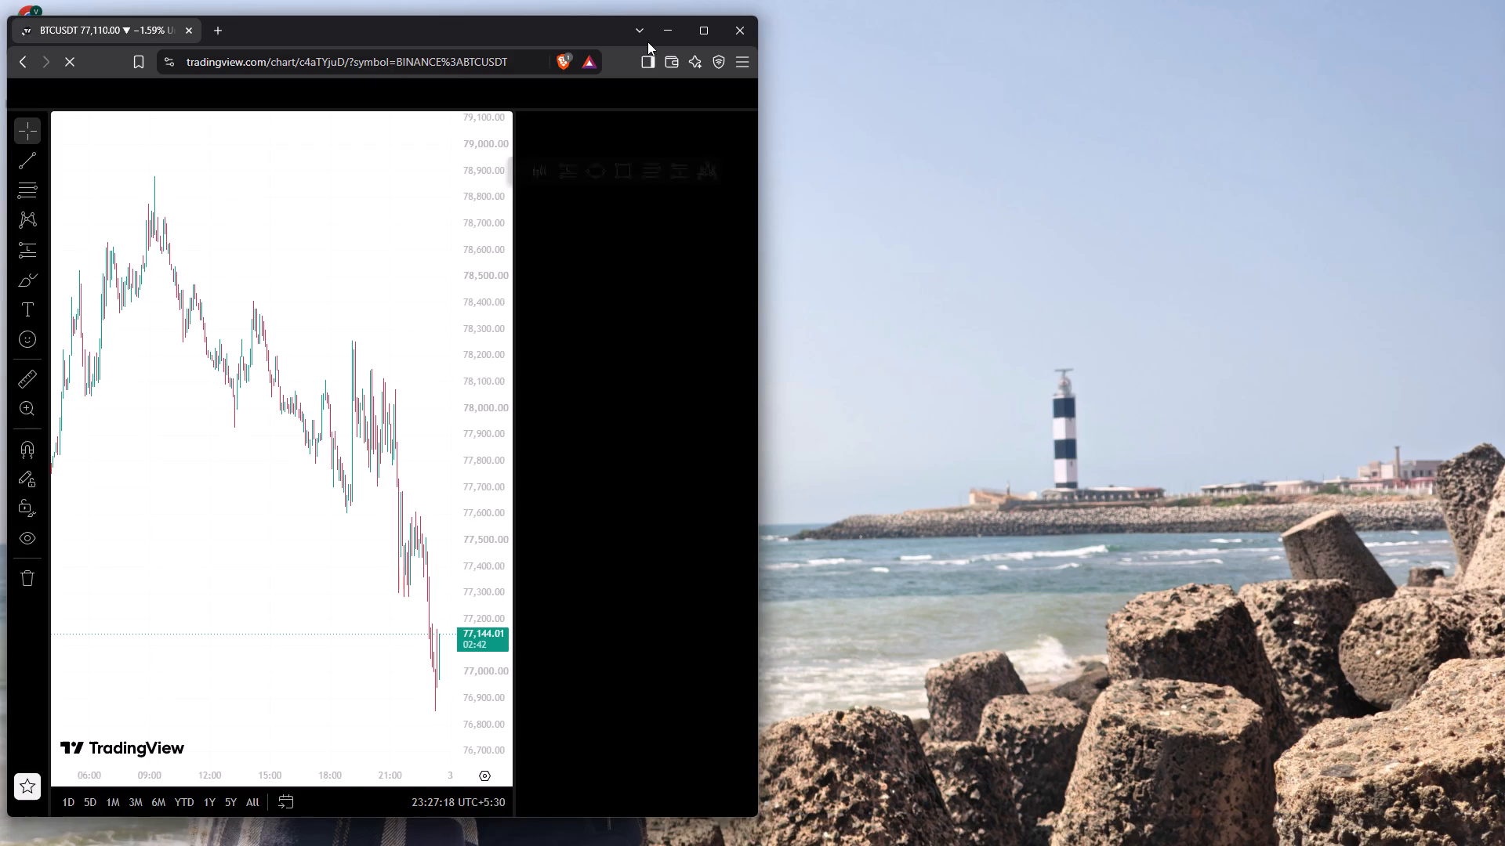
left_click(696, 33)
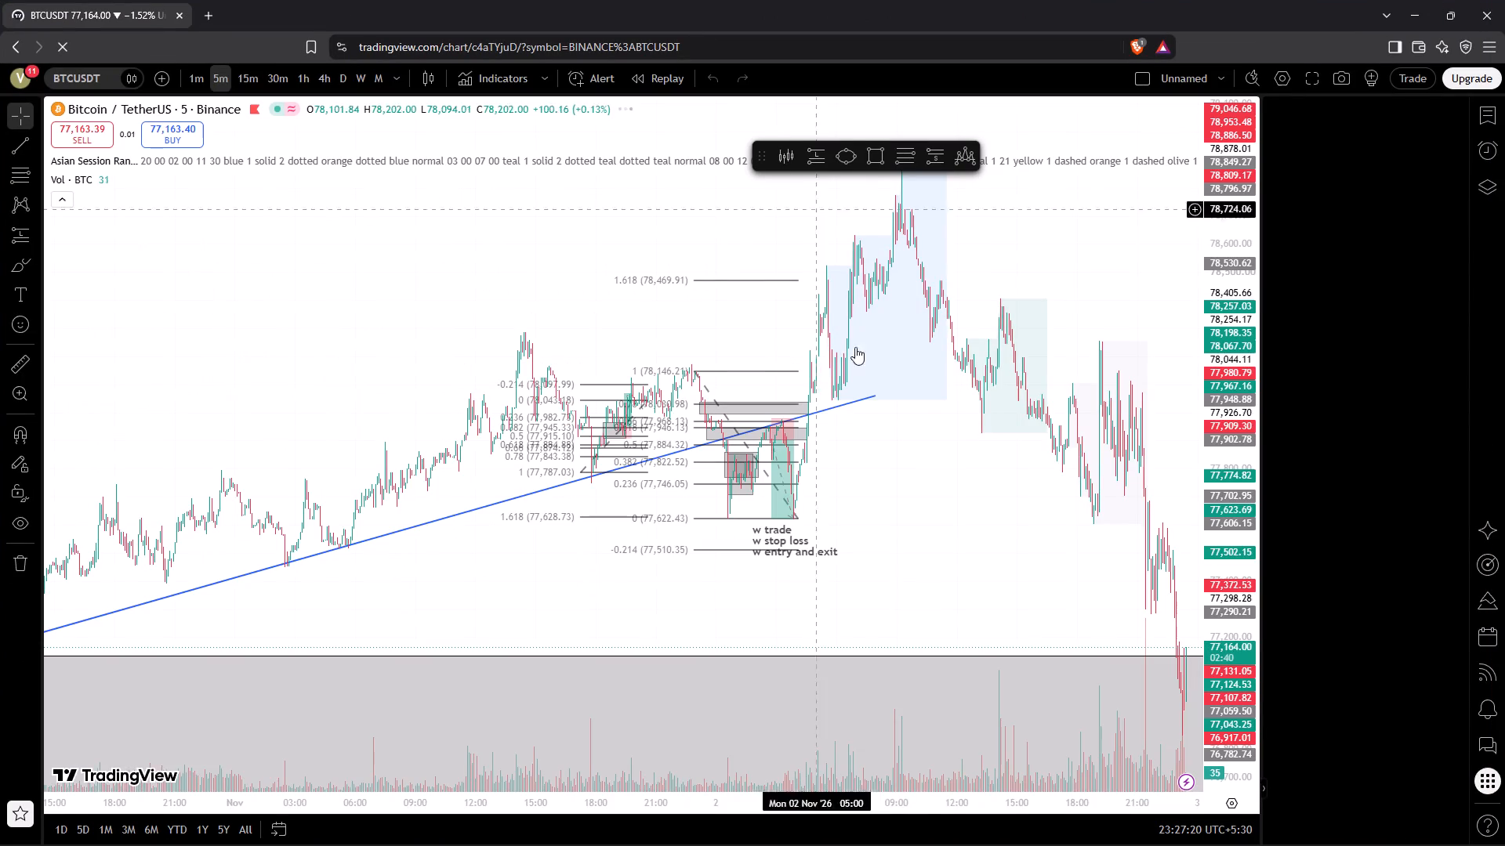
Examine the latest price movement and marked session ranges on the 5-minute BTCUSDT chart.
left_click_drag(874, 587, 513, 538)
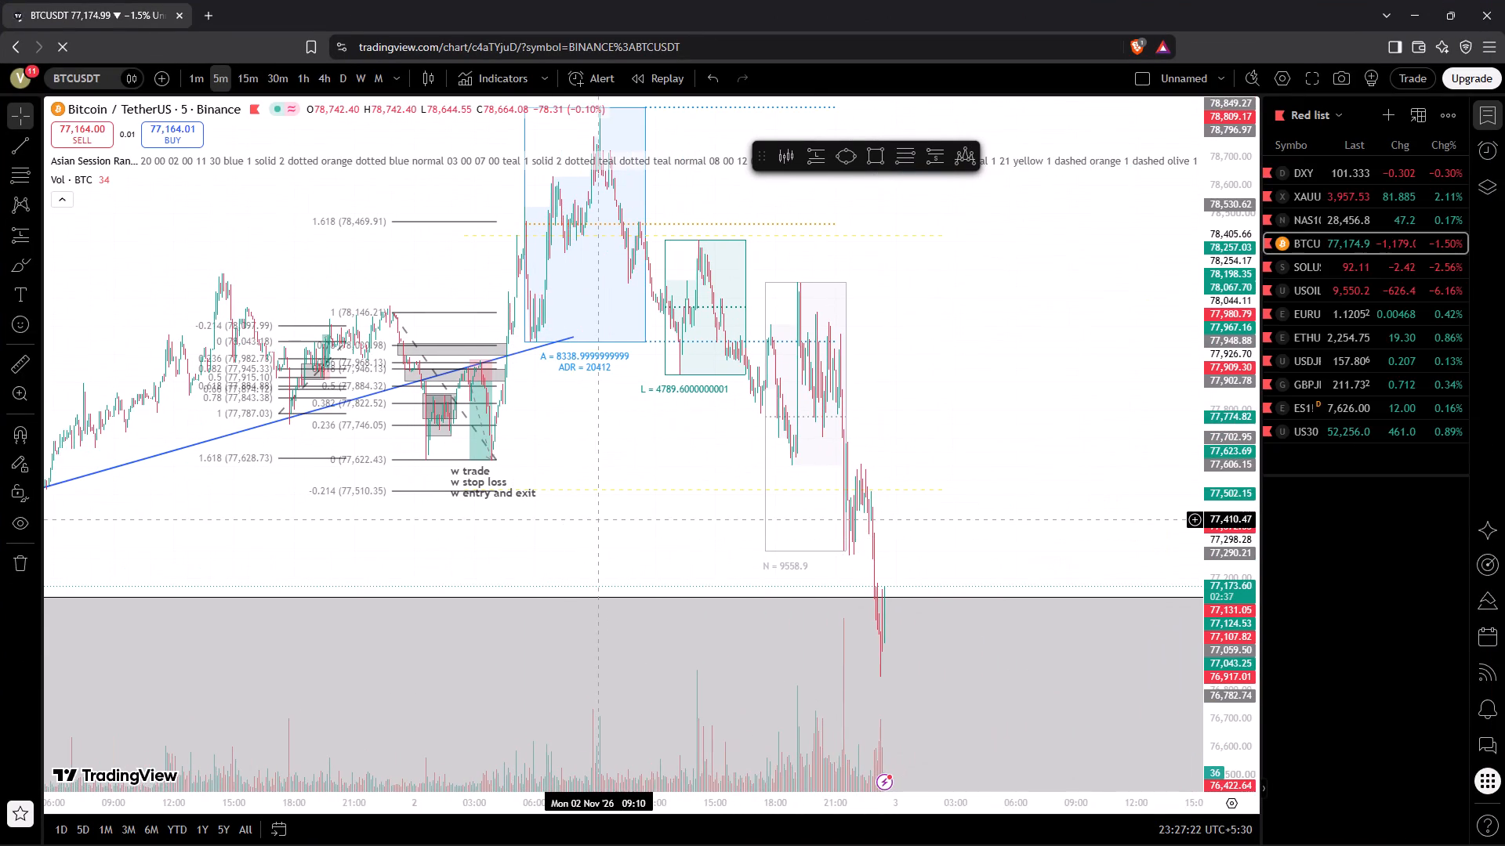
left_click_drag(598, 519, 544, 495)
left_click_drag(610, 560, 593, 559)
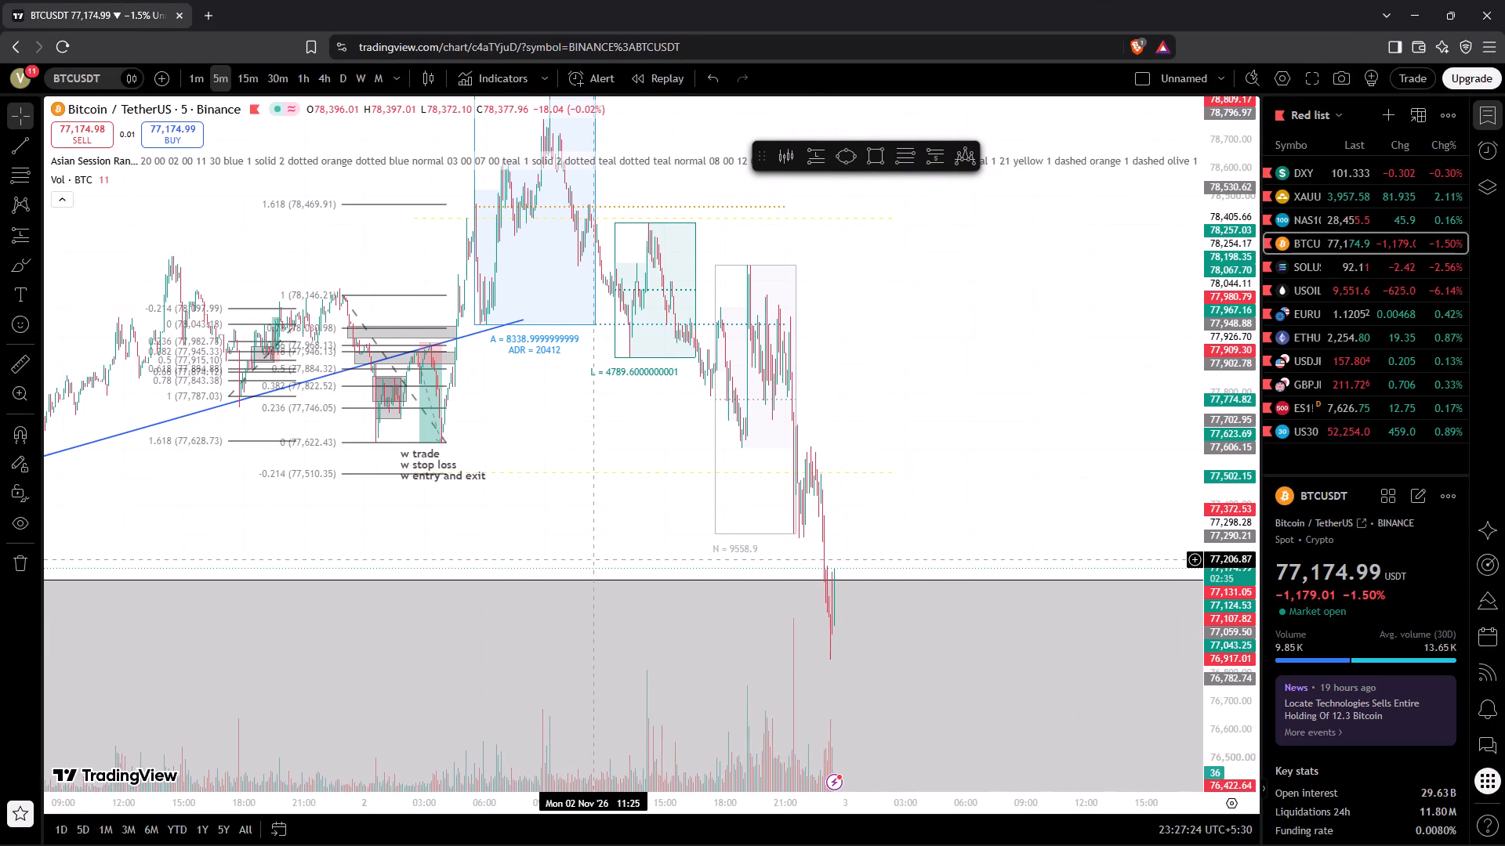
left_click_drag(593, 559, 597, 559)
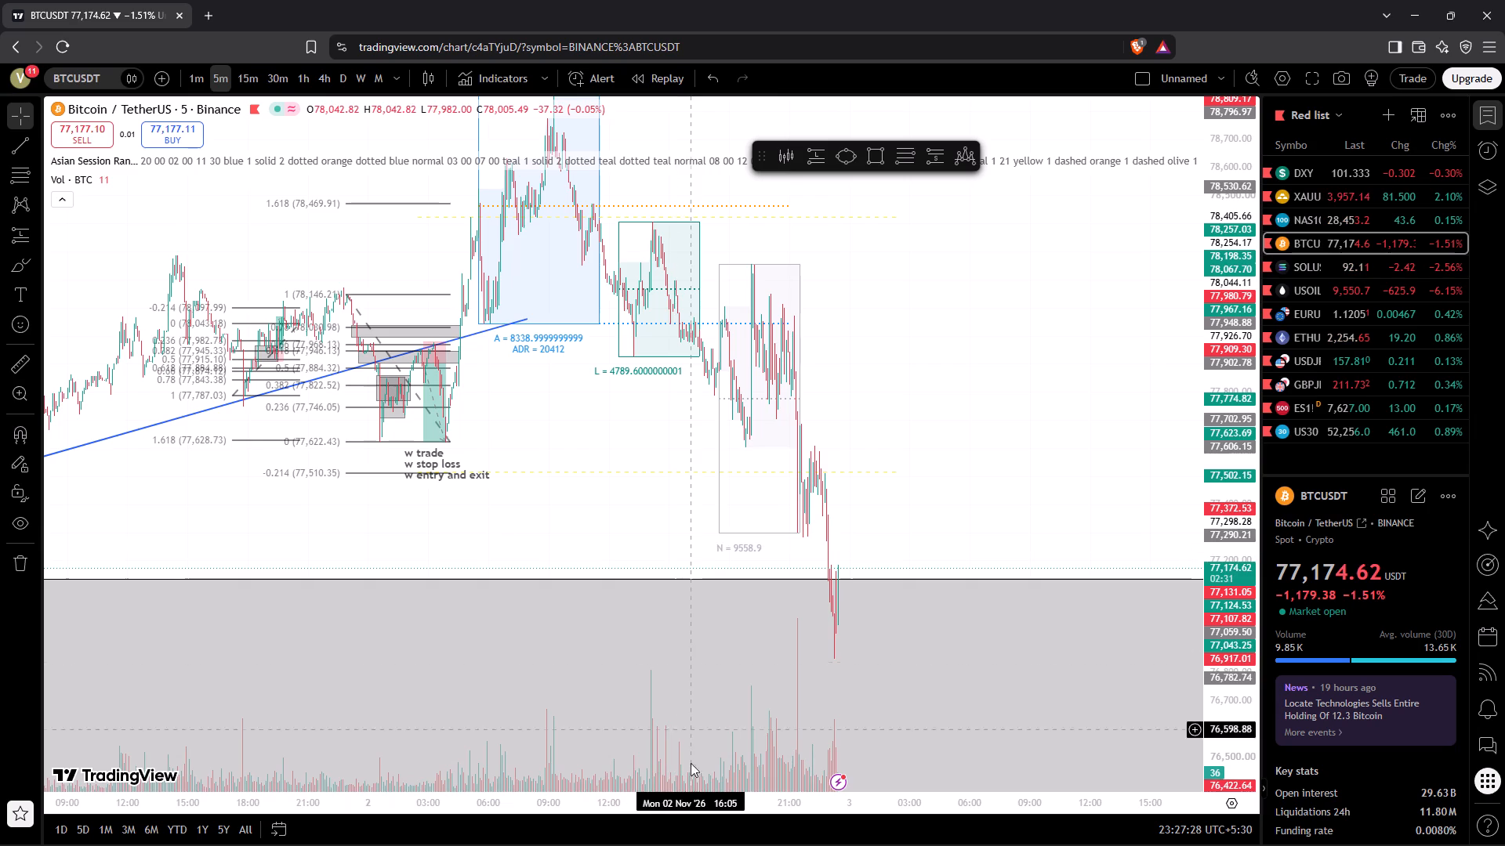
left_click_drag(693, 798, 548, 842)
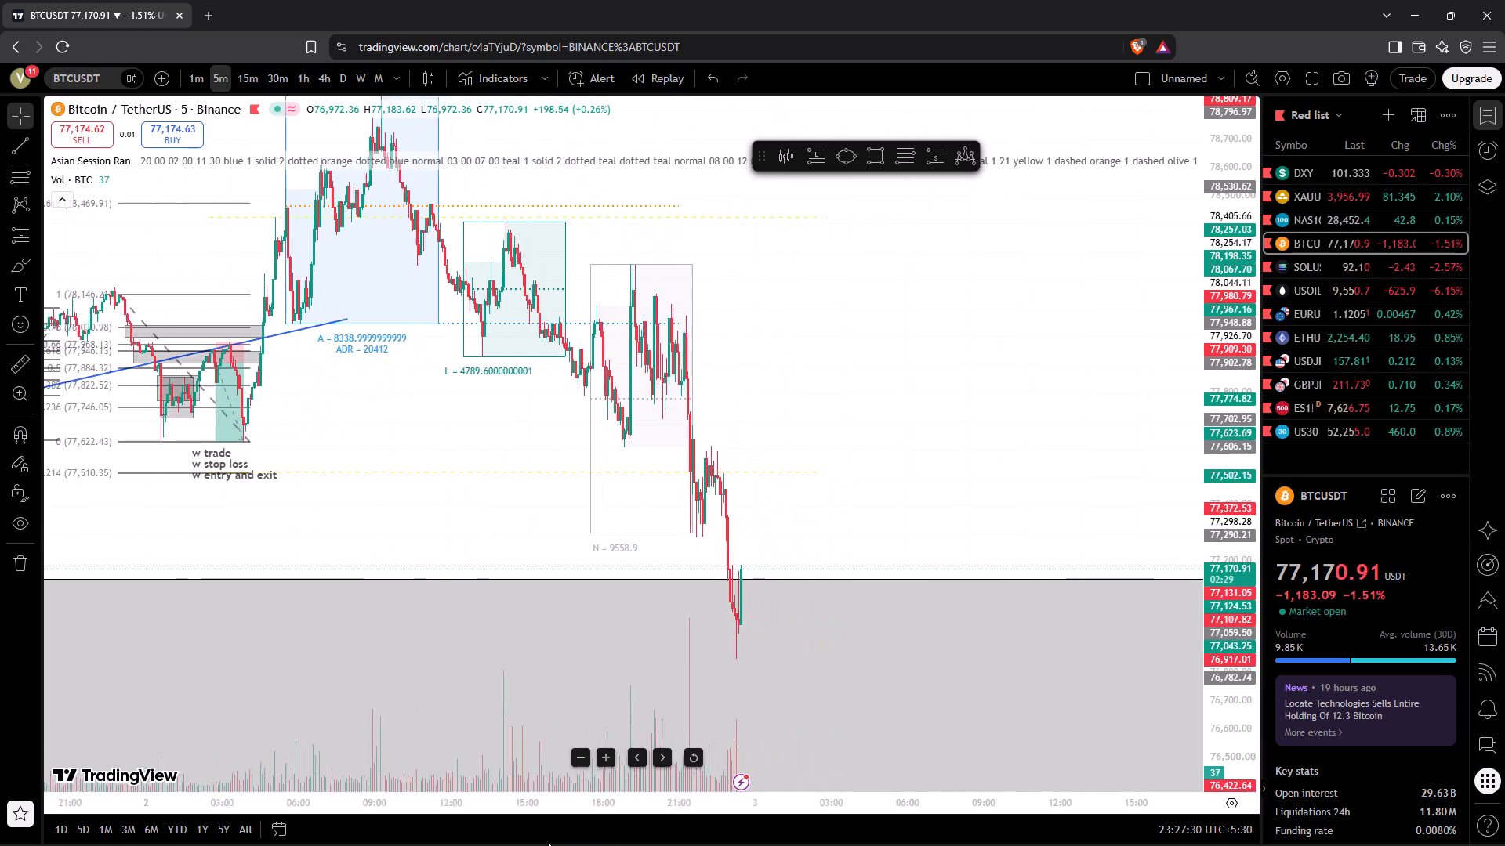
left_click_drag(548, 842, 538, 843)
left_click_drag(829, 503, 858, 455)
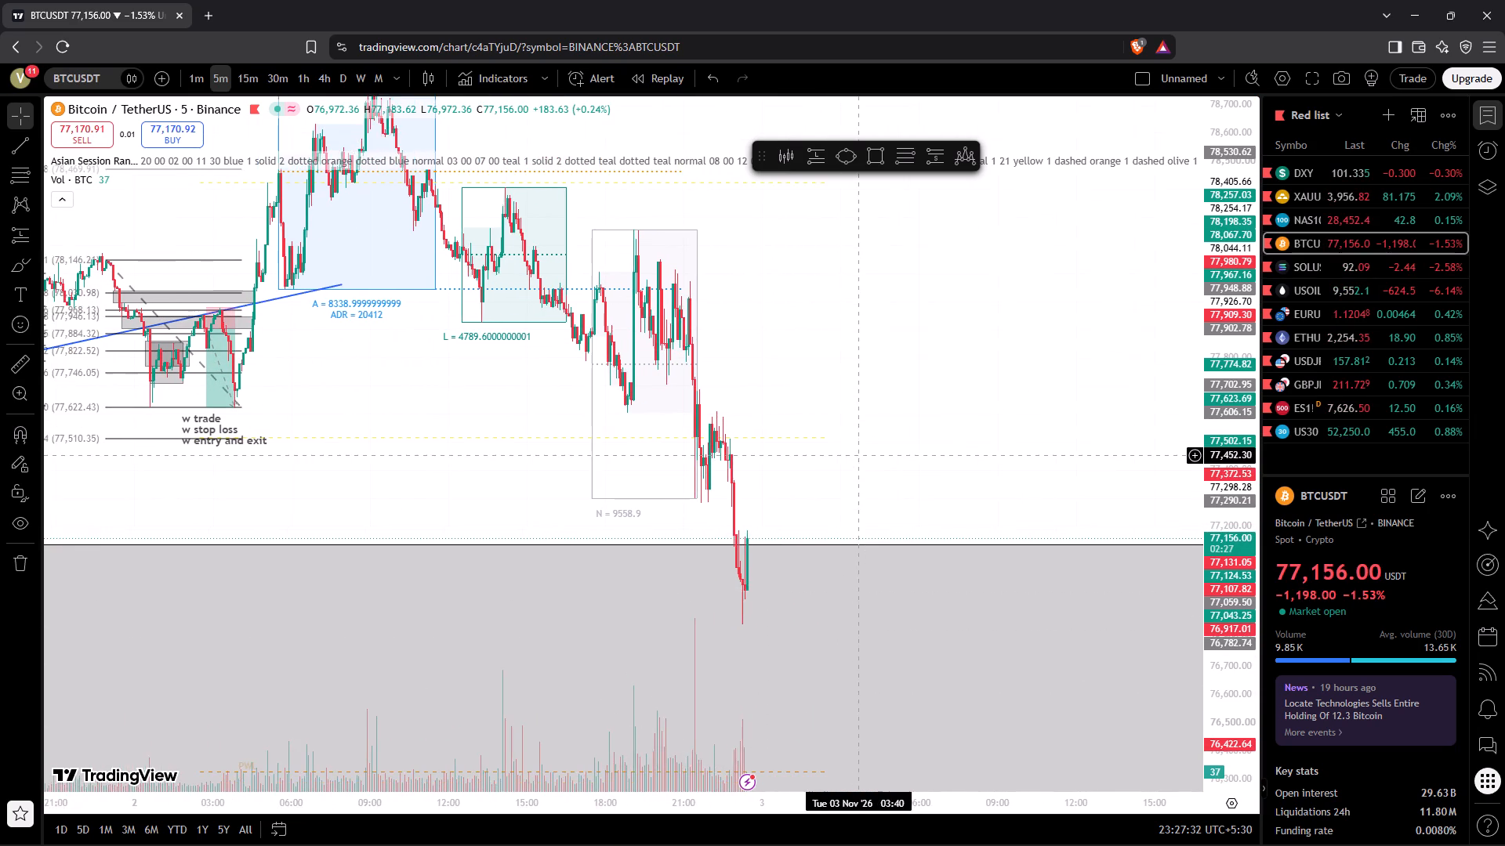
left_click_drag(858, 455, 1018, 400)
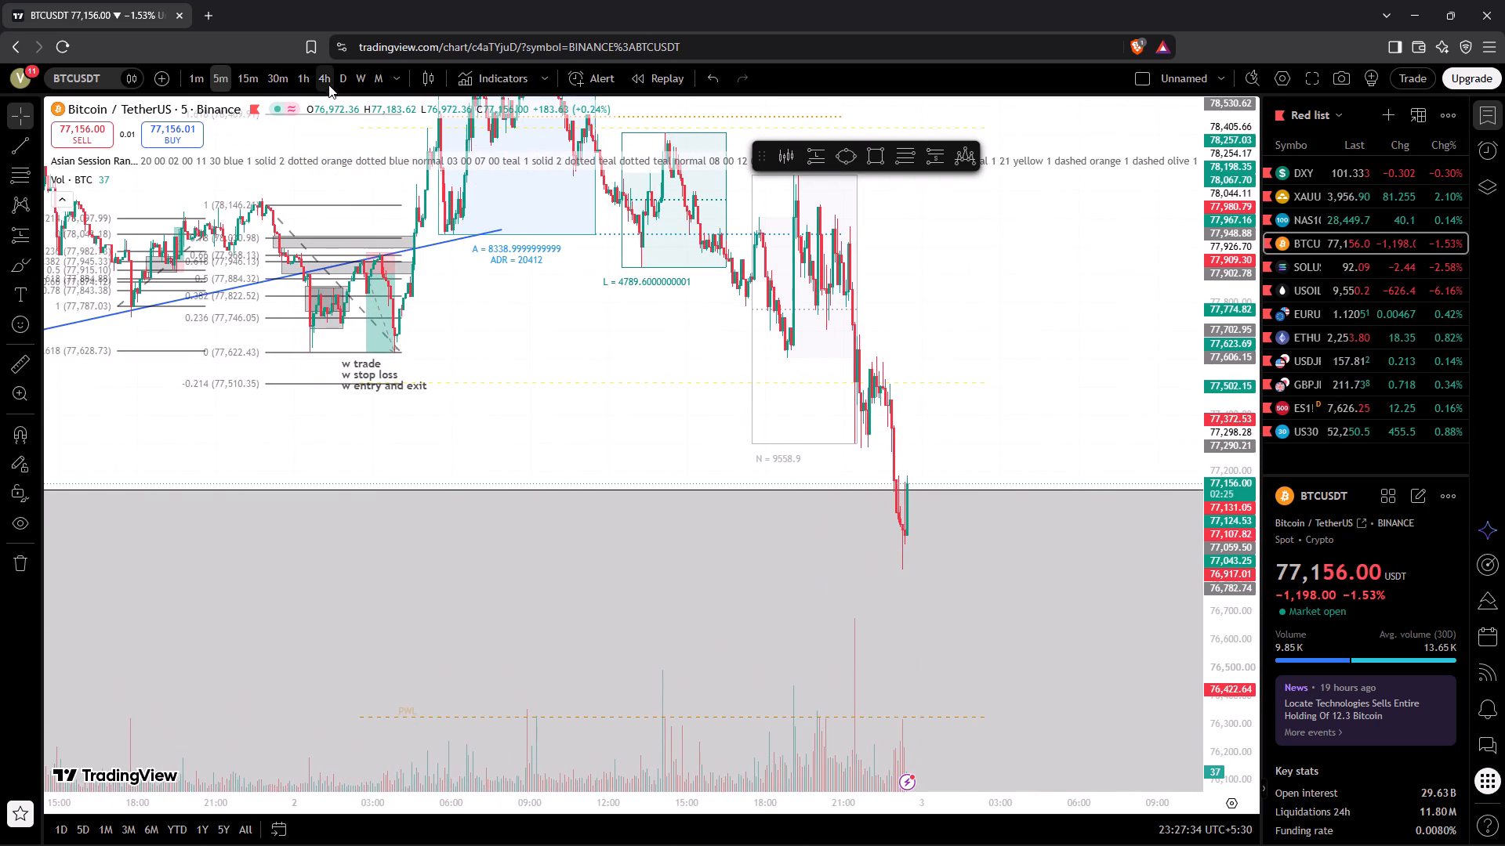
Switch the BTCUSDT chart to the 4-hour timeframe and examine it over a wider price range.
left_click(326, 81)
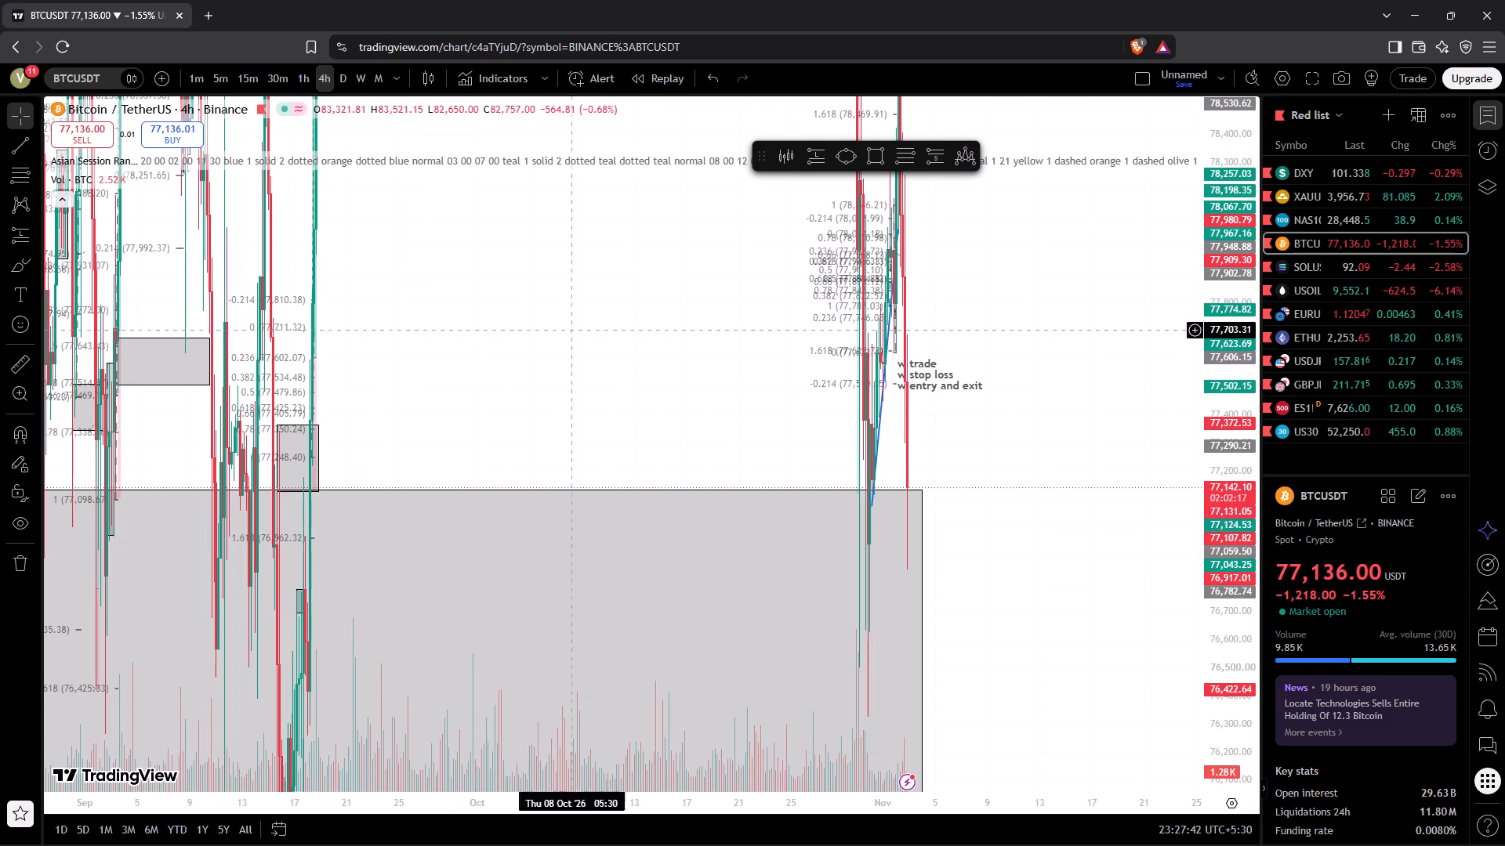
left_click_drag(1228, 404, 1217, 841)
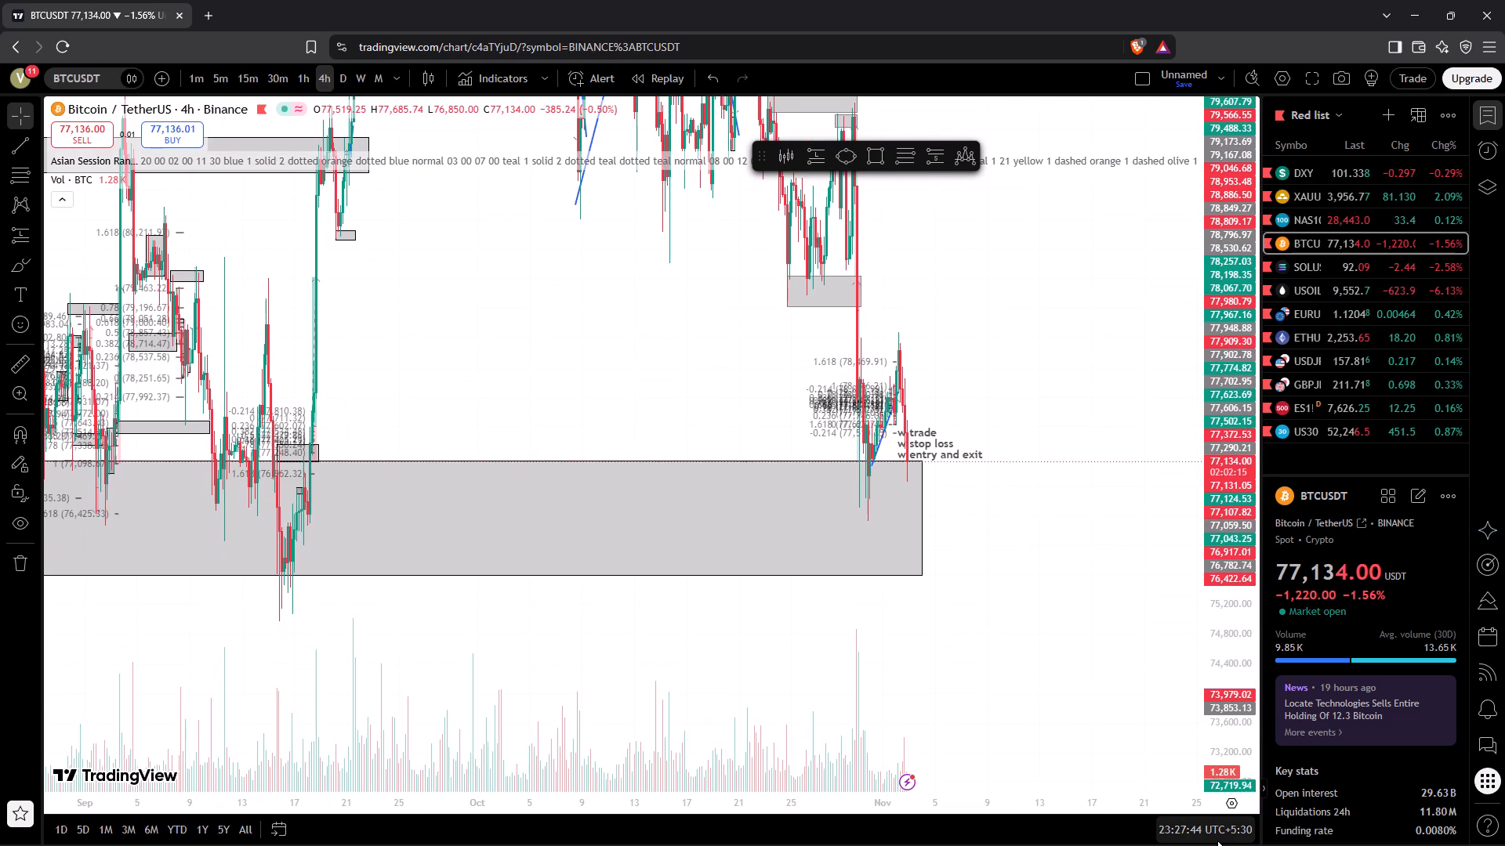
left_click_drag(1253, 635, 1265, 833)
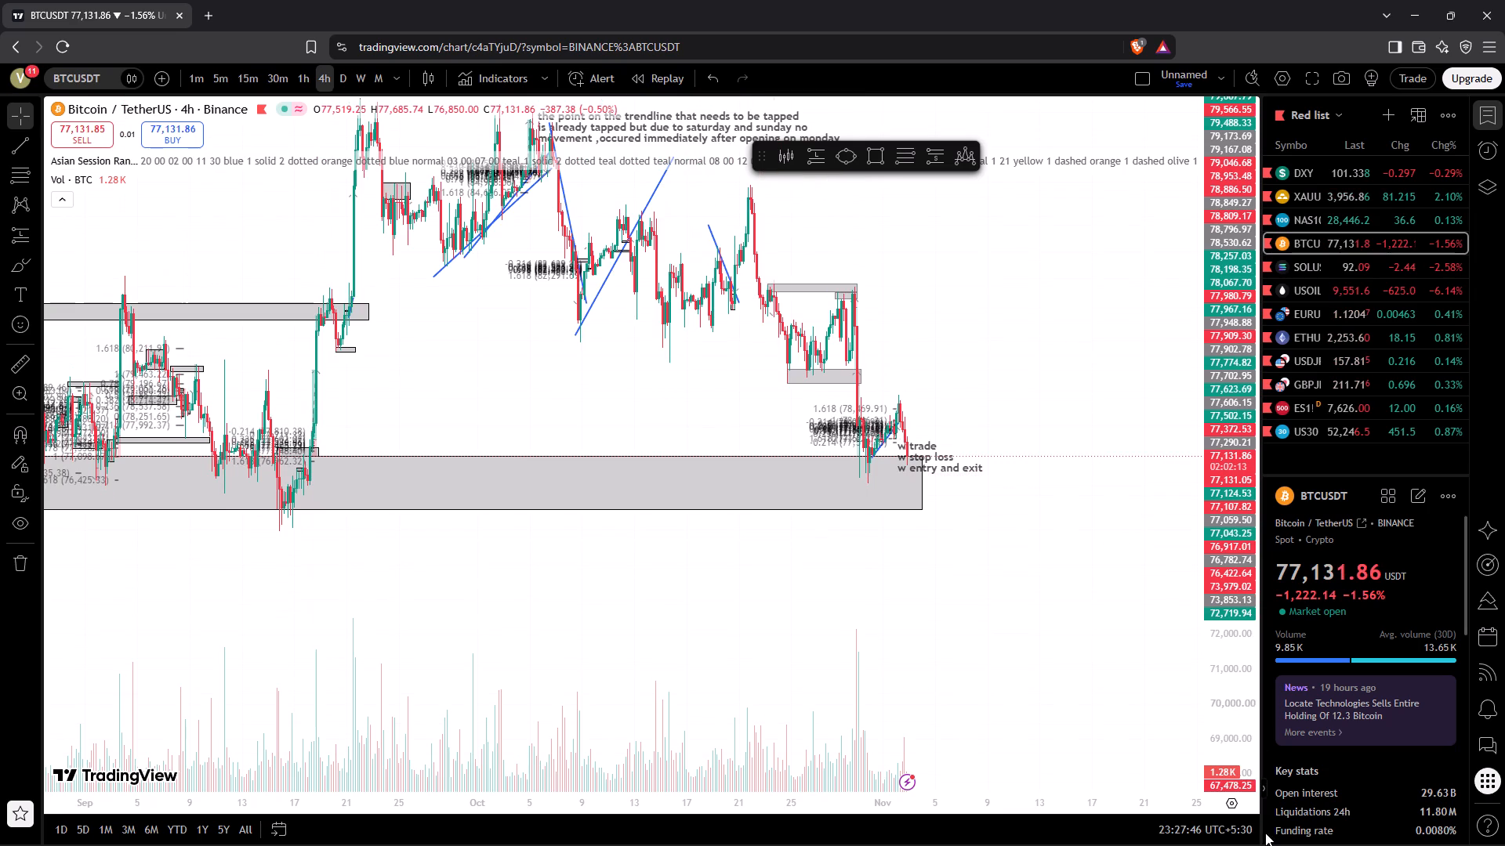
Examine the 4-hour BTCUSDT price history from late August to early November around the marked grey zones and trendlines.
left_click_drag(565, 801, 663, 845)
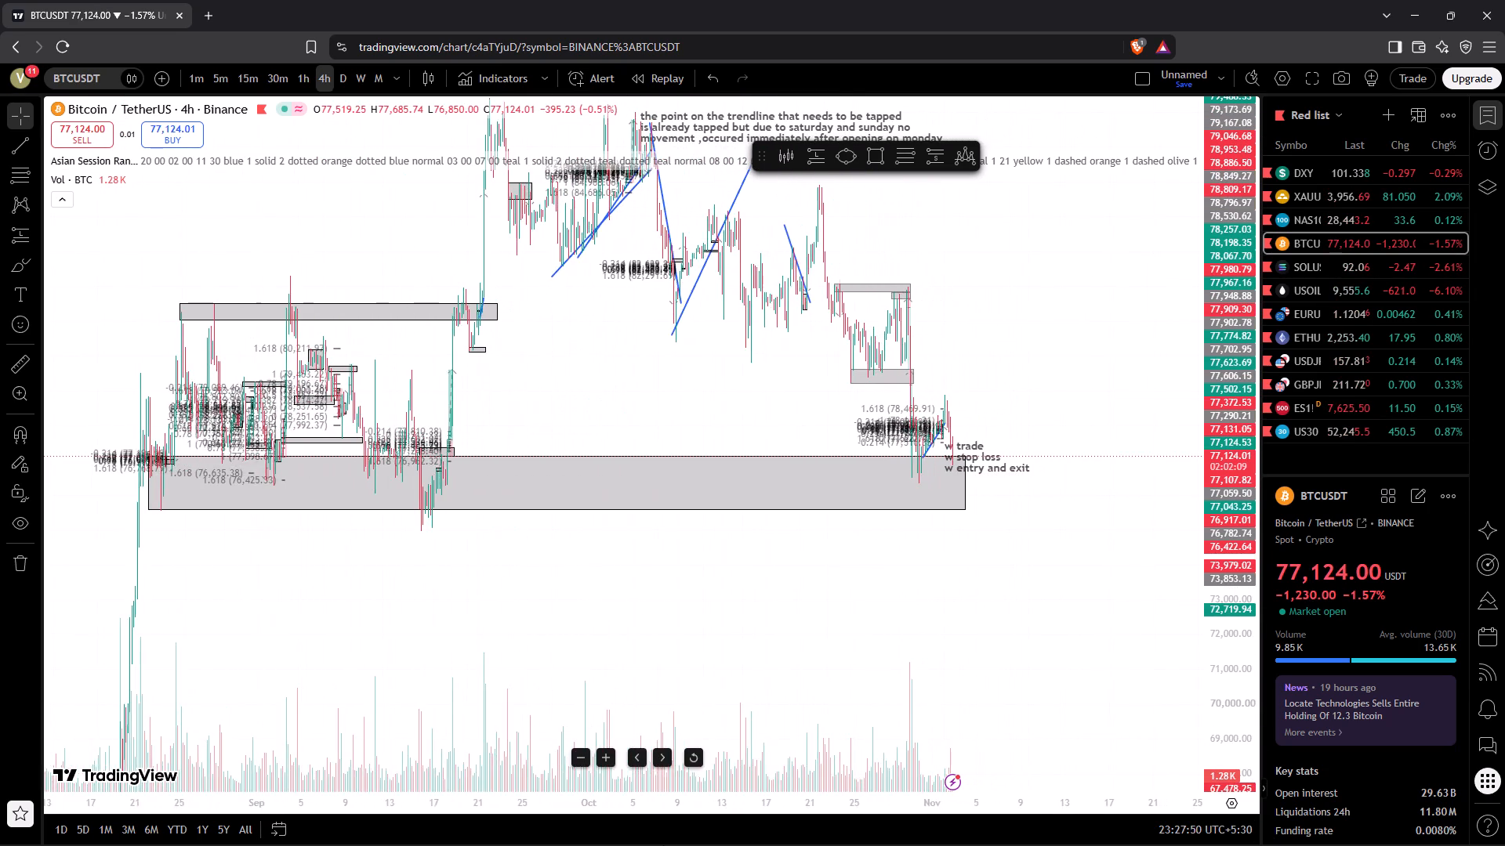
left_click_drag(663, 845, 586, 845)
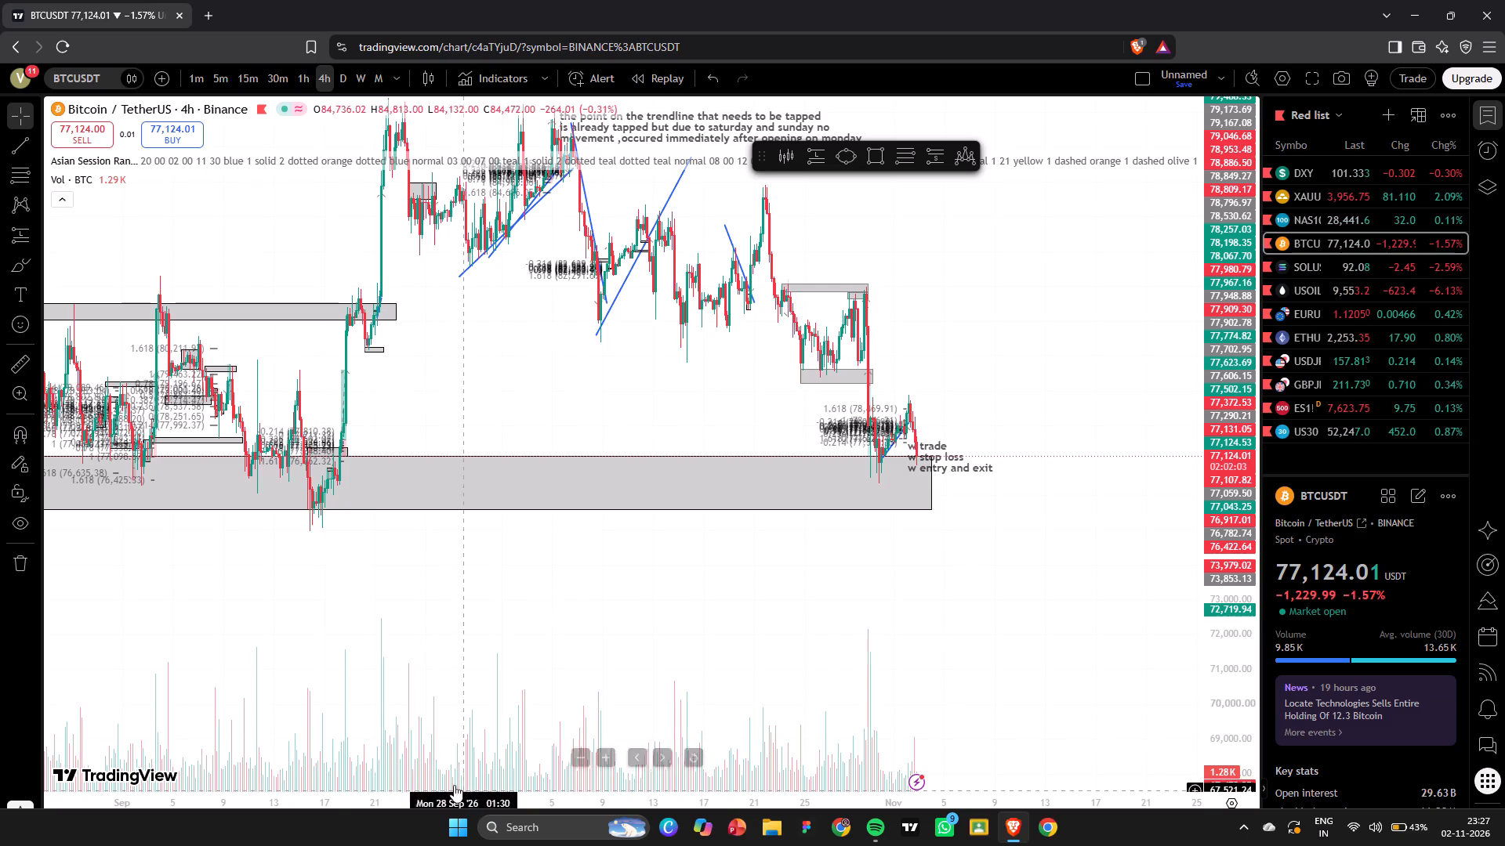
left_click_drag(421, 622, 675, 630)
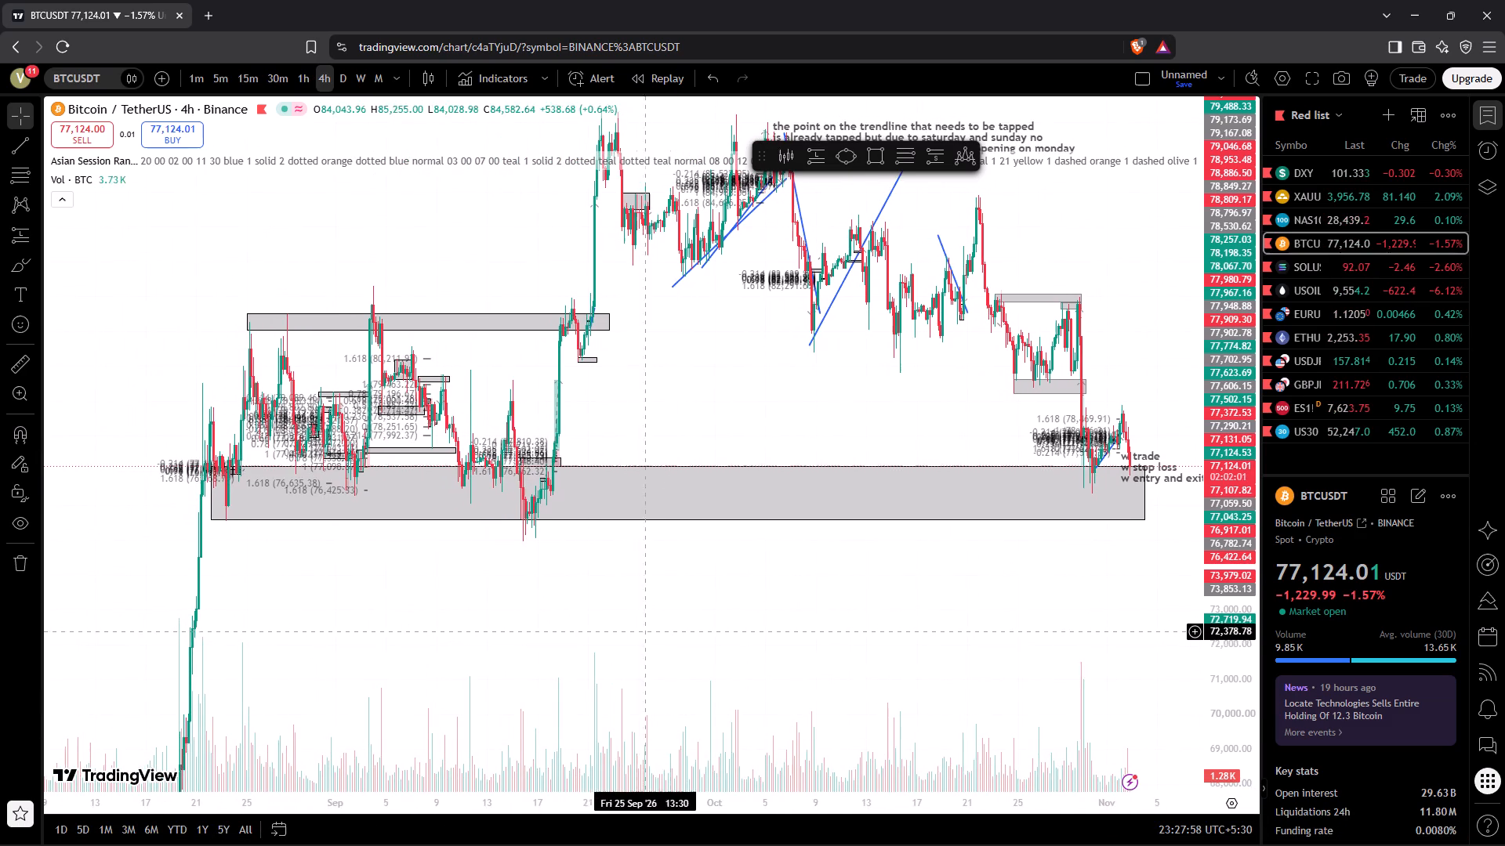
left_click_drag(634, 634, 560, 637)
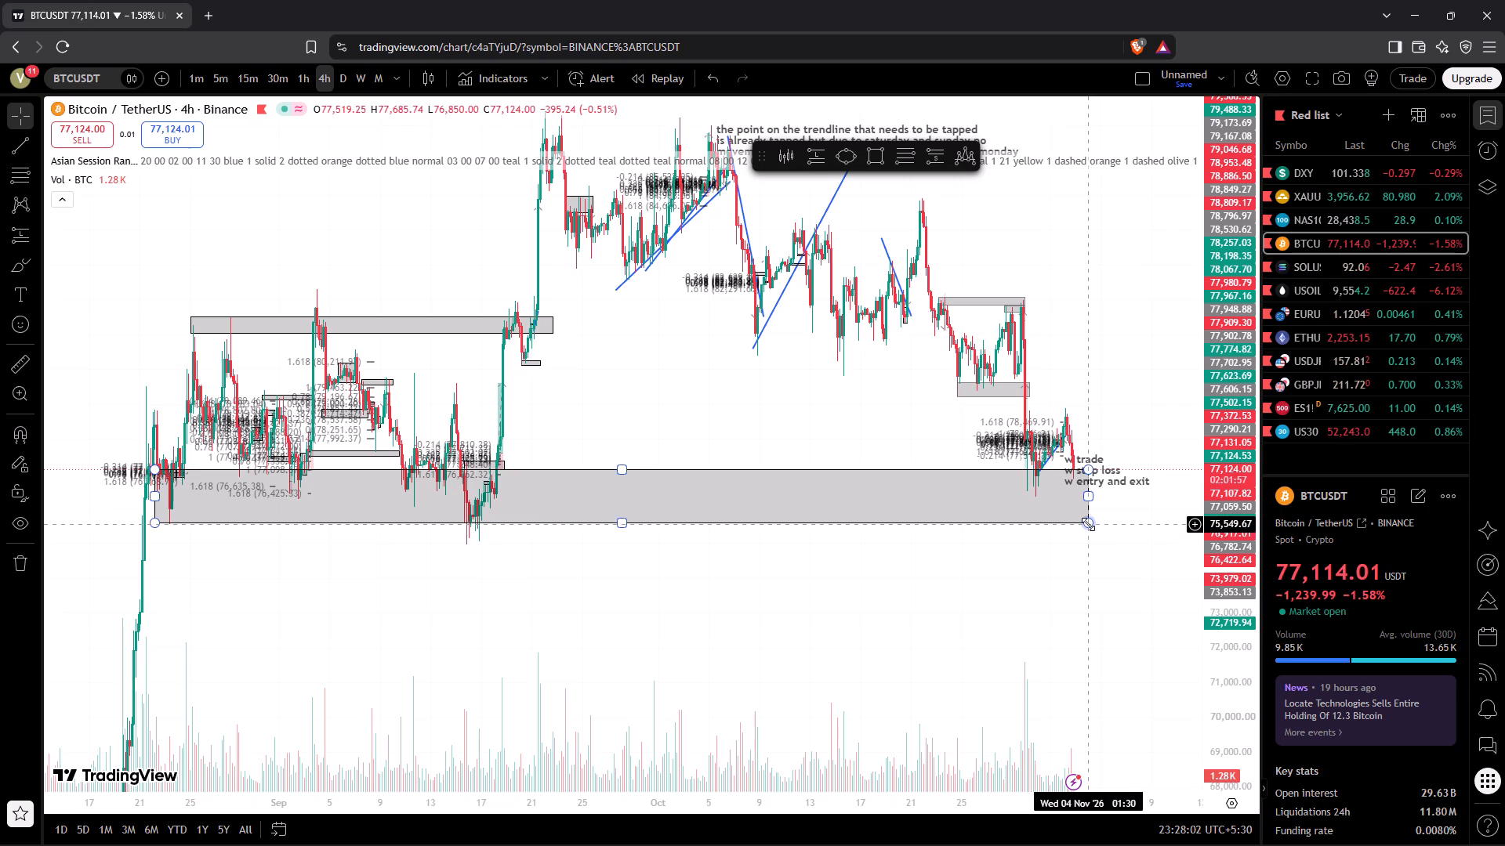
left_click(1088, 524)
left_click(958, 616)
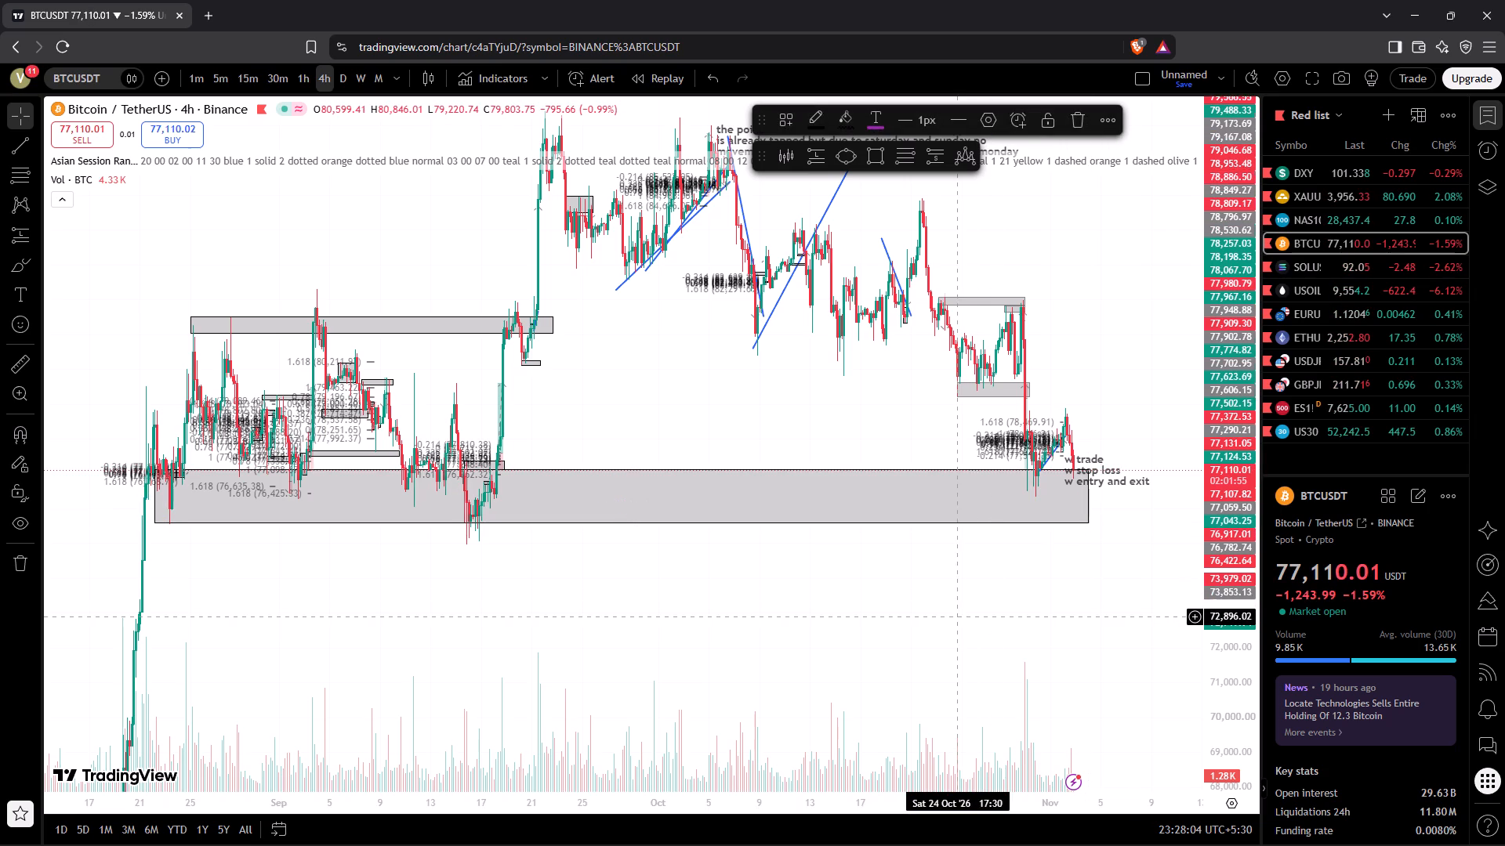
left_click_drag(958, 616, 945, 620)
left_click_drag(937, 609, 936, 618)
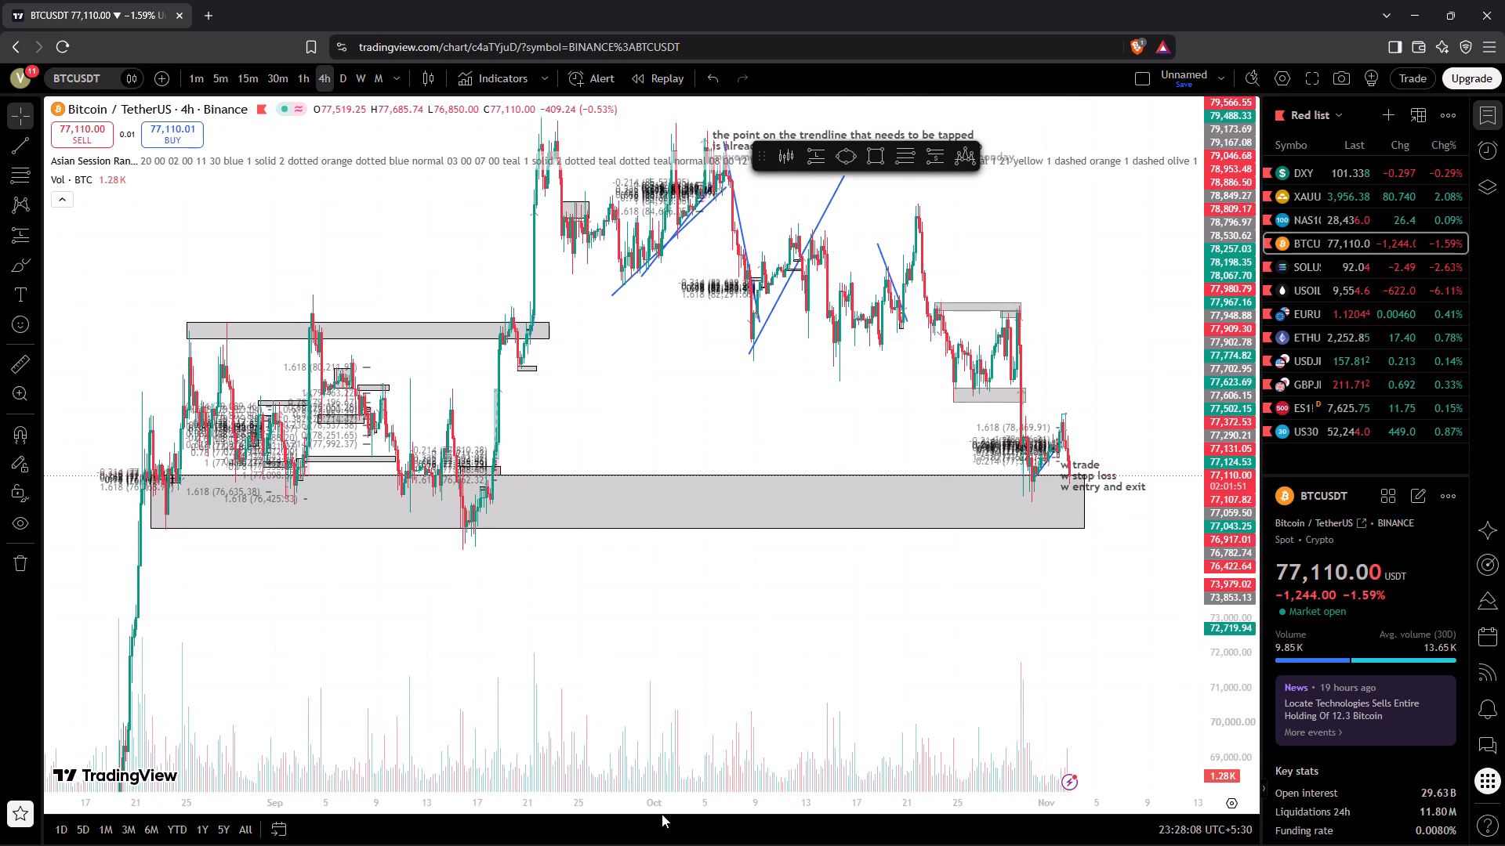
left_click_drag(667, 802, 654, 805)
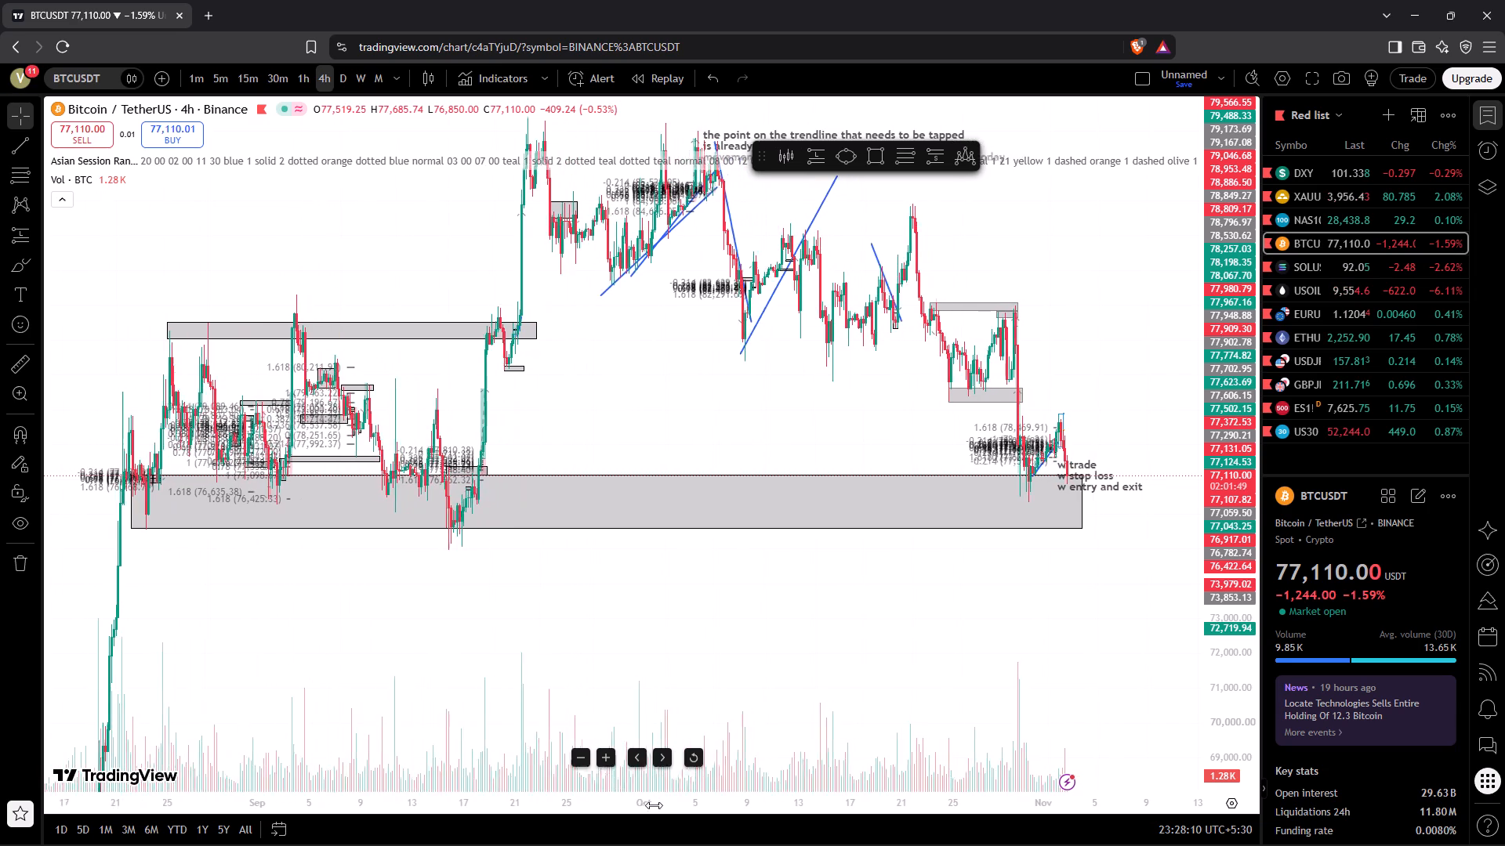
left_click_drag(654, 805, 638, 812)
left_click_drag(604, 606, 639, 619)
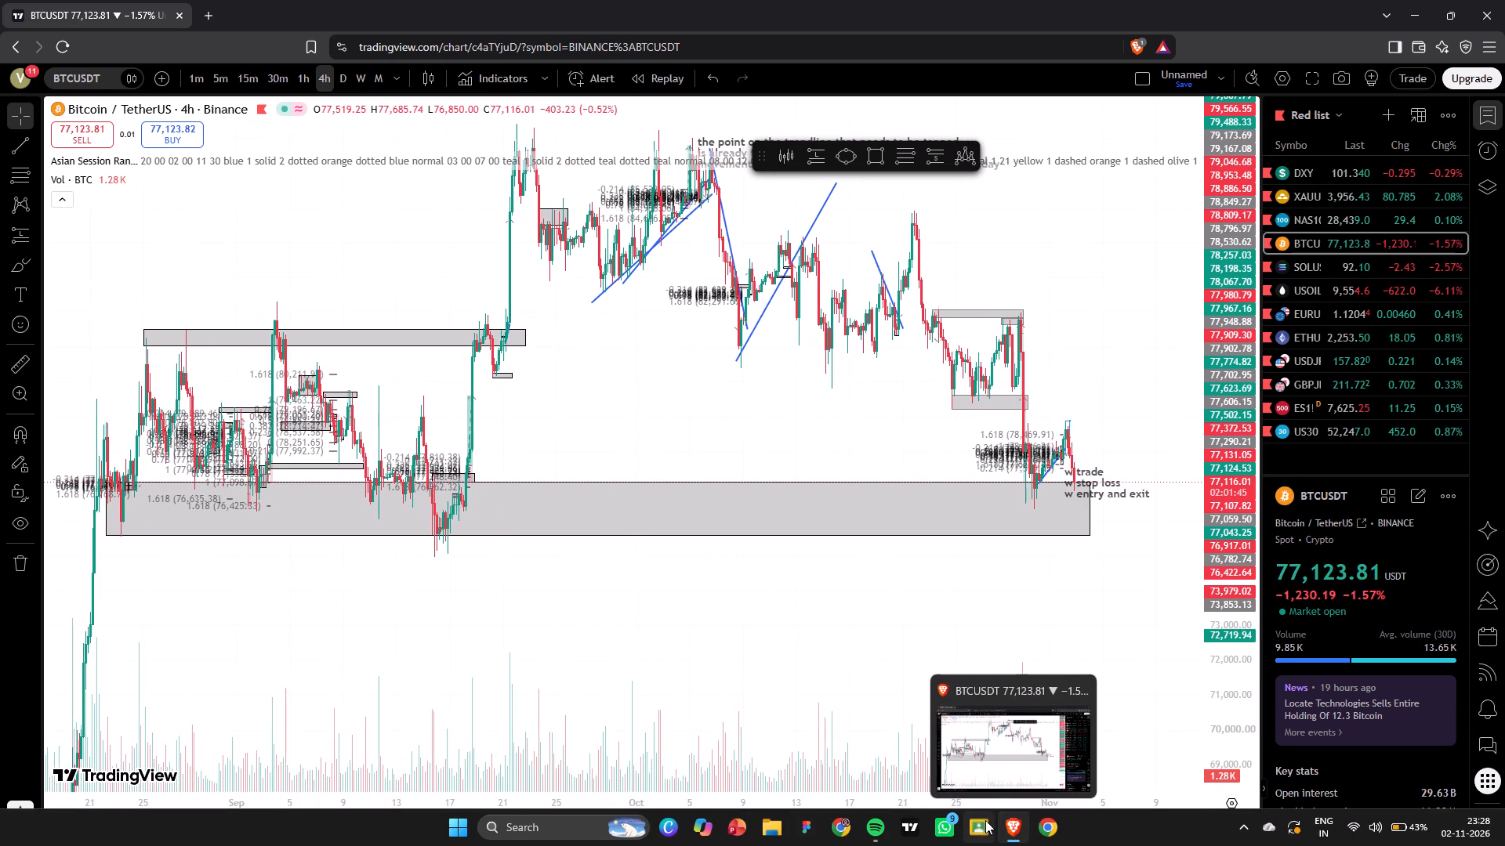
Switch to File Explorer and share EC205_LAB8.pdf from the recent files.
left_click(783, 828)
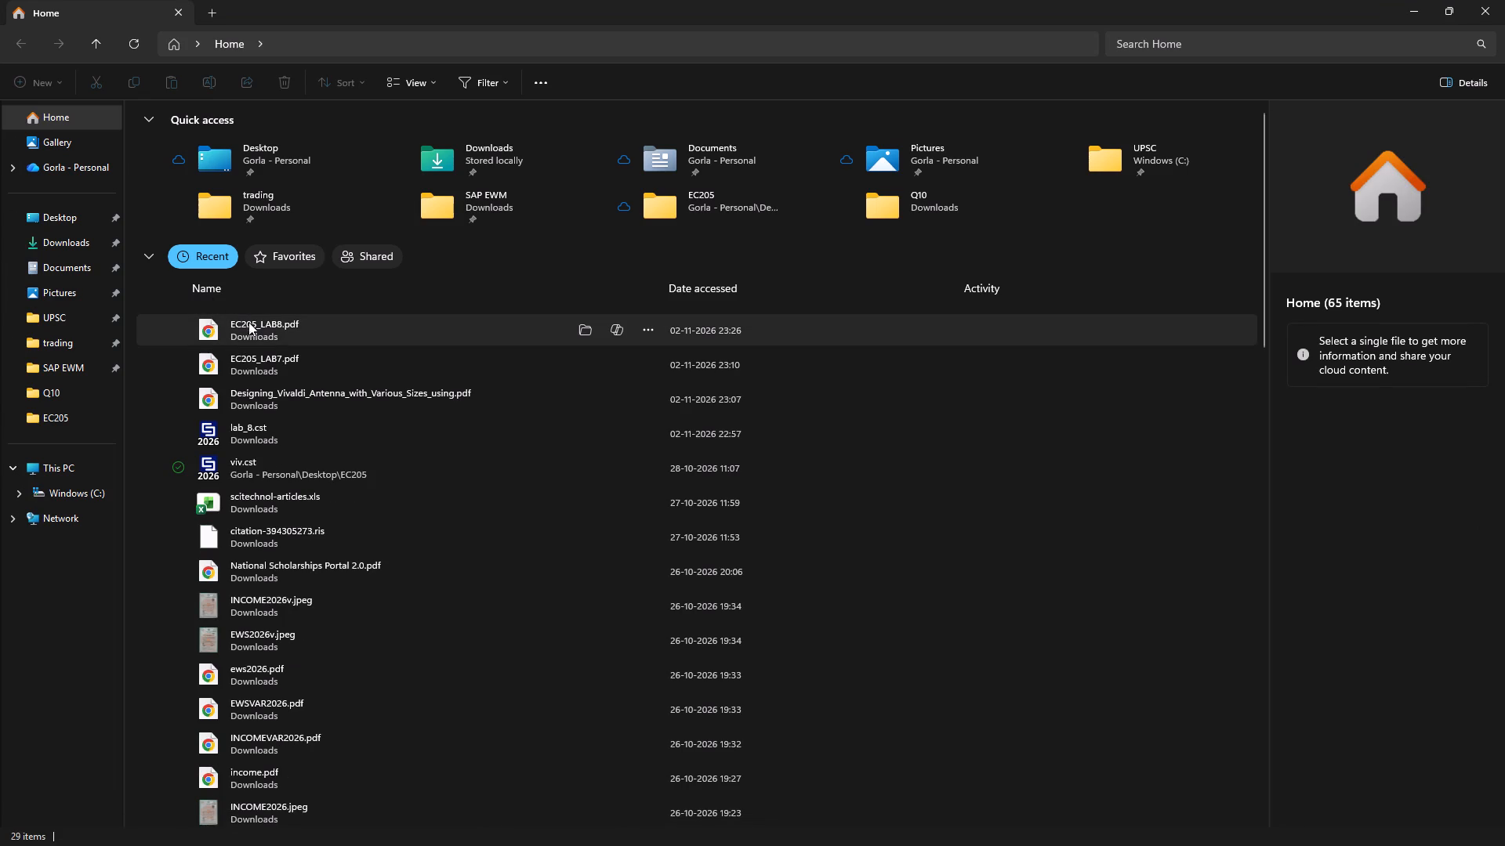
left_click(249, 323)
right_click(249, 323)
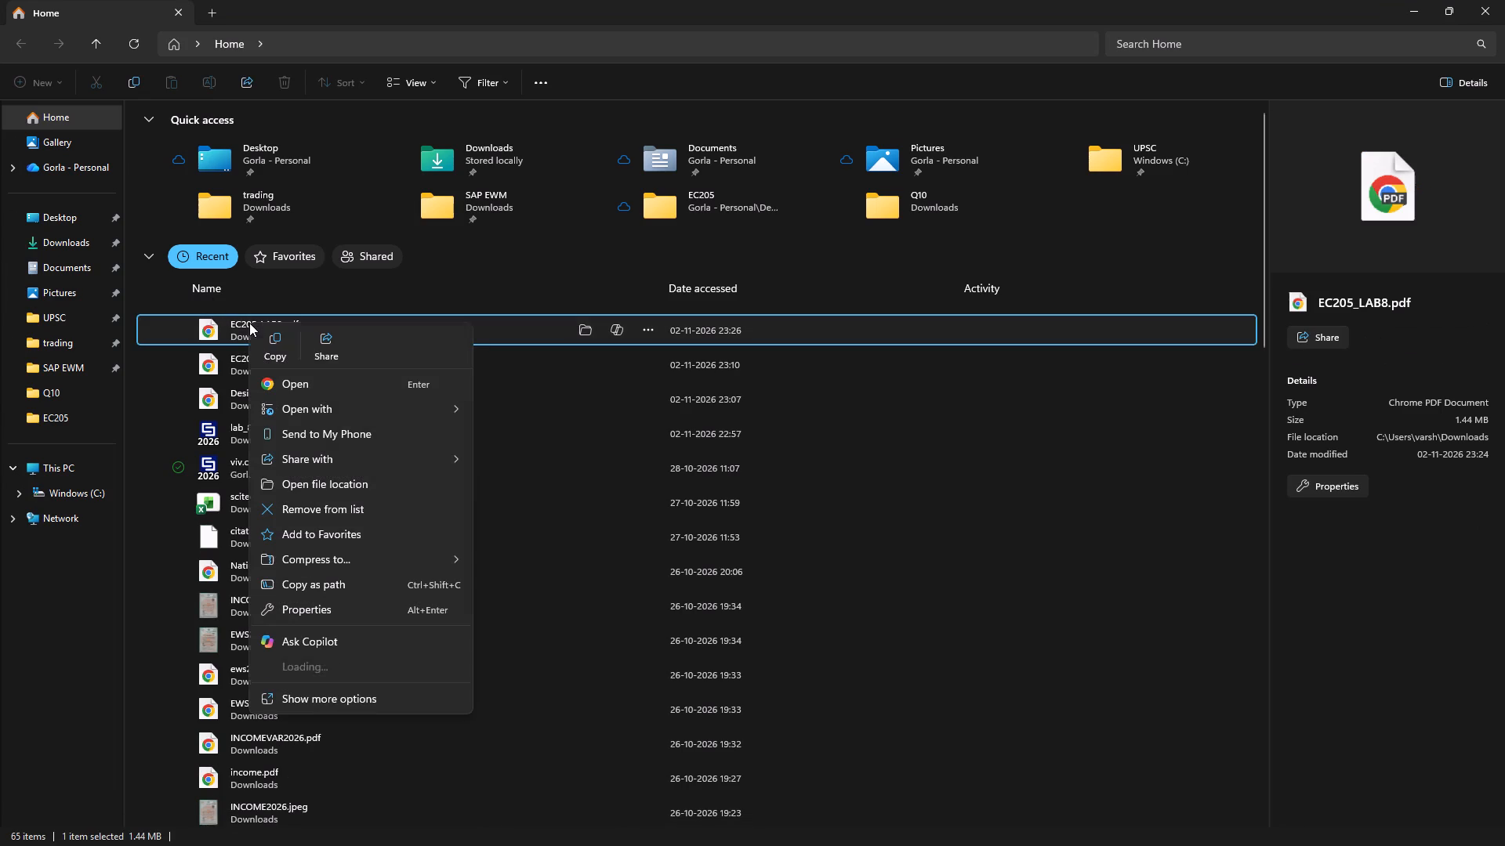
left_click(334, 340)
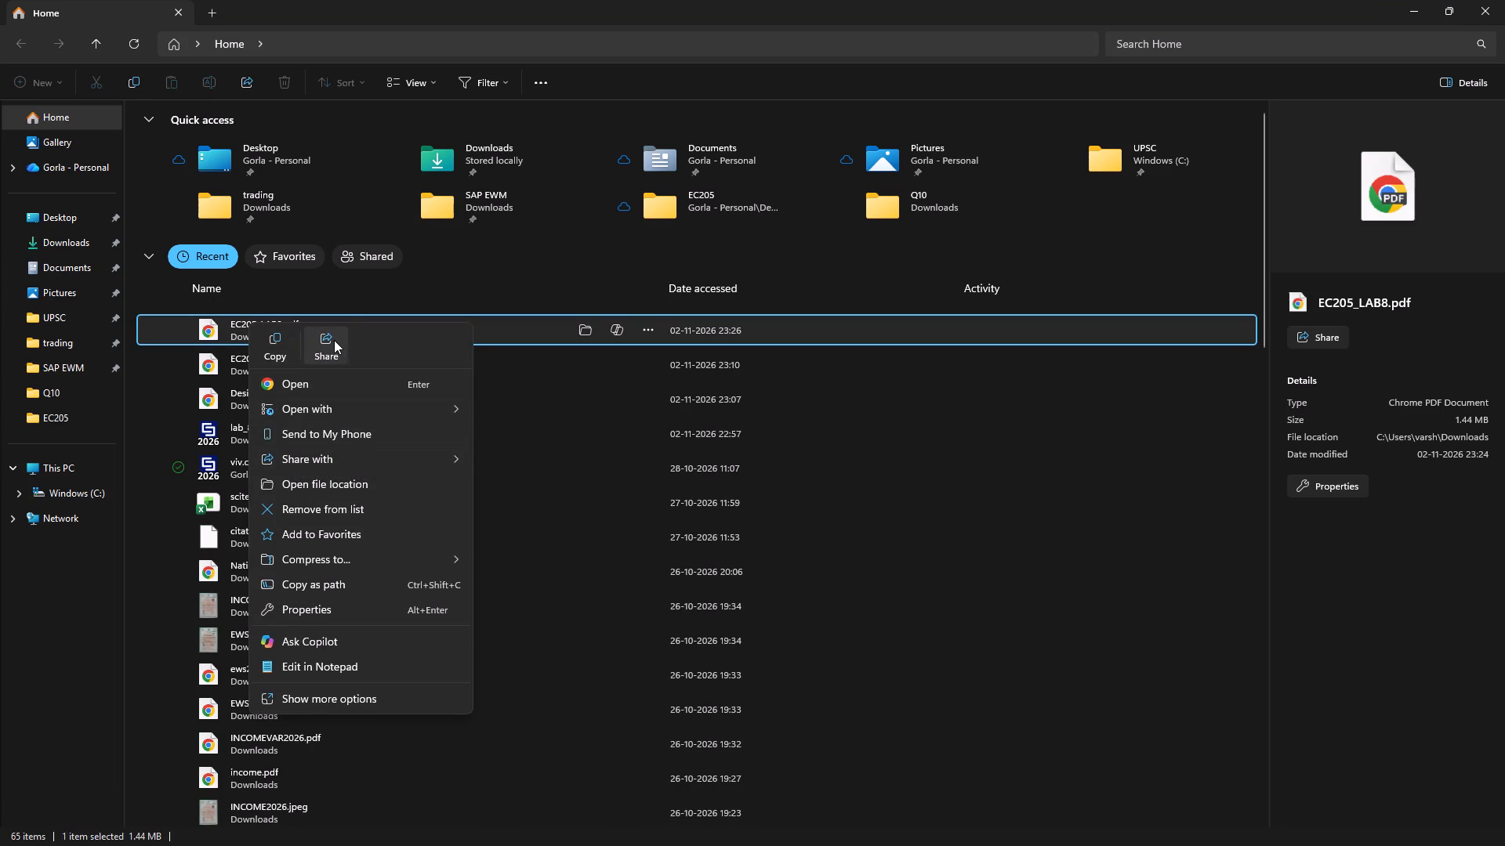